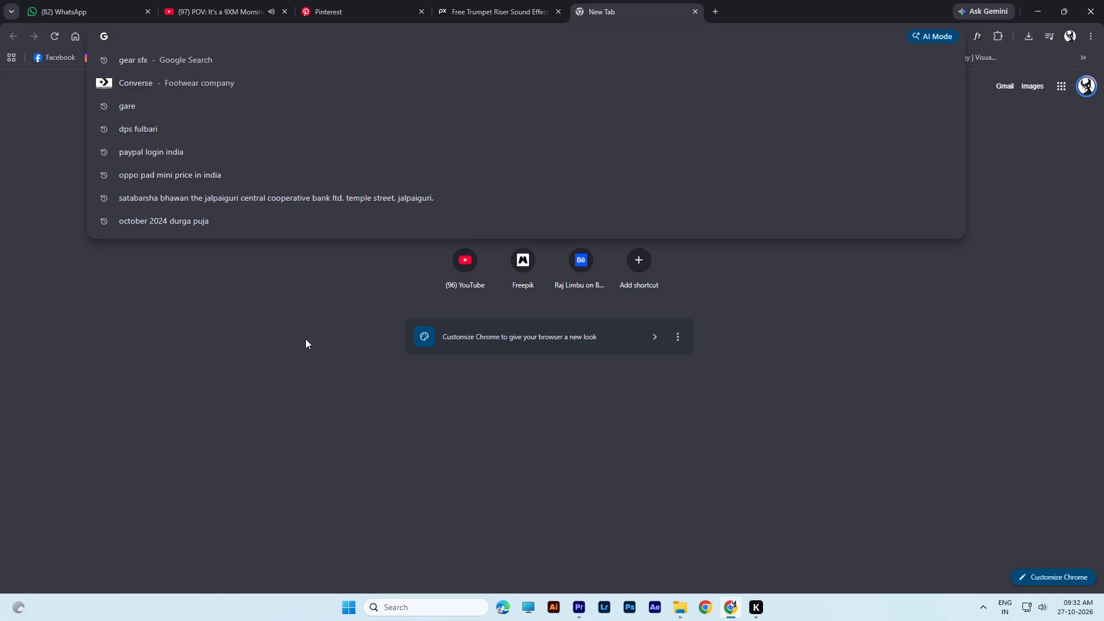
Open the Freepik website from its shortcut on the new tab page.
{"action": "left_click", "coordinate": [883, 407]}
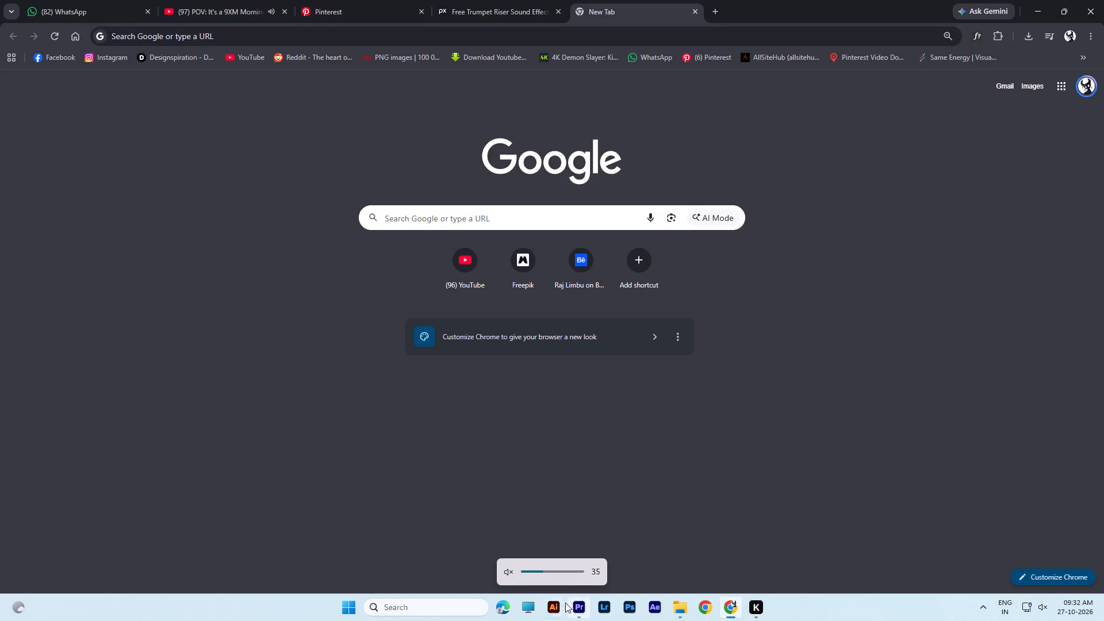
{"action": "left_click", "coordinate": [354, 0]}
{"action": "left_click", "coordinate": [521, 12]}
{"action": "left_click", "coordinate": [608, 16]}
{"action": "left_click", "coordinate": [508, 262]}
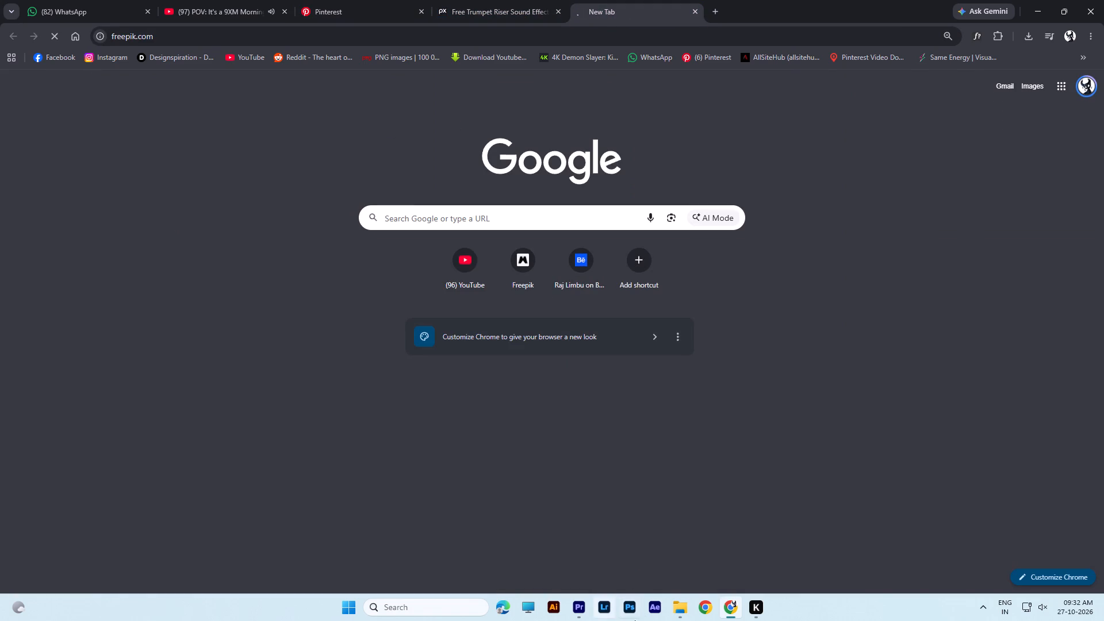
Launch Adobe Illustrator.
{"action": "left_click", "coordinate": [547, 610]}
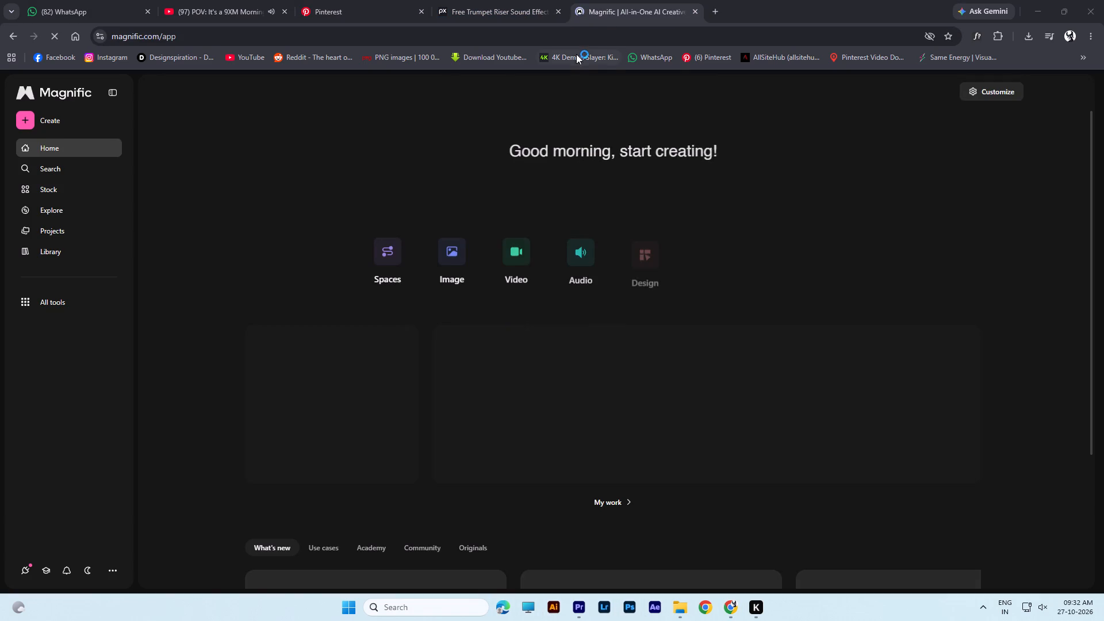
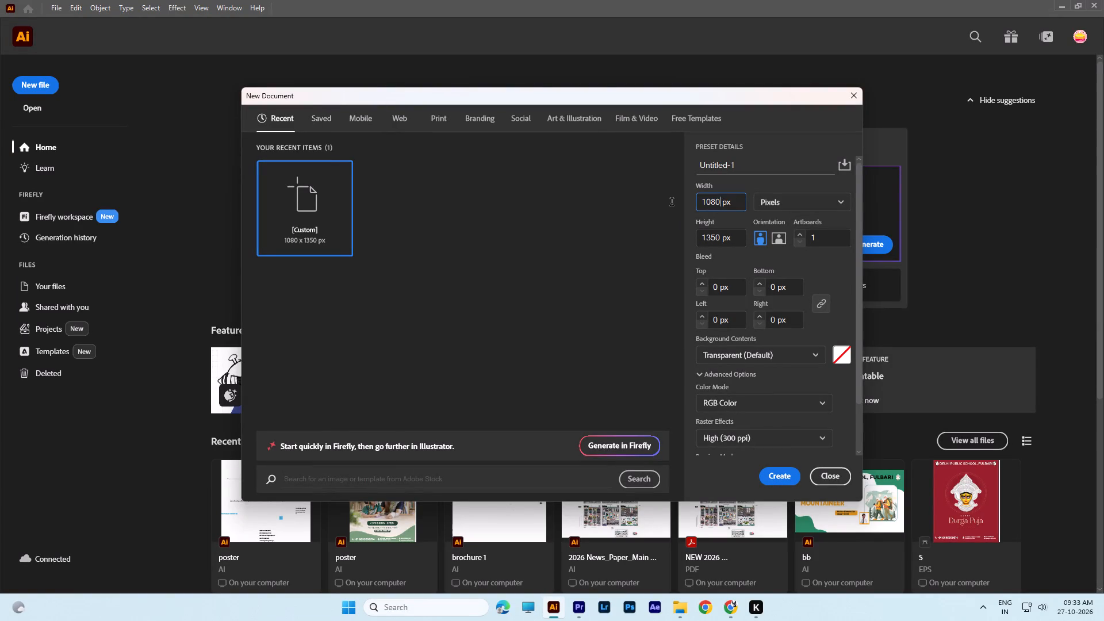
Replace the new document's width with a value in pixels that begins with 2.
{"action": "key", "text": "Left"}
{"action": "key", "text": "Page_Down"}
{"action": "key", "text": "Up"}
{"action": "left_click_drag", "start_coordinate": [720, 200], "coordinate": [665, 209]}
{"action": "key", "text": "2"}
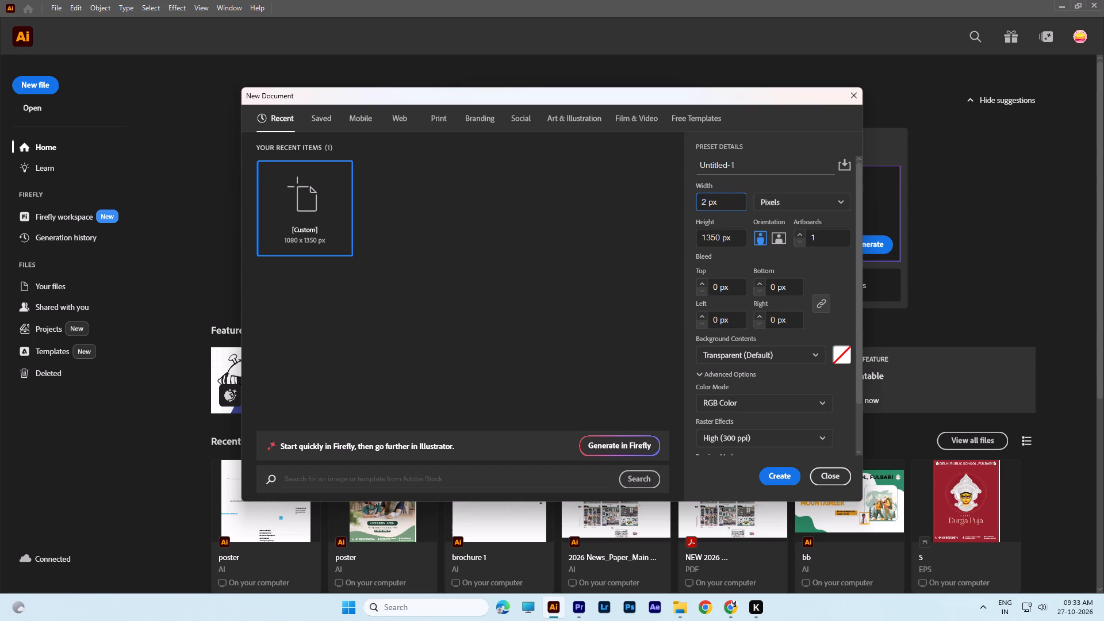
Create a new document 2438 px wide and 1341 px high.
{"action": "key", "text": "3"}
{"action": "key", "text": "BackSpace"}
{"action": "type", "text": "438"}
{"action": "left_click_drag", "start_coordinate": [719, 239], "coordinate": [653, 242]}
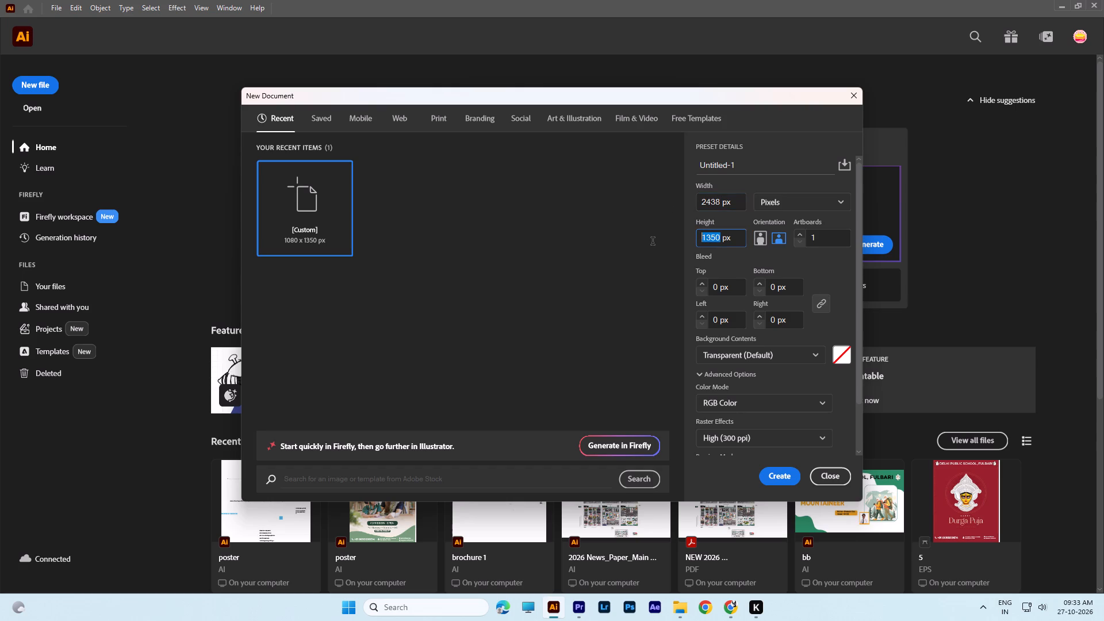
{"action": "key", "text": "1"}
{"action": "key", "text": "3"}
{"action": "type", "text": "41"}
{"action": "left_click", "coordinate": [783, 481]}
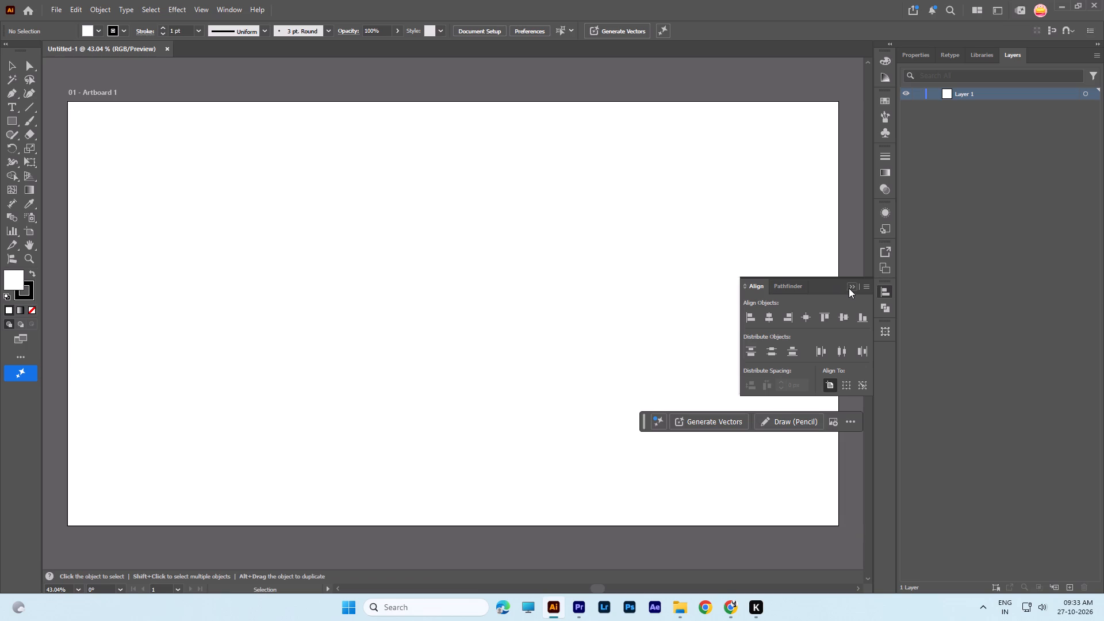
Collapse the open Align panel to clear the canvas.
{"action": "left_click", "coordinate": [850, 286]}
Paste the copied NCC "A" Certificate Felicitation Ceremony text, enlarge it to about 61 pt and place it just below the artboard.
{"action": "scroll", "coordinate": [427, 224], "scroll_direction": "down", "scroll_amount": 2, "text": "alt"}
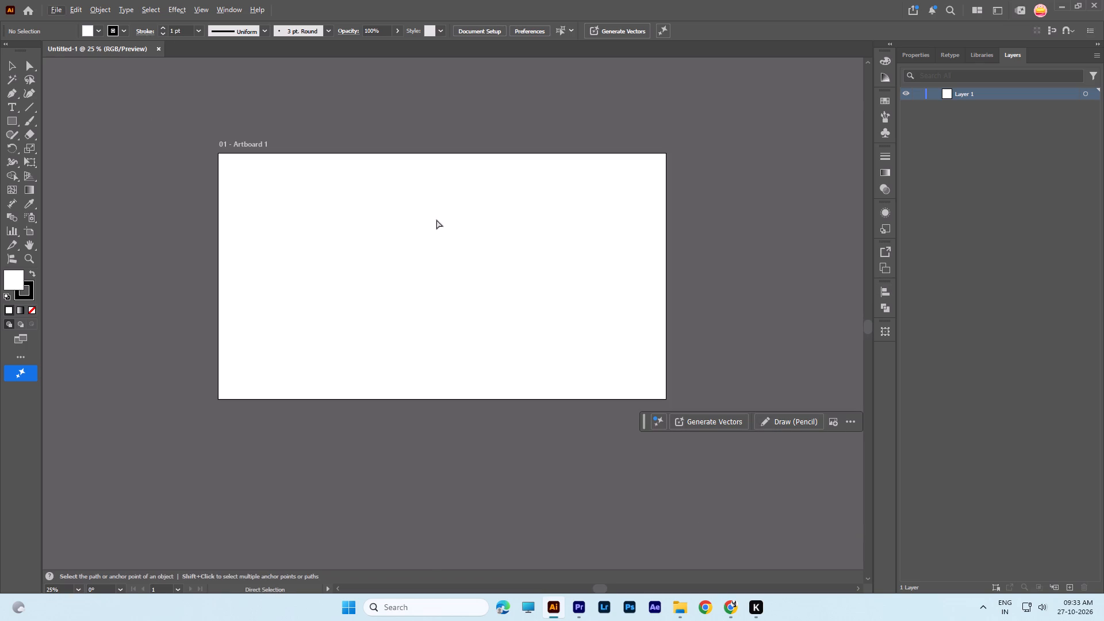
{"action": "key", "text": "ctrl+v"}
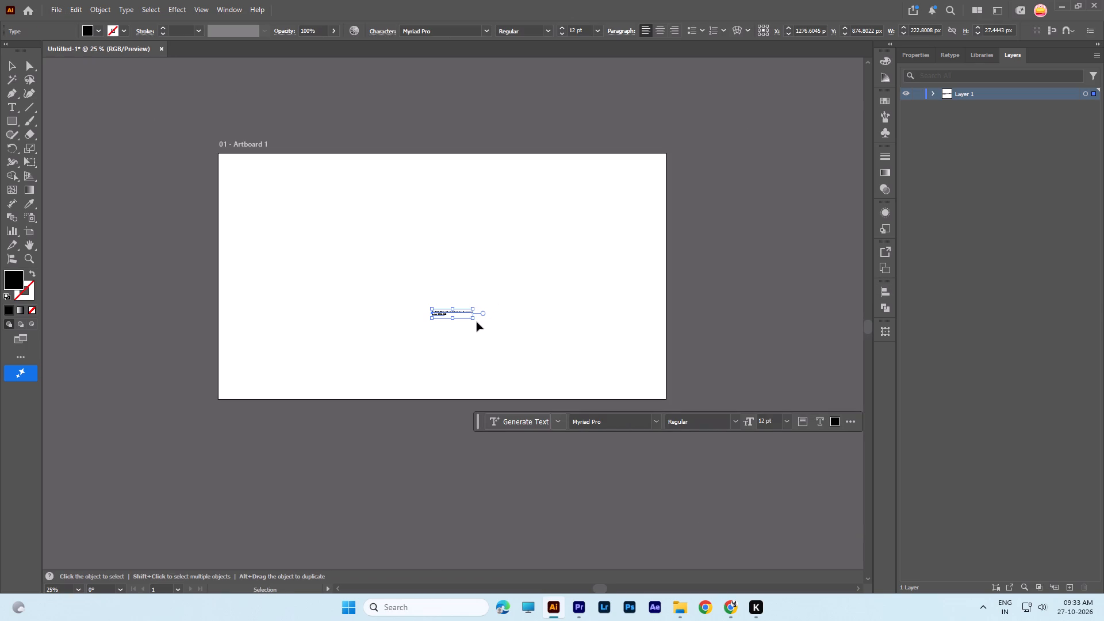
{"action": "left_click_drag", "start_coordinate": [474, 317], "coordinate": [689, 431]}
{"action": "left_click_drag", "start_coordinate": [541, 320], "coordinate": [493, 373]}
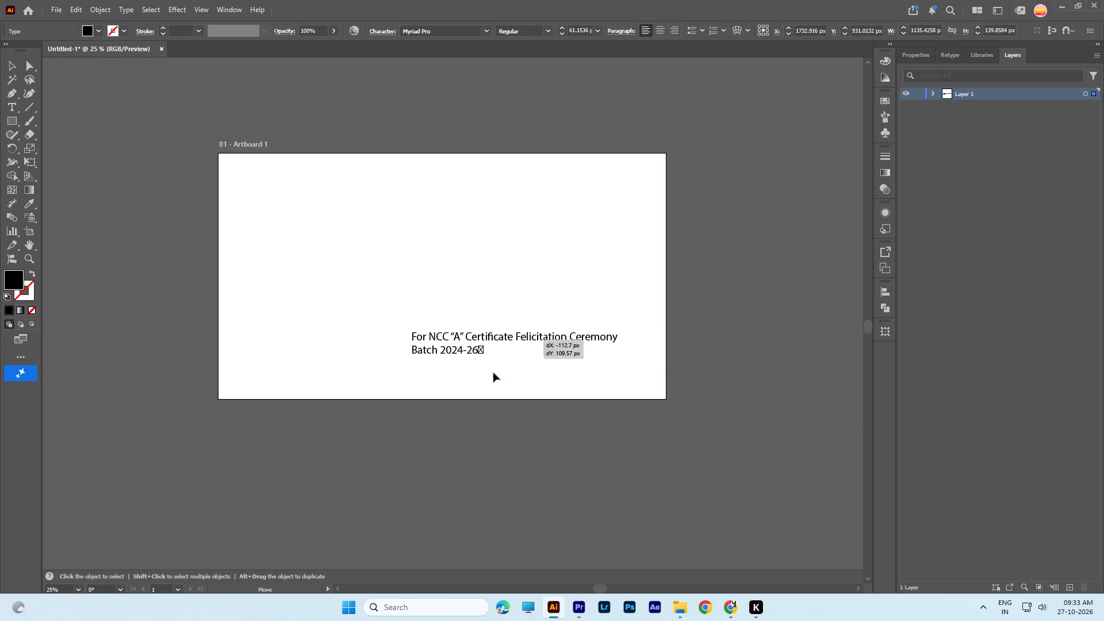
{"action": "left_click_drag", "start_coordinate": [493, 373], "coordinate": [473, 421]}
{"action": "left_click", "coordinate": [696, 353]}
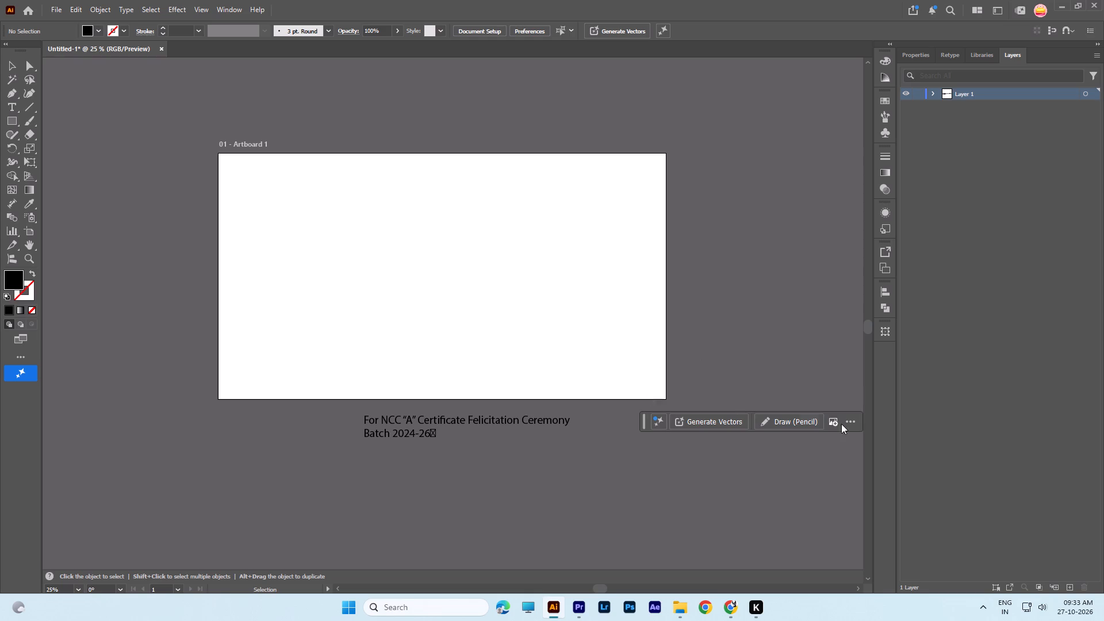
Move the contextual task bar further down, clear of the pasted text.
{"action": "left_click_drag", "start_coordinate": [841, 415], "coordinate": [835, 478]}
{"action": "left_click_drag", "start_coordinate": [643, 421], "coordinate": [643, 505]}
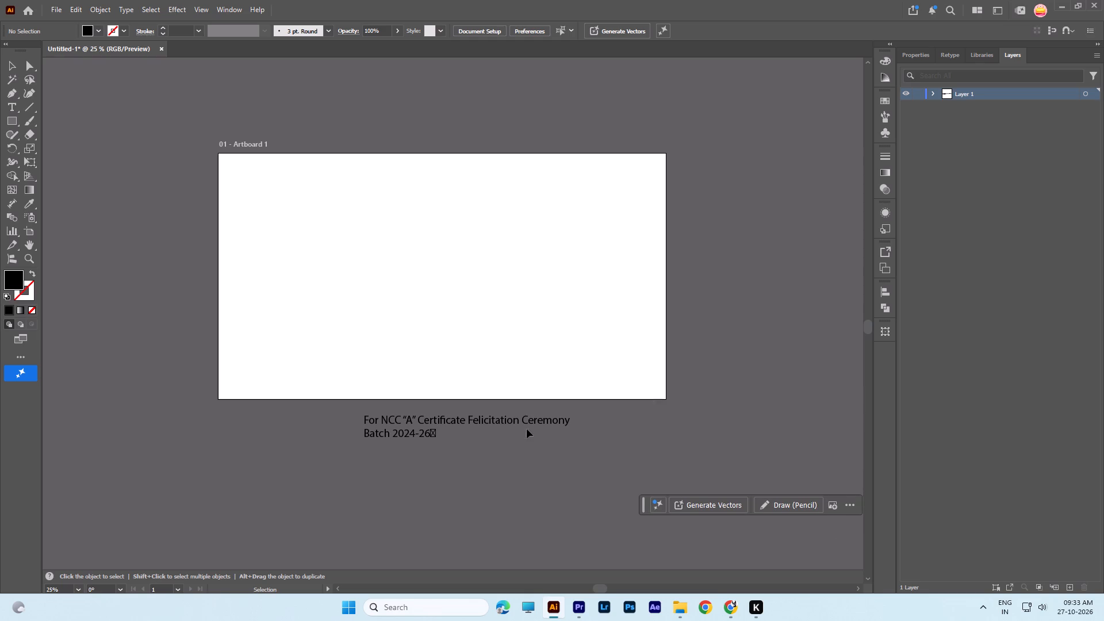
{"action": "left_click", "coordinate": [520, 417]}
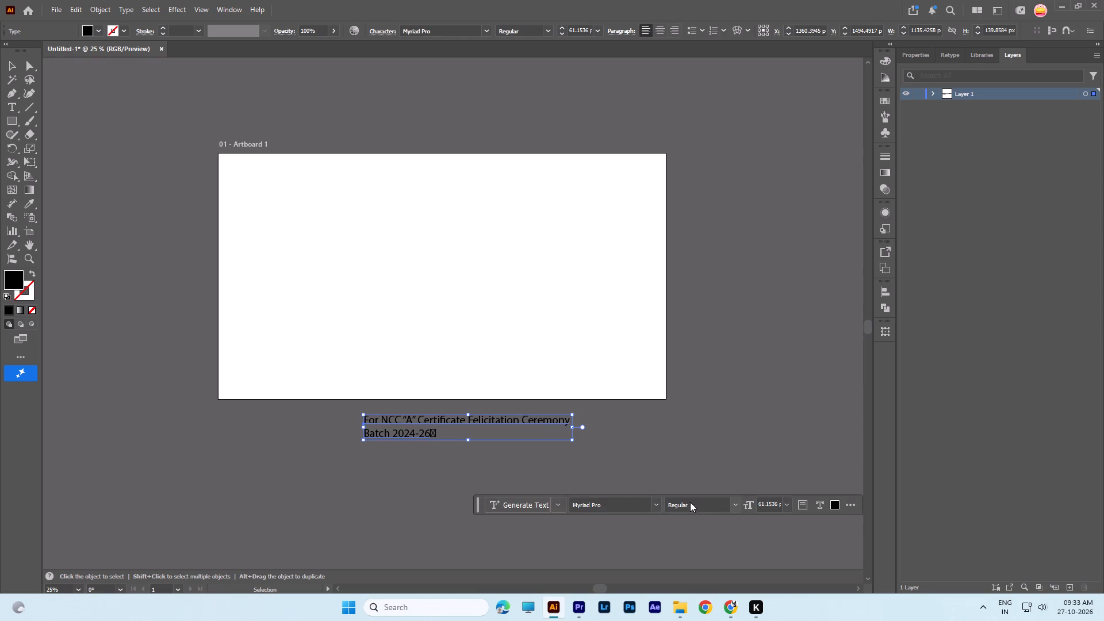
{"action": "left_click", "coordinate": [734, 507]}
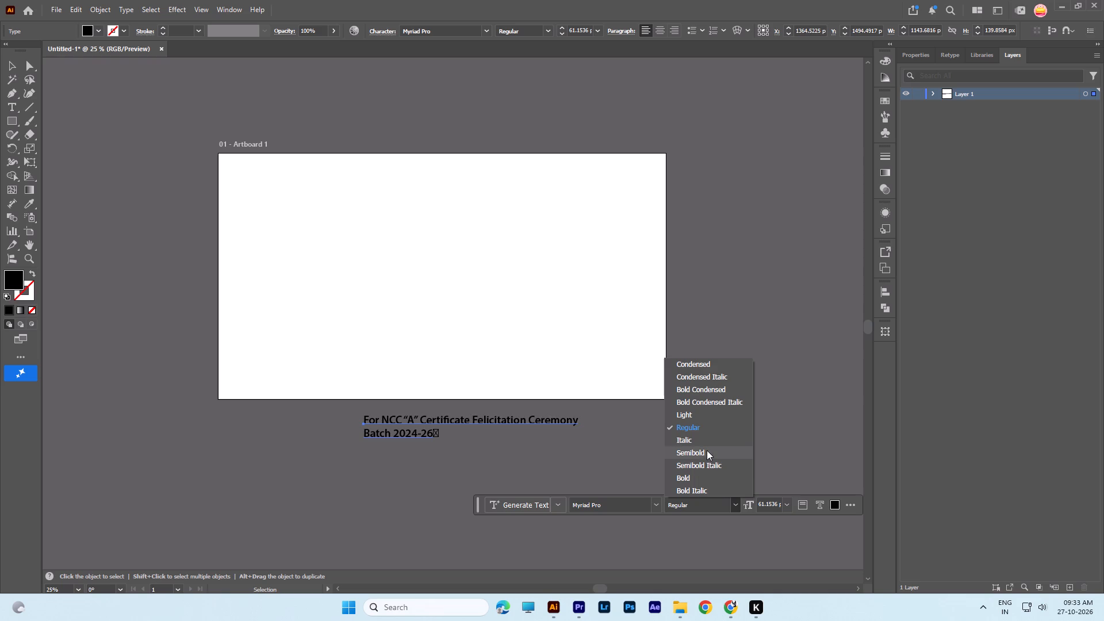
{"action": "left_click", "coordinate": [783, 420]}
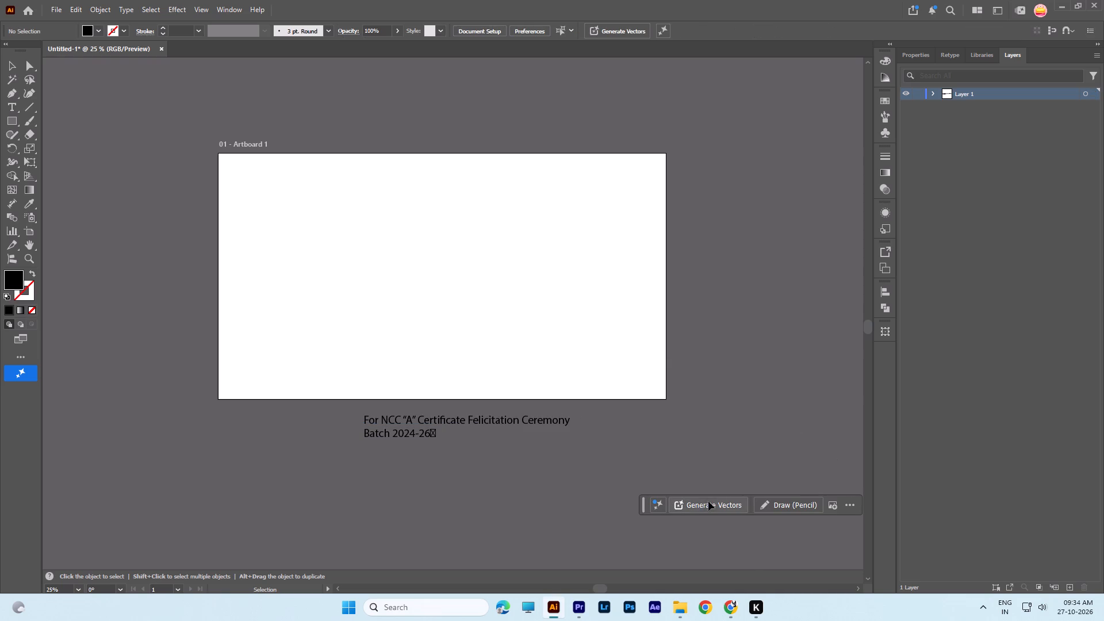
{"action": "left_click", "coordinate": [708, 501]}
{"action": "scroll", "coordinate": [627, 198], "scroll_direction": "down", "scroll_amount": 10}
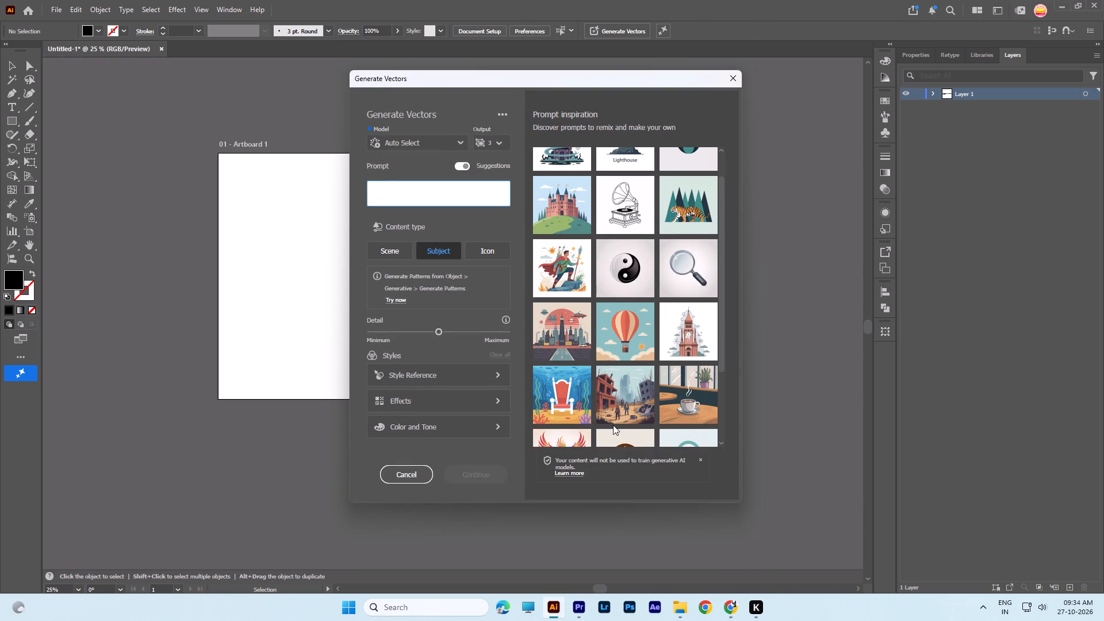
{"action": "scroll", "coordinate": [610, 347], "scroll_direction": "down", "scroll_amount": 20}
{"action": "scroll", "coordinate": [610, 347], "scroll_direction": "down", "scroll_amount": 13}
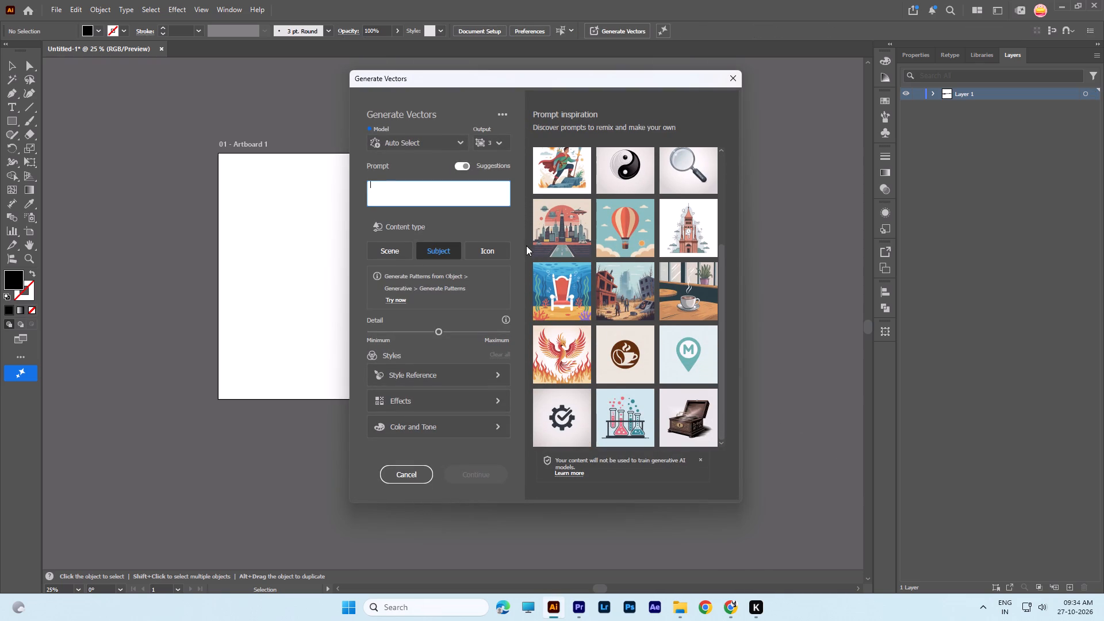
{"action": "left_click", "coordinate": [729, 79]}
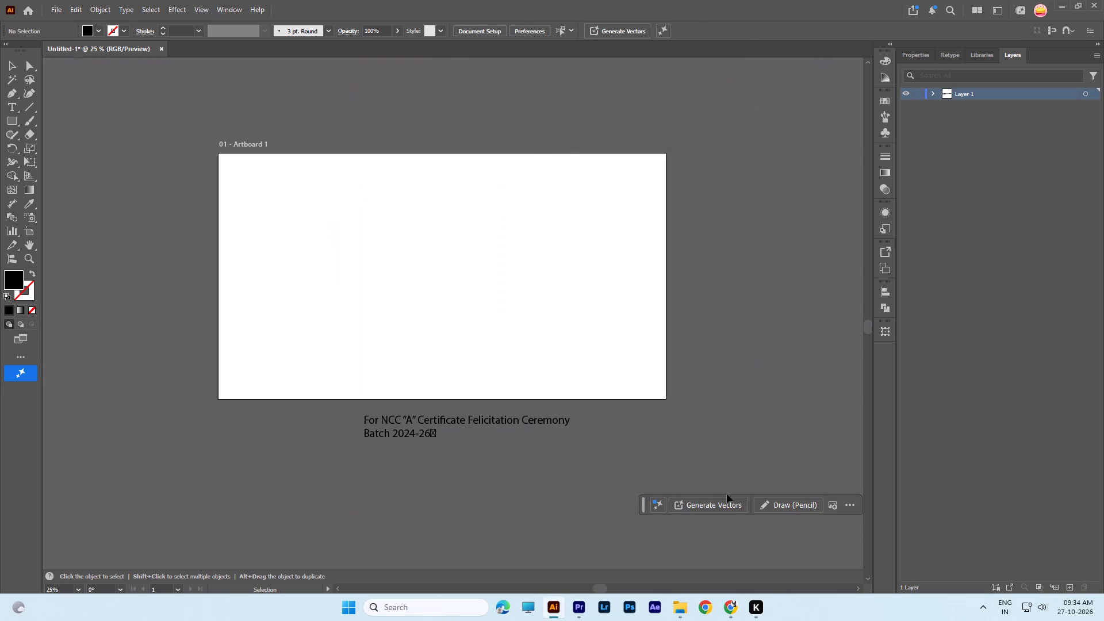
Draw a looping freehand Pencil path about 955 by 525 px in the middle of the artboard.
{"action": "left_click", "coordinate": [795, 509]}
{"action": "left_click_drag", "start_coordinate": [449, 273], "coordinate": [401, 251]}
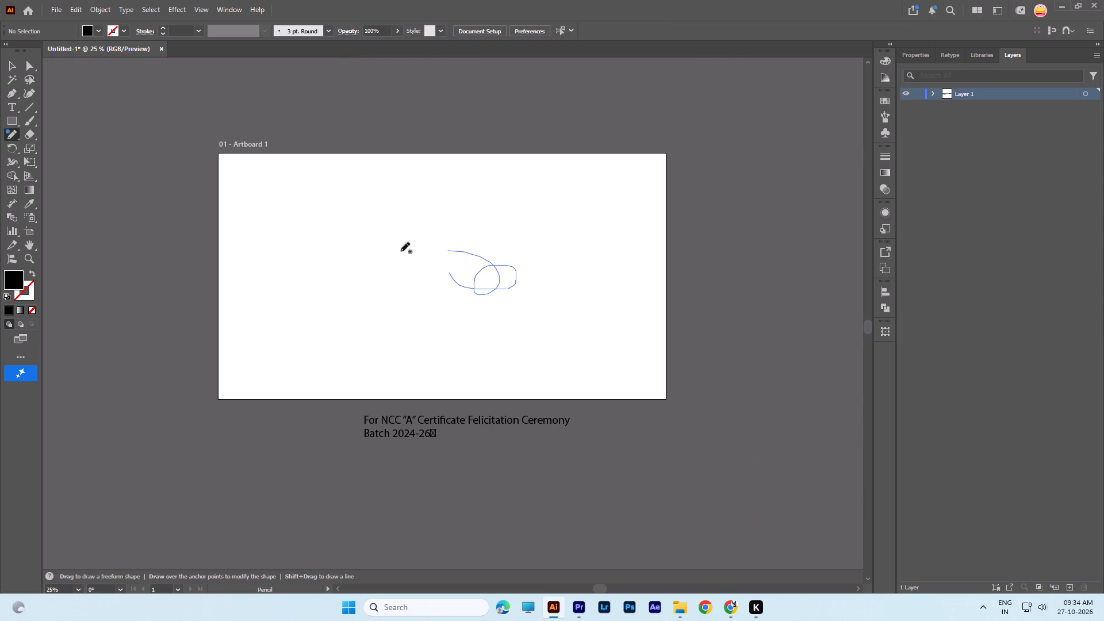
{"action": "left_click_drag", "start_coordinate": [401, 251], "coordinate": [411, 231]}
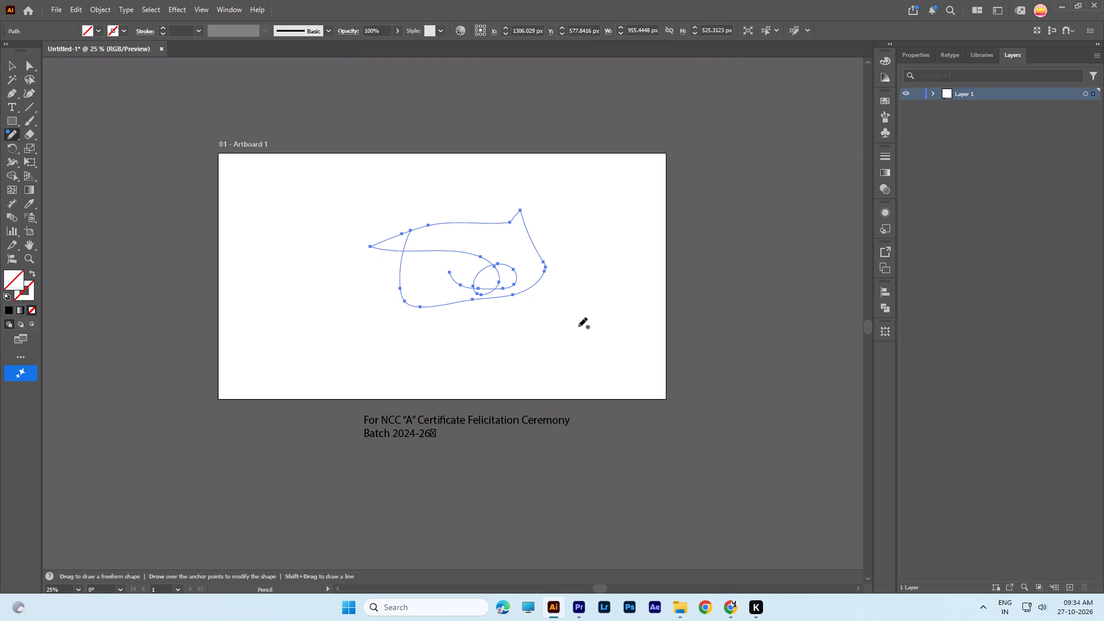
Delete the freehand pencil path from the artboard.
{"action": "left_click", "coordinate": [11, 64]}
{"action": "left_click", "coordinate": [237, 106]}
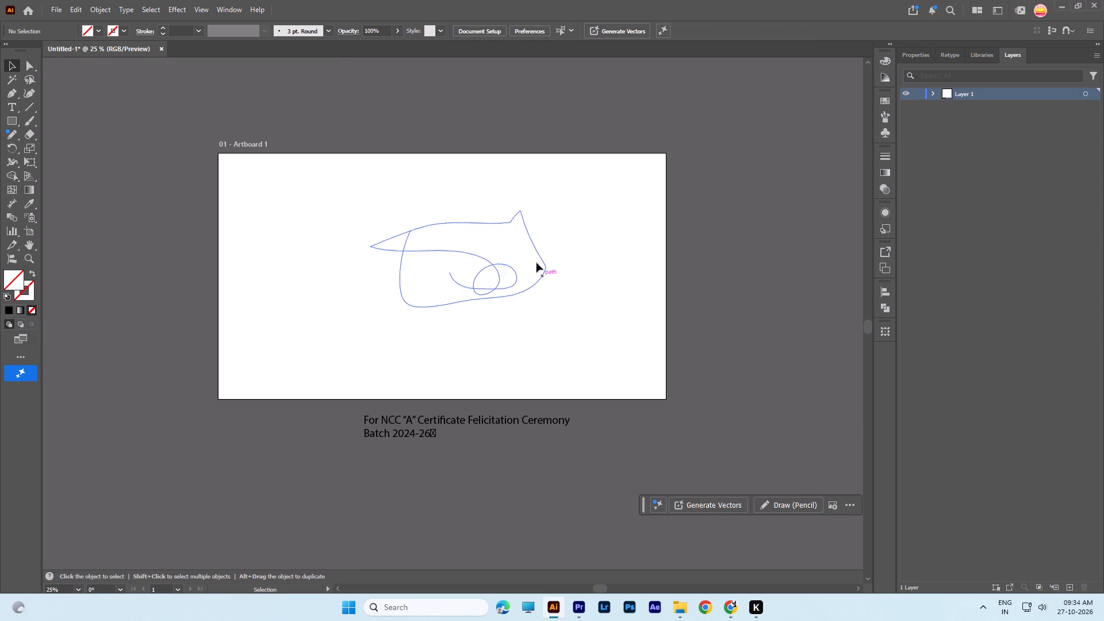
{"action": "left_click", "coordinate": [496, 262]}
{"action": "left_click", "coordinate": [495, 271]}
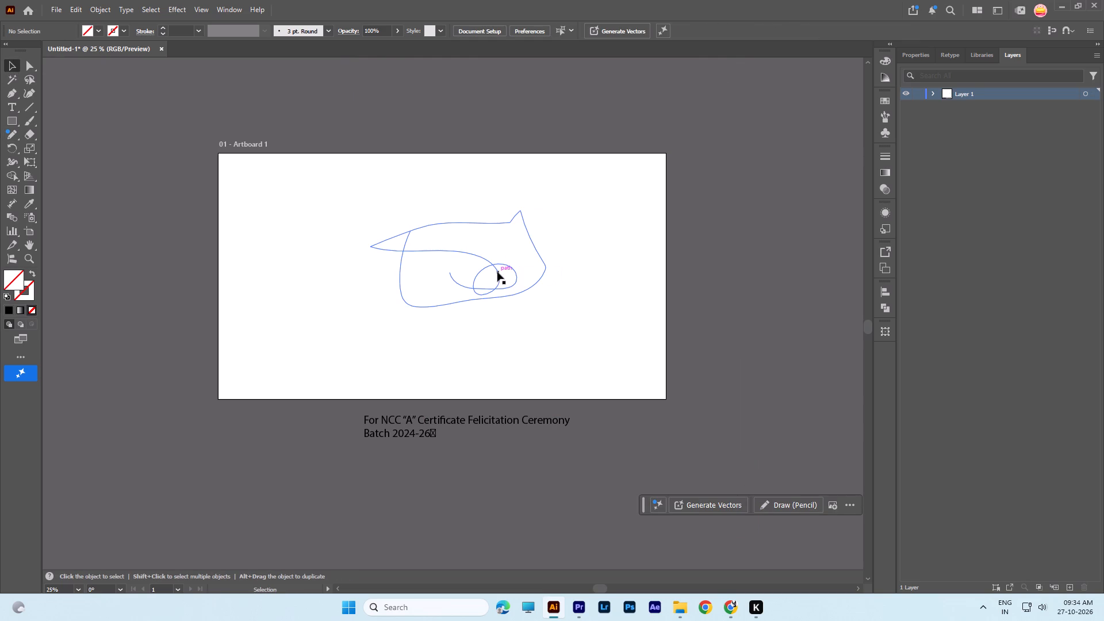
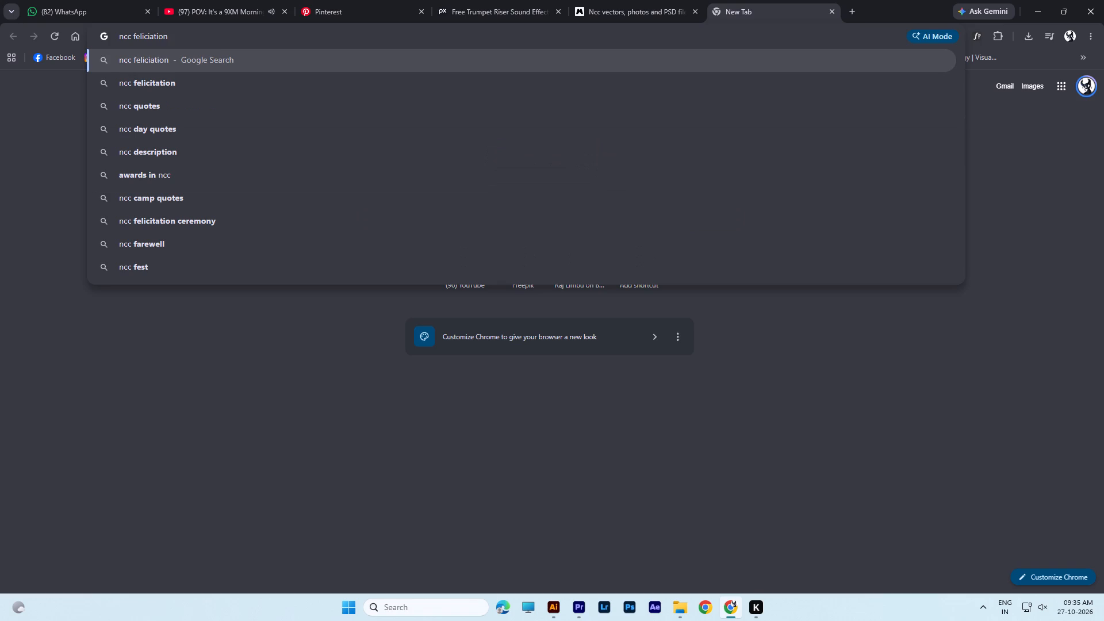
{"action": "left_click", "coordinate": [126, 82]}
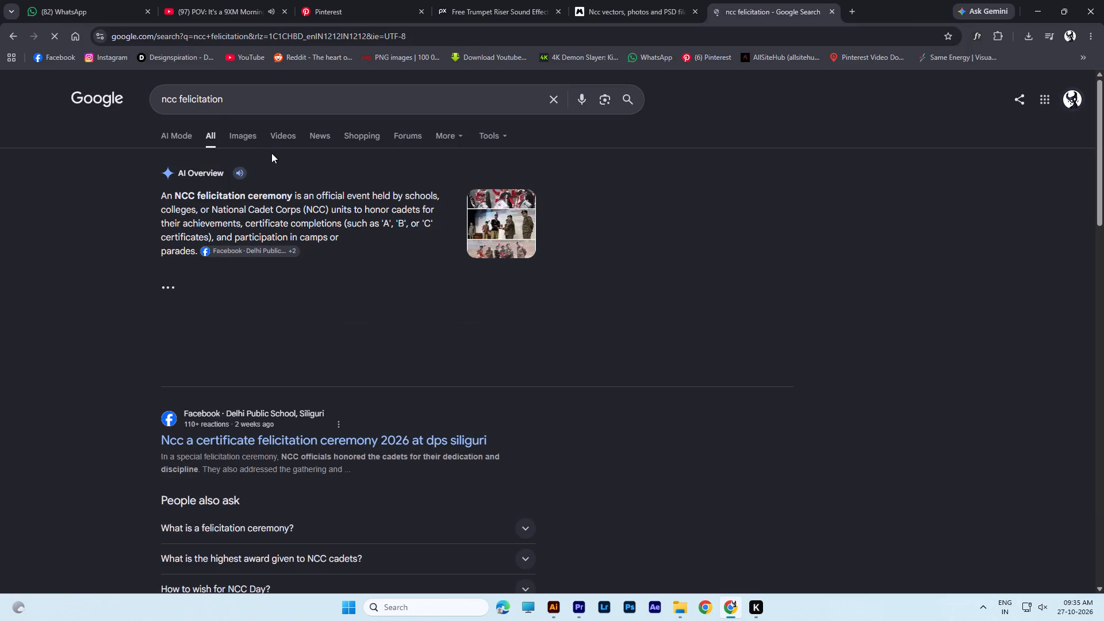
{"action": "left_click", "coordinate": [249, 141]}
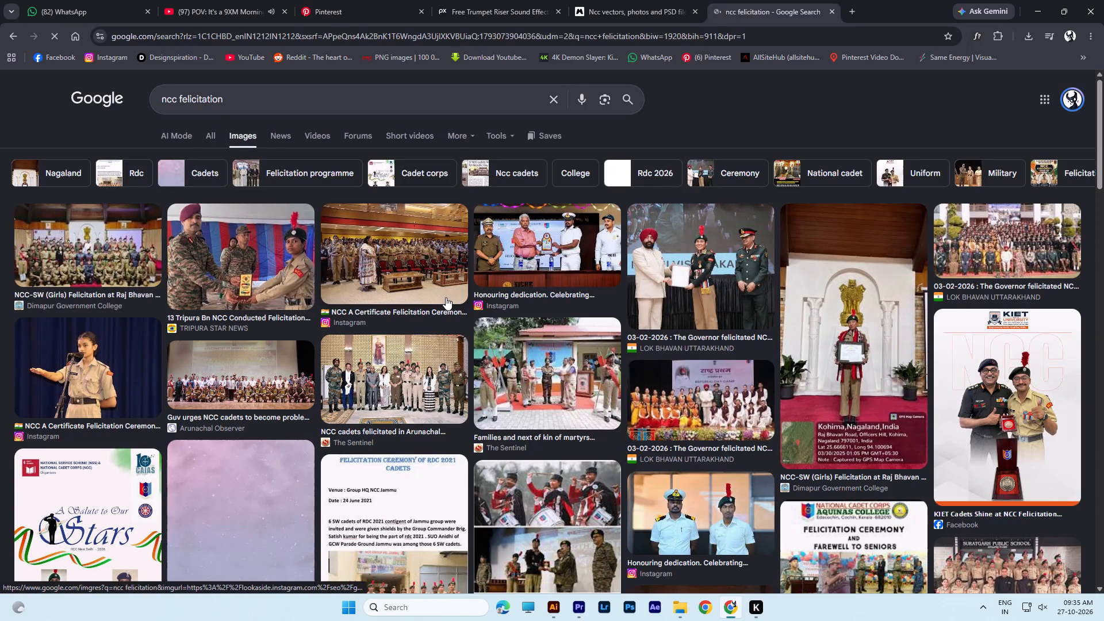
Examine the NCC felicitation image results for ceremony poster and banner design references.
{"action": "scroll", "coordinate": [446, 297], "scroll_direction": "down", "scroll_amount": 4}
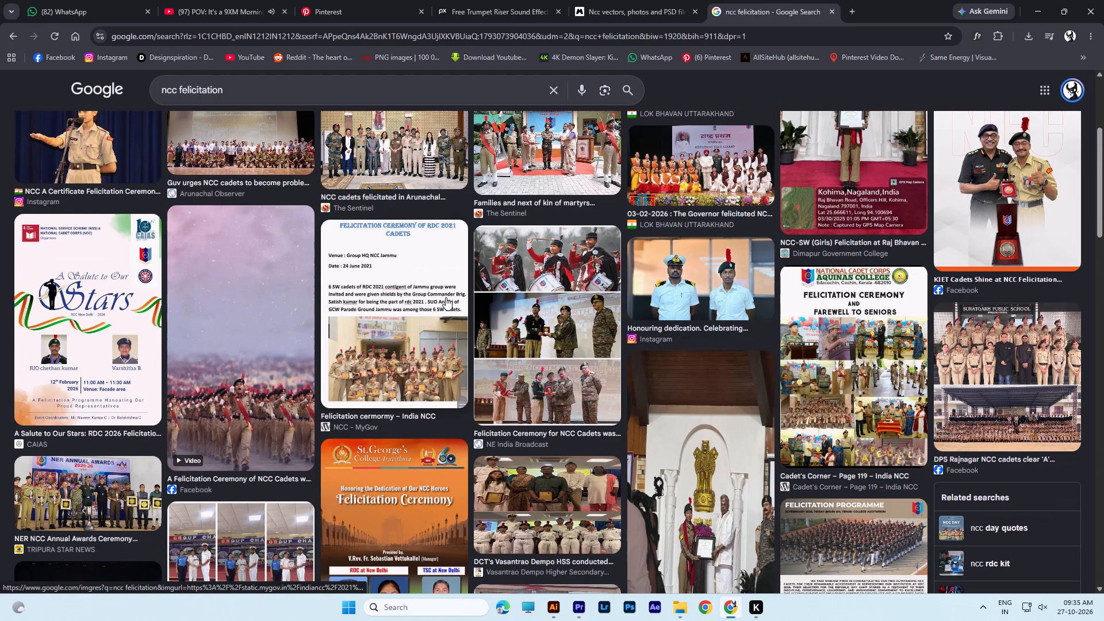
{"action": "scroll", "coordinate": [72, 304], "scroll_direction": "down", "scroll_amount": 6}
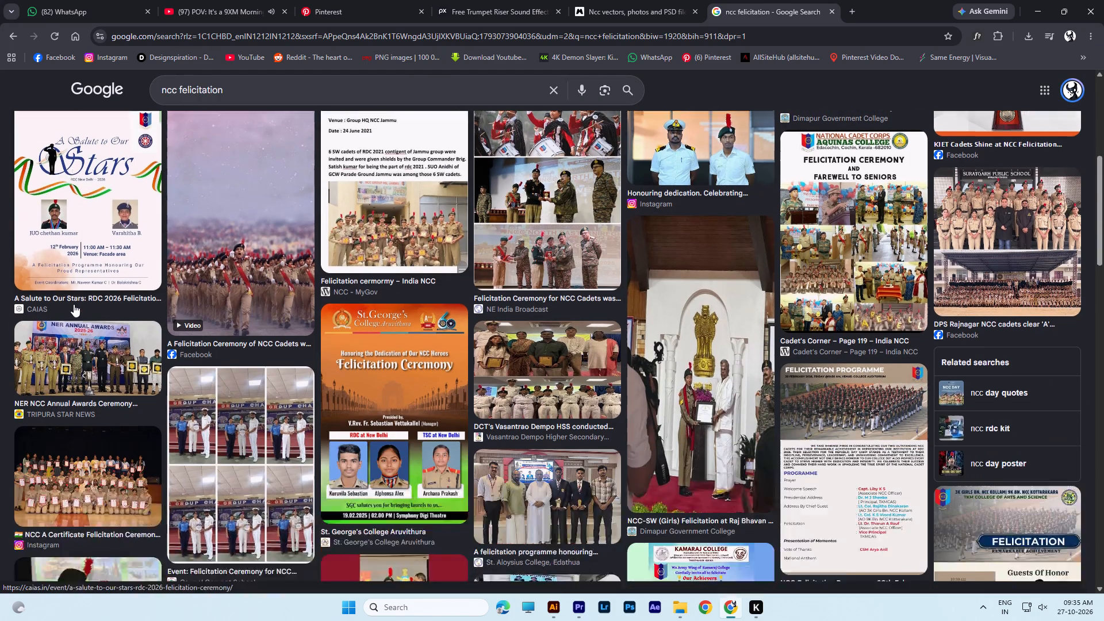
{"action": "scroll", "coordinate": [74, 304], "scroll_direction": "down", "scroll_amount": 4}
{"action": "scroll", "coordinate": [74, 304], "scroll_direction": "up", "scroll_amount": 4}
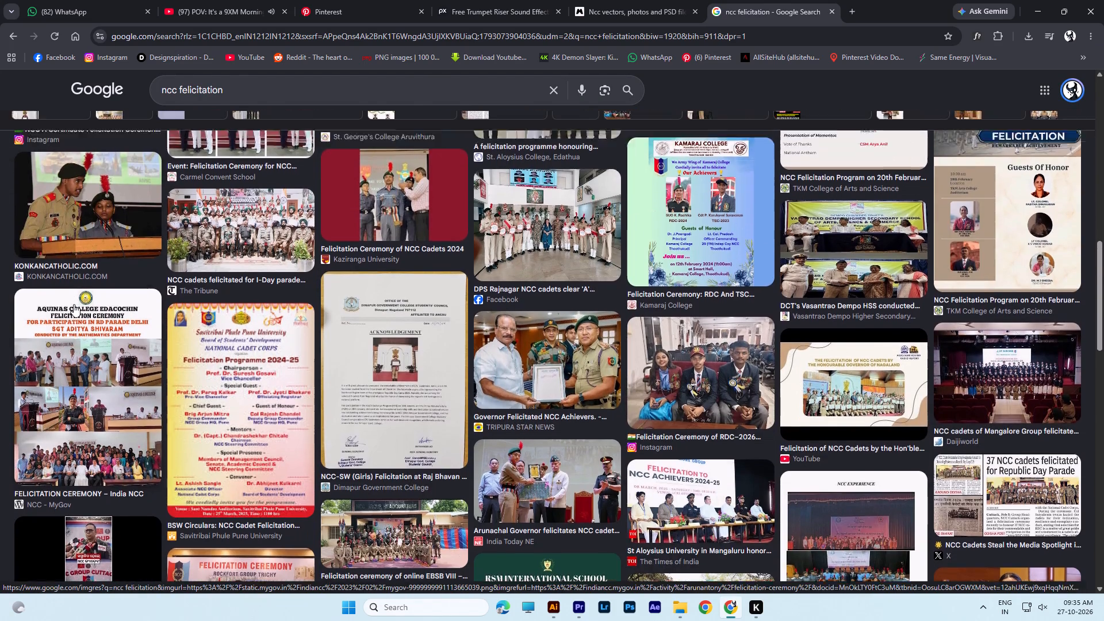
{"action": "scroll", "coordinate": [74, 304], "scroll_direction": "up", "scroll_amount": 1}
{"action": "scroll", "coordinate": [74, 304], "scroll_direction": "down", "scroll_amount": 12}
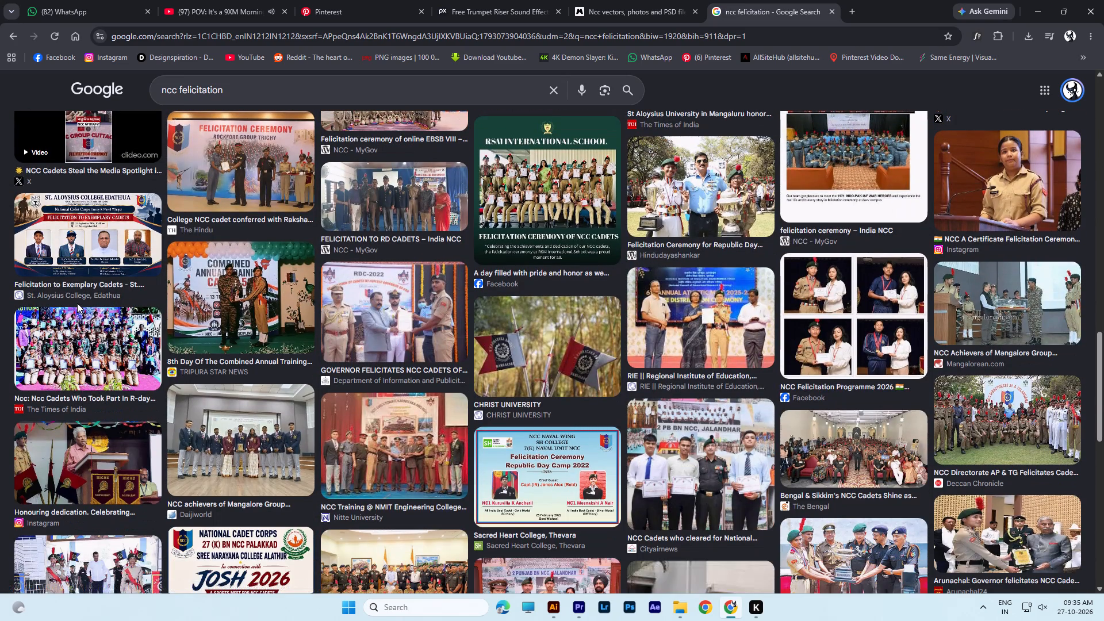
{"action": "scroll", "coordinate": [77, 303], "scroll_direction": "down", "scroll_amount": 12}
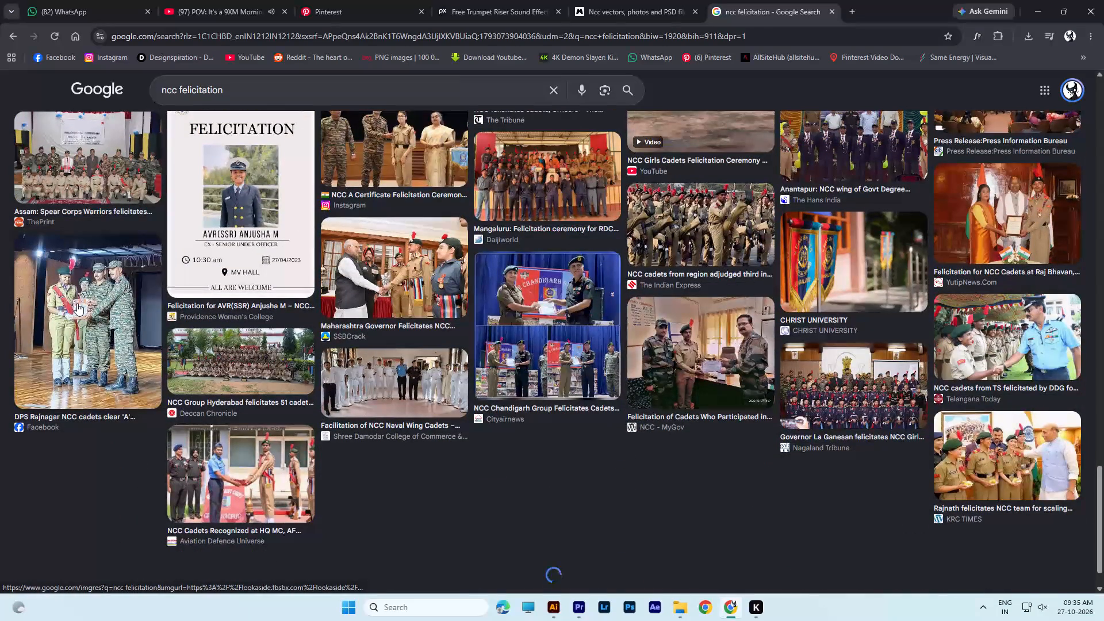
{"action": "scroll", "coordinate": [77, 303], "scroll_direction": "down", "scroll_amount": 5}
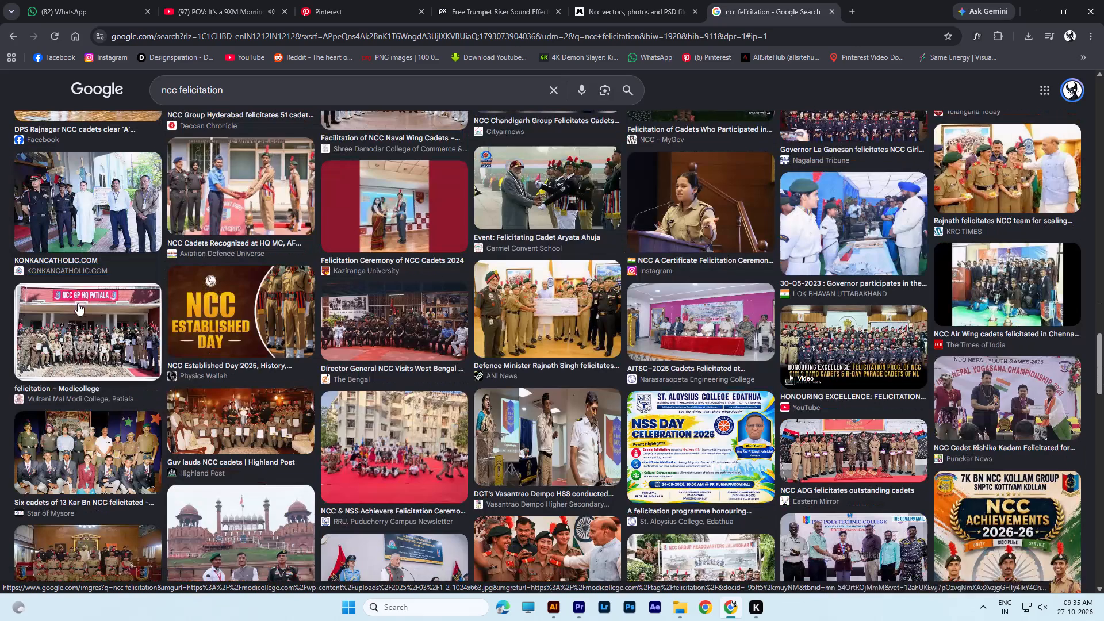
{"action": "scroll", "coordinate": [78, 303], "scroll_direction": "down", "scroll_amount": 20}
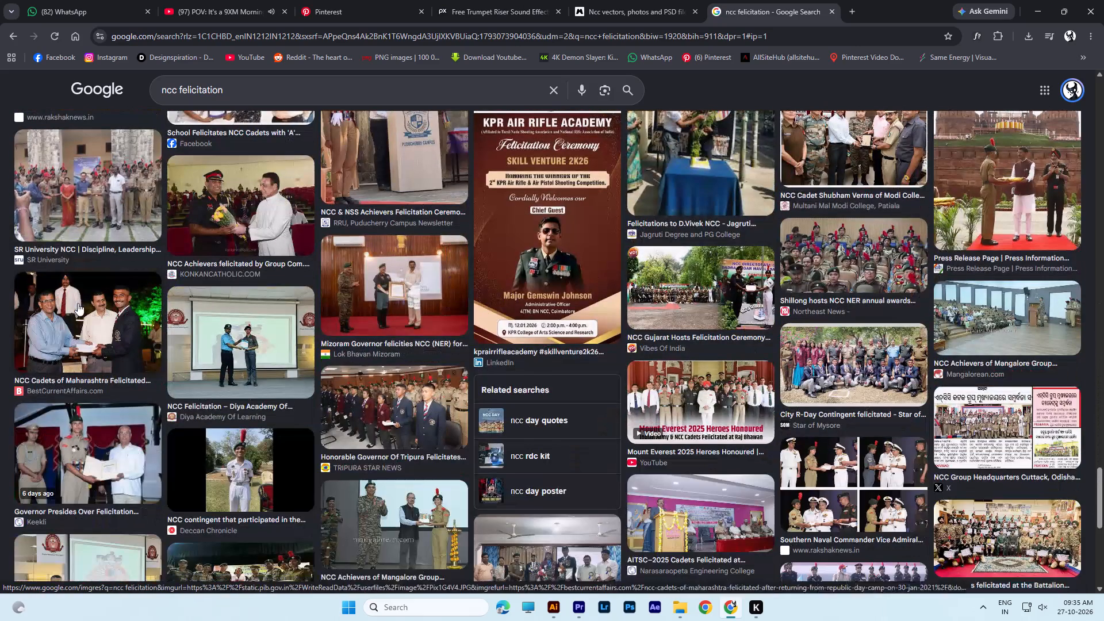
{"action": "scroll", "coordinate": [78, 303], "scroll_direction": "down", "scroll_amount": 11}
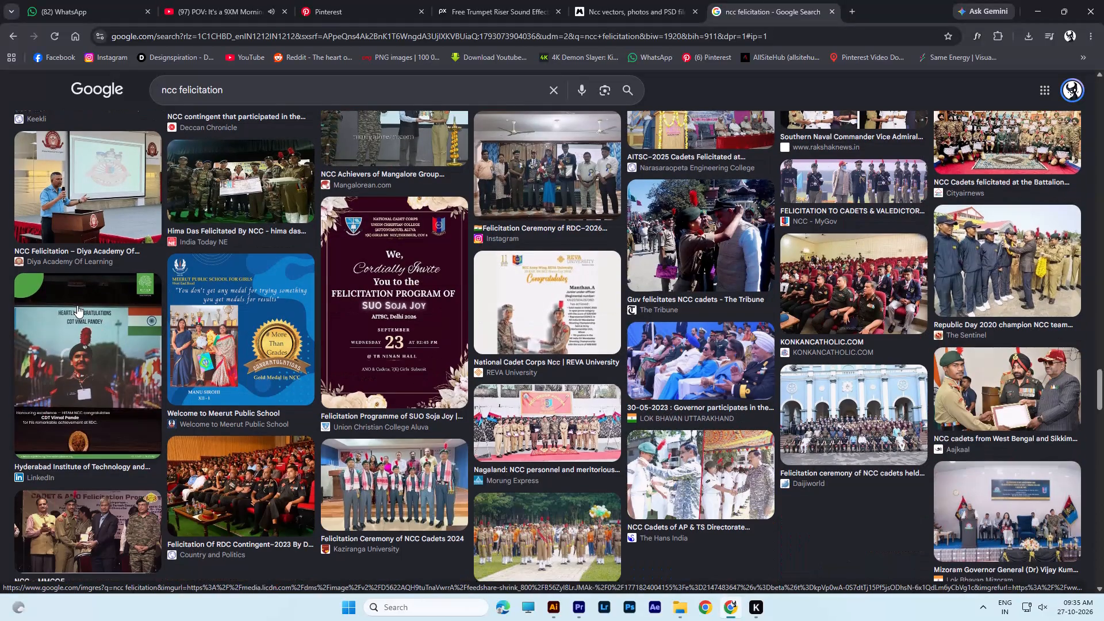
{"action": "scroll", "coordinate": [77, 305], "scroll_direction": "down", "scroll_amount": 7}
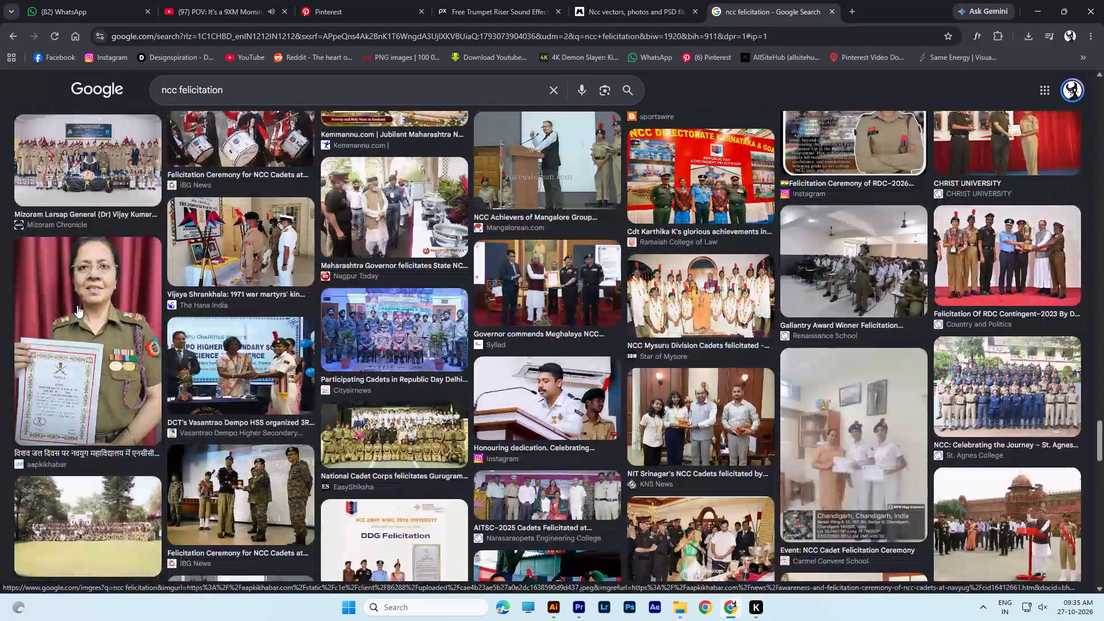
{"action": "scroll", "coordinate": [77, 305], "scroll_direction": "down", "scroll_amount": 13}
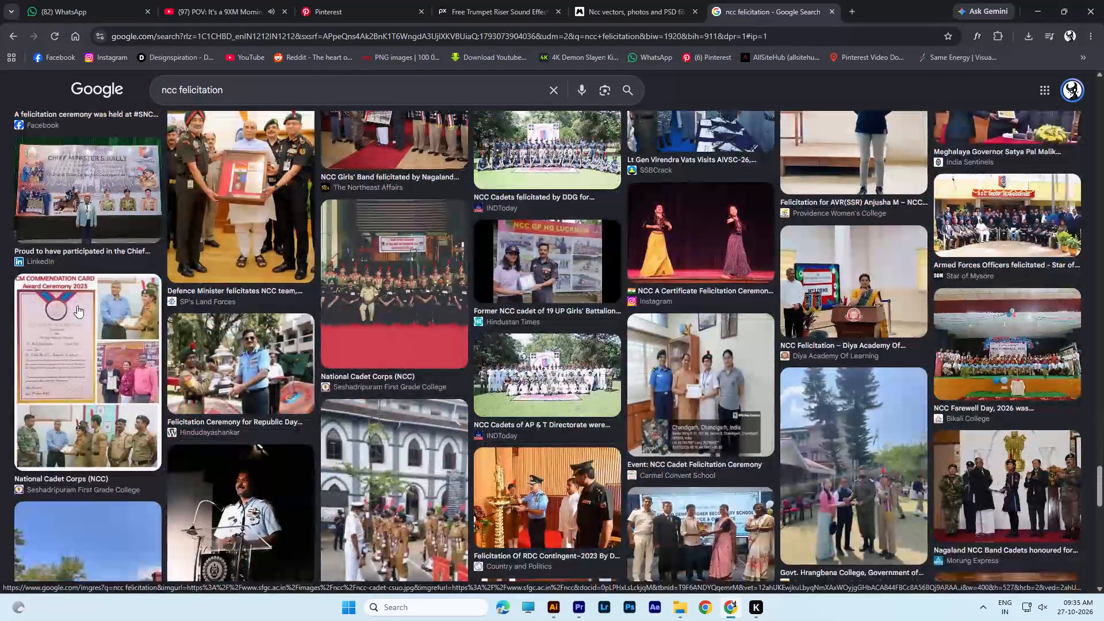
{"action": "scroll", "coordinate": [77, 305], "scroll_direction": "down", "scroll_amount": 2}
{"action": "scroll", "coordinate": [77, 305], "scroll_direction": "up", "scroll_amount": 20}
{"action": "scroll", "coordinate": [77, 305], "scroll_direction": "up", "scroll_amount": 11}
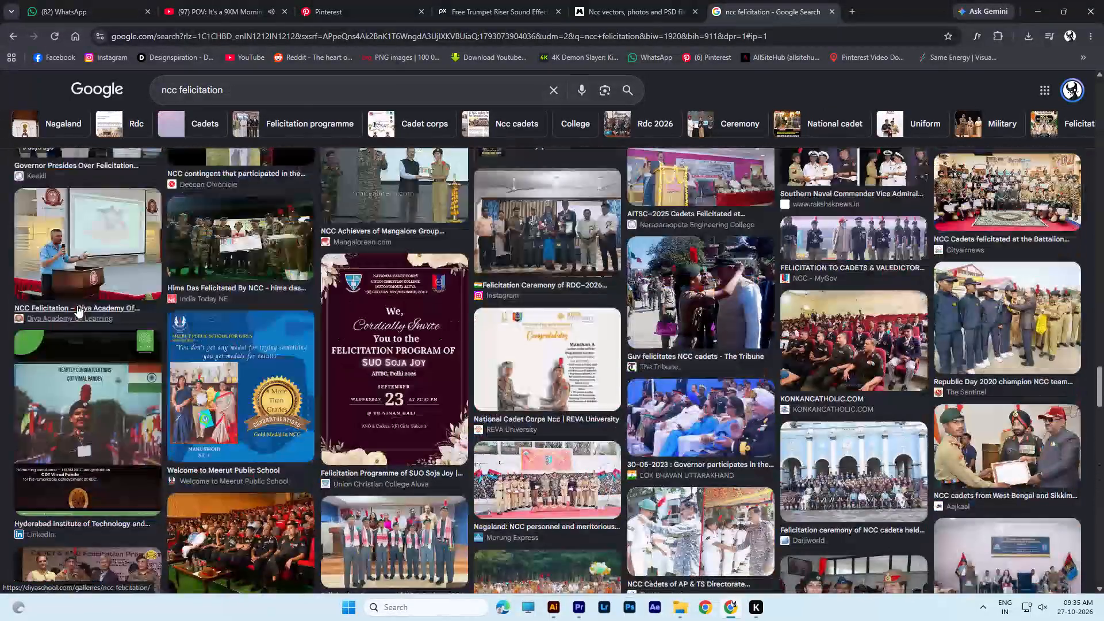
{"action": "scroll", "coordinate": [77, 305], "scroll_direction": "up", "scroll_amount": 20}
{"action": "scroll", "coordinate": [77, 305], "scroll_direction": "up", "scroll_amount": 6}
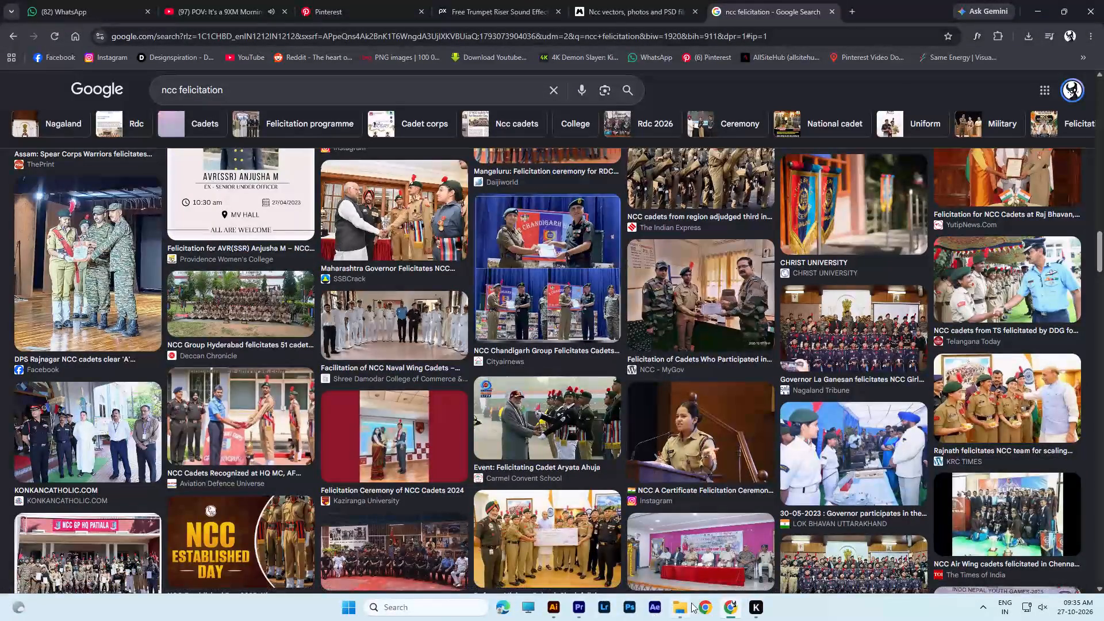
Switch to File Explorer and open the RAJ 2024 folder on New Volume (E:) in a new tab.
{"action": "left_click", "coordinate": [688, 604]}
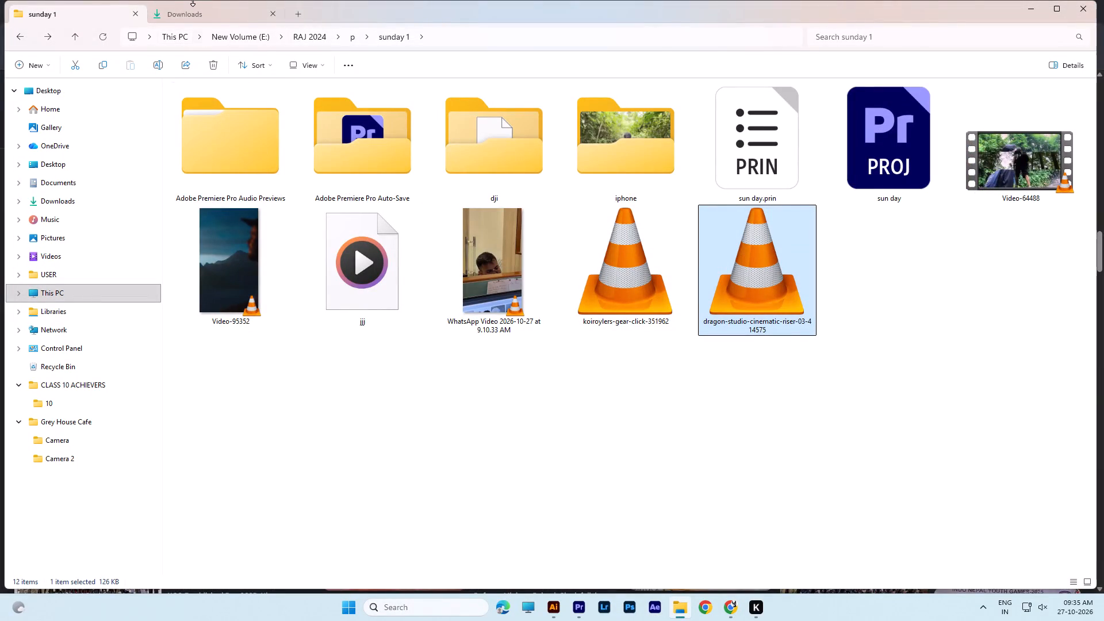
{"action": "left_click", "coordinate": [193, 0]}
{"action": "left_click", "coordinate": [293, 7]}
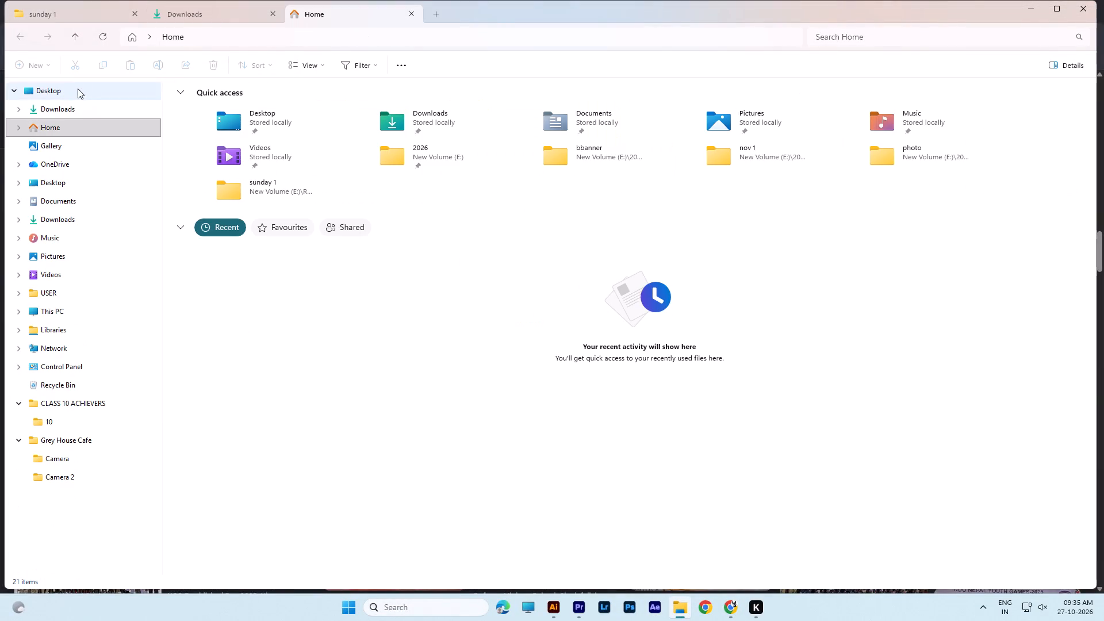
{"action": "left_click", "coordinate": [88, 315]}
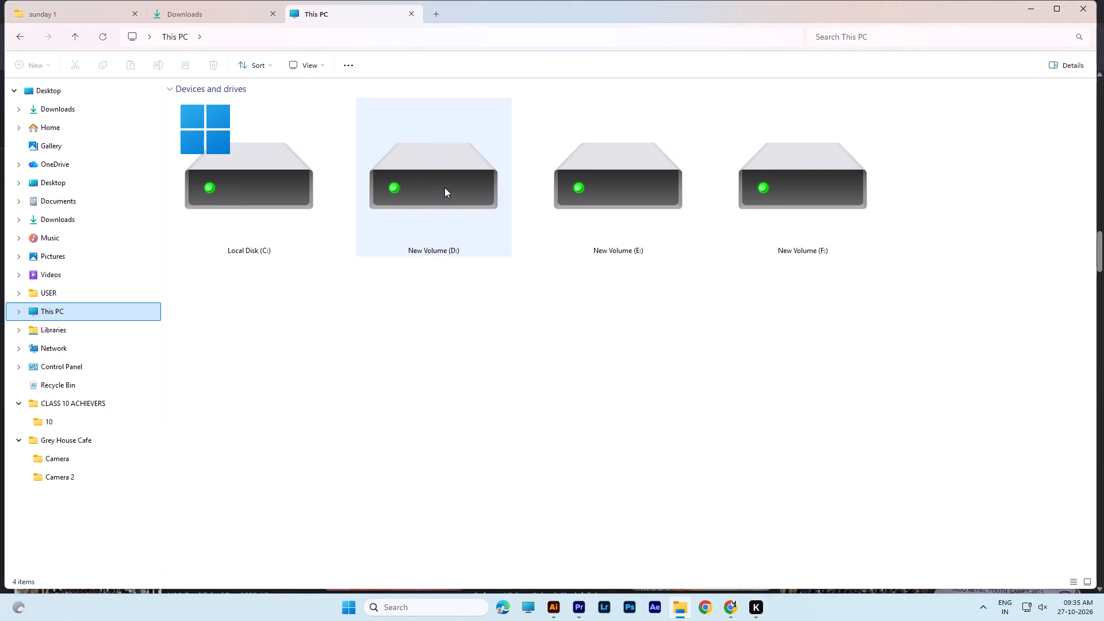
{"action": "double_click", "coordinate": [626, 189]}
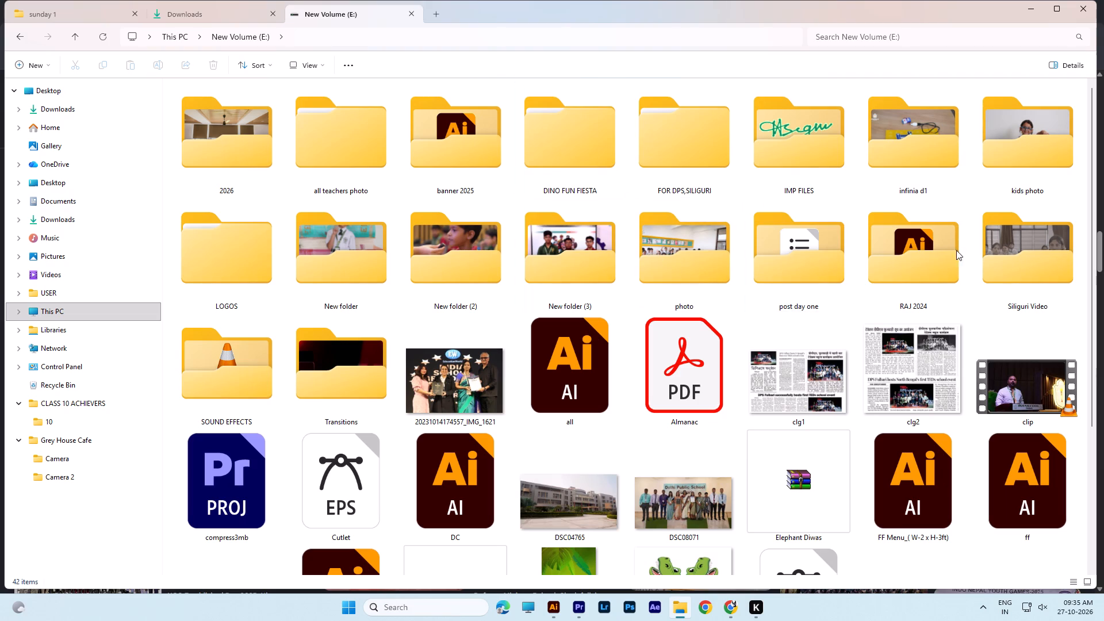
{"action": "double_click", "coordinate": [913, 250]}
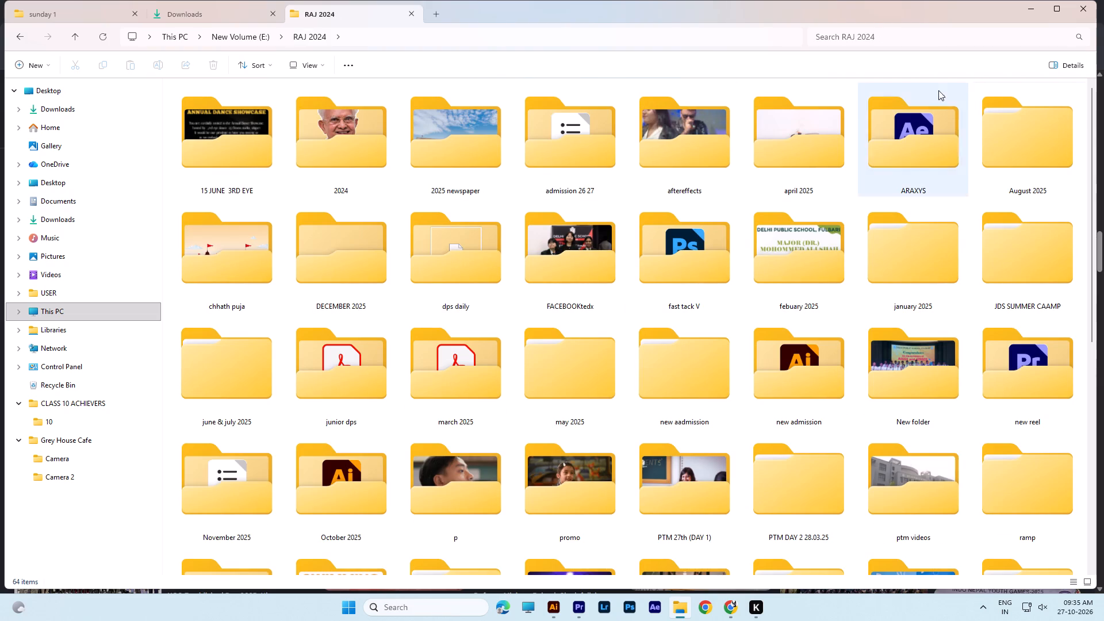
Search the RAJ 2024 folder for "ncc" and enlarge the results to large thumbnails.
{"action": "left_click", "coordinate": [879, 39]}
{"action": "type", "text": "ncc"}
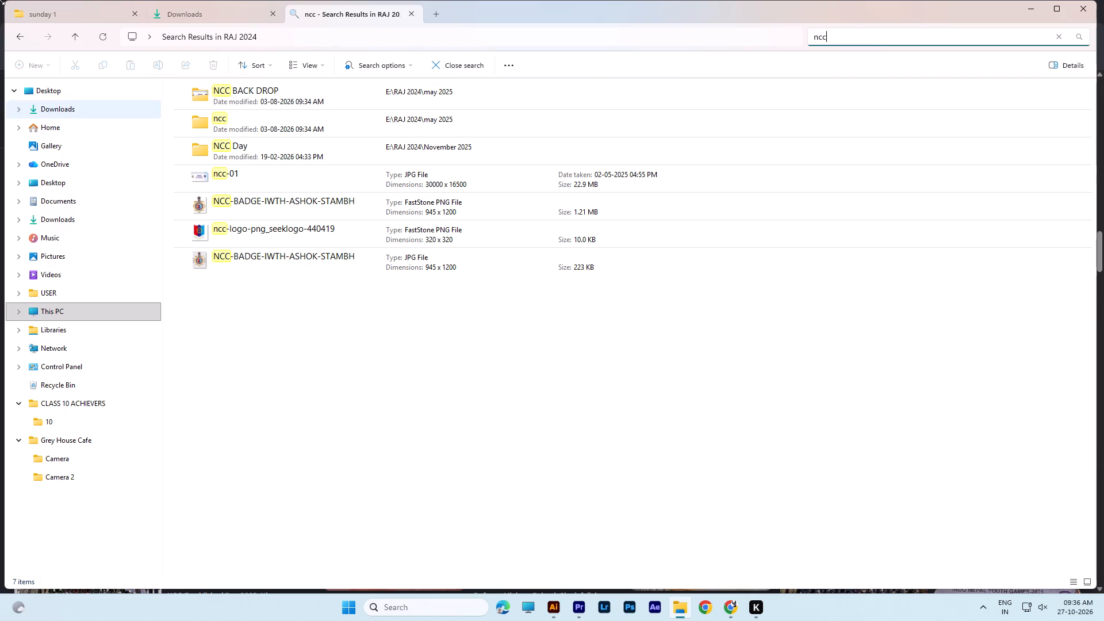
{"action": "scroll", "coordinate": [321, 108], "scroll_direction": "up", "scroll_amount": 10, "text": "ctrl"}
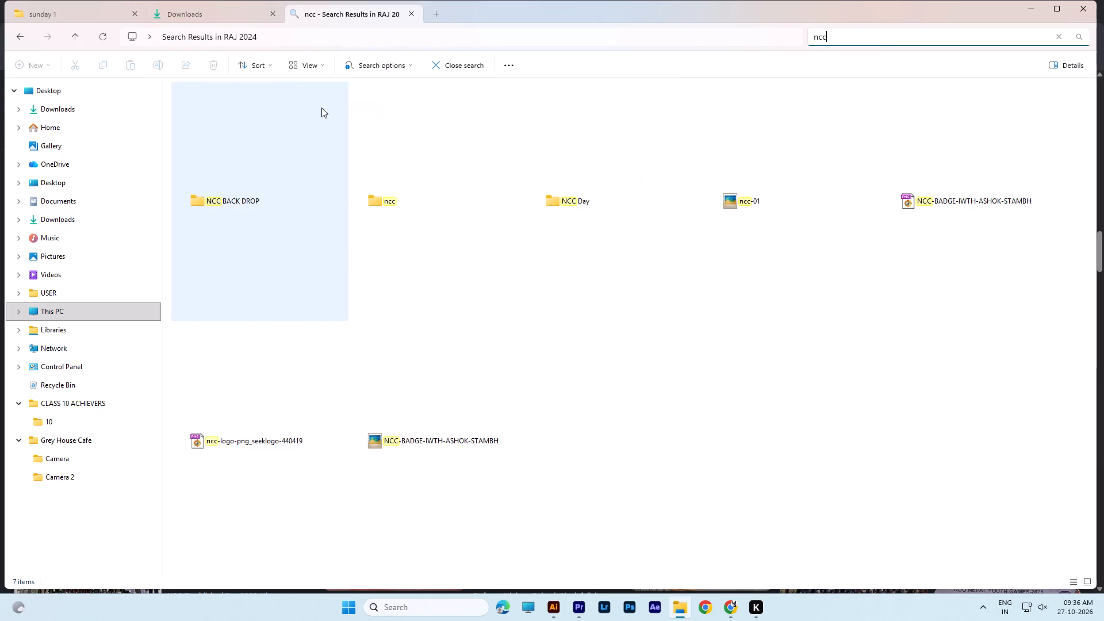
{"action": "scroll", "coordinate": [336, 159], "scroll_direction": "up", "scroll_amount": 20, "text": "ctrl"}
{"action": "scroll", "coordinate": [336, 159], "scroll_direction": "up", "scroll_amount": 9, "text": "ctrl"}
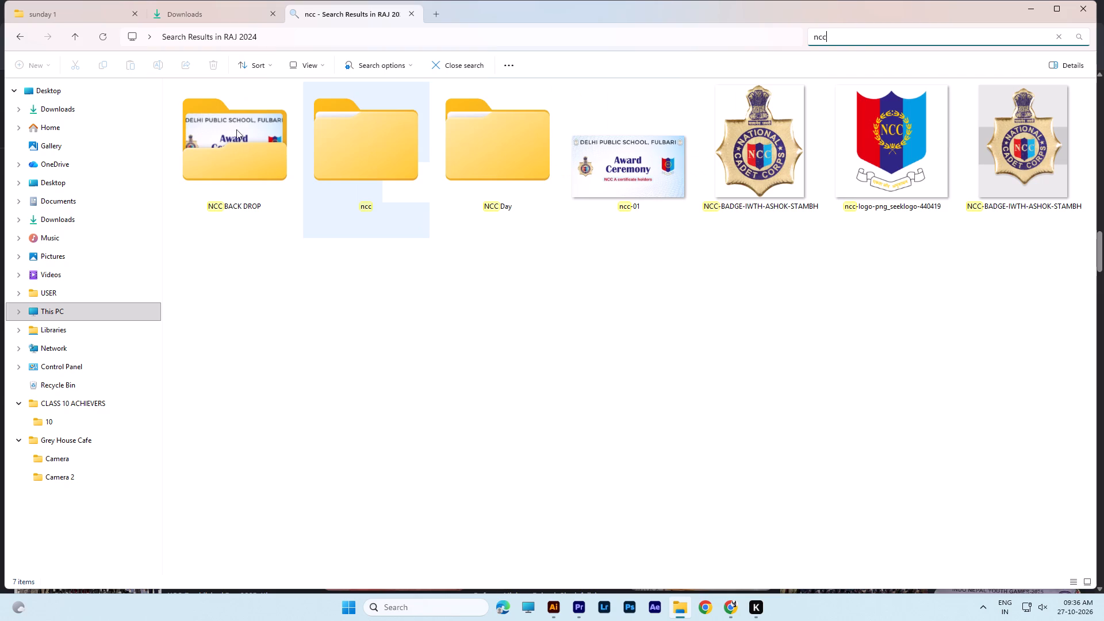
Open the Untitled-1 Illustrator file from the NCC BACK DROP folder, ignoring the missing linked files.
{"action": "double_click", "coordinate": [213, 122]}
{"action": "scroll", "coordinate": [197, 129], "scroll_direction": "up", "scroll_amount": 8, "text": "ctrl"}
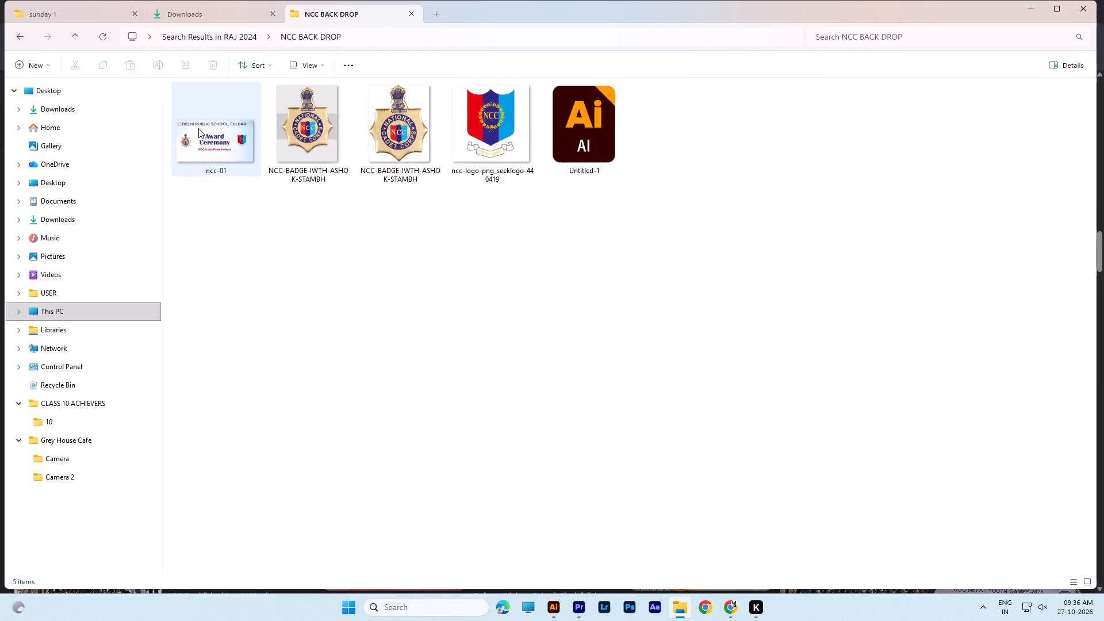
{"action": "scroll", "coordinate": [198, 128], "scroll_direction": "up", "scroll_amount": 3, "text": "ctrl"}
{"action": "left_click", "coordinate": [247, 191]}
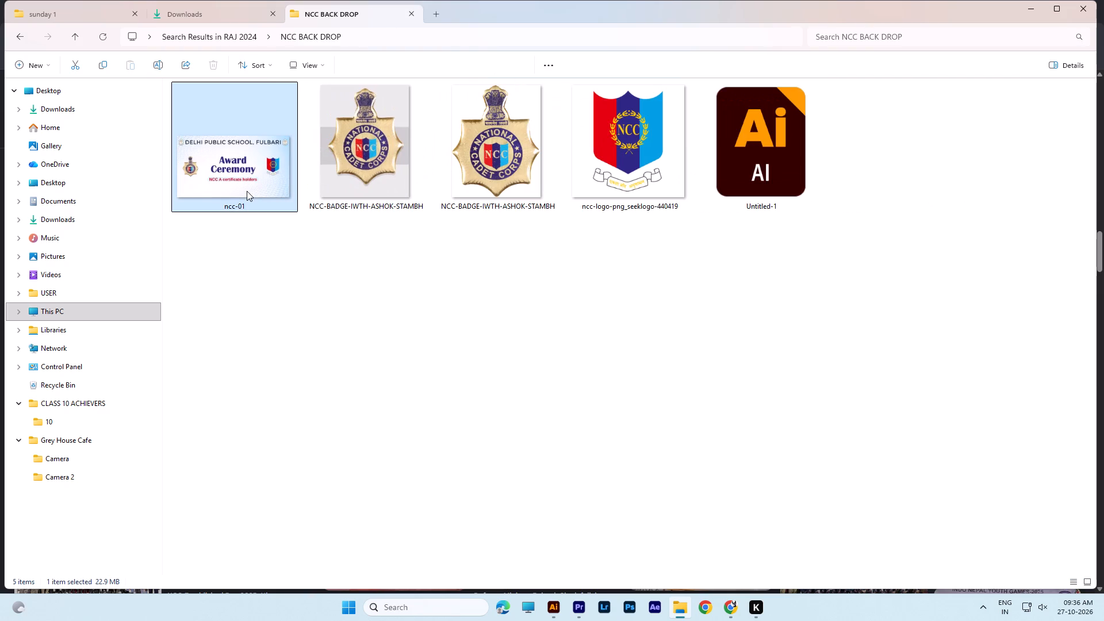
{"action": "double_click", "coordinate": [745, 181]}
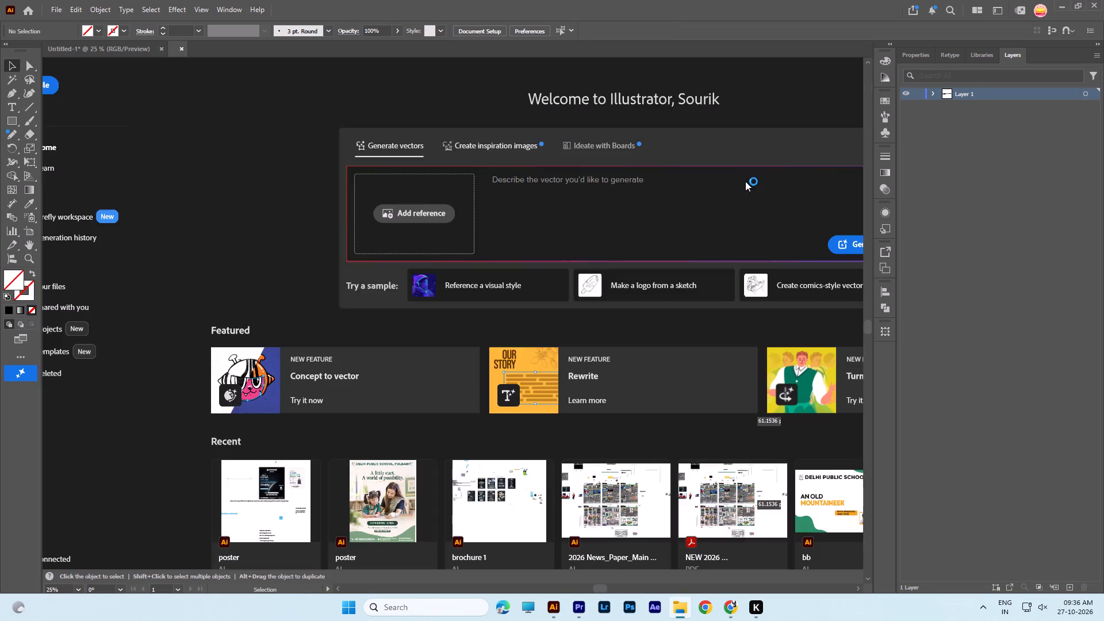
{"action": "left_click", "coordinate": [455, 318]}
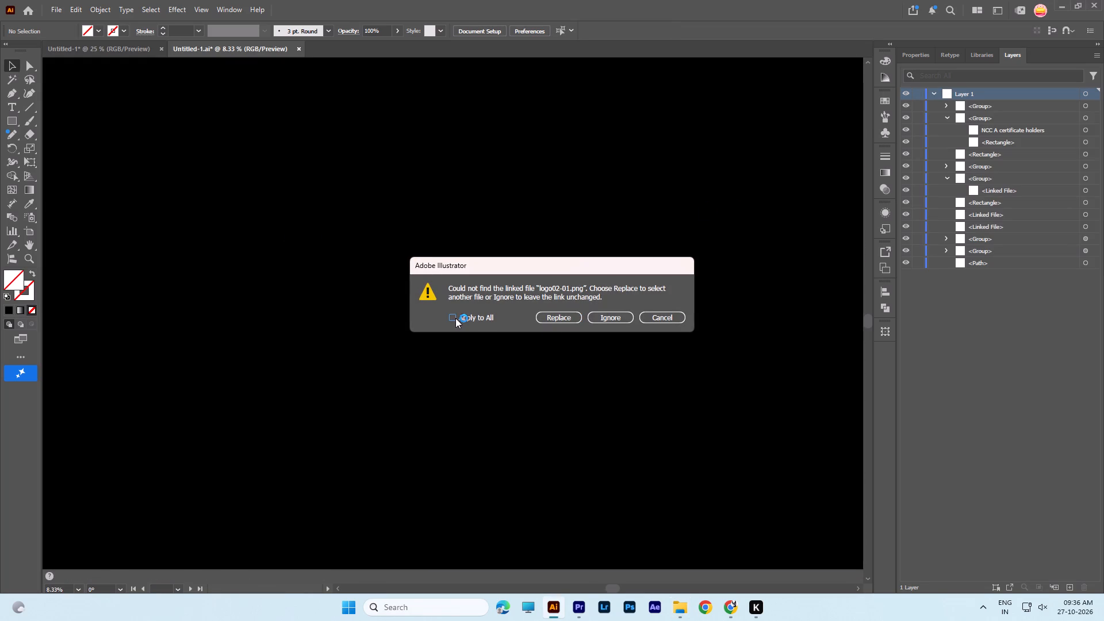
{"action": "left_click", "coordinate": [619, 317]}
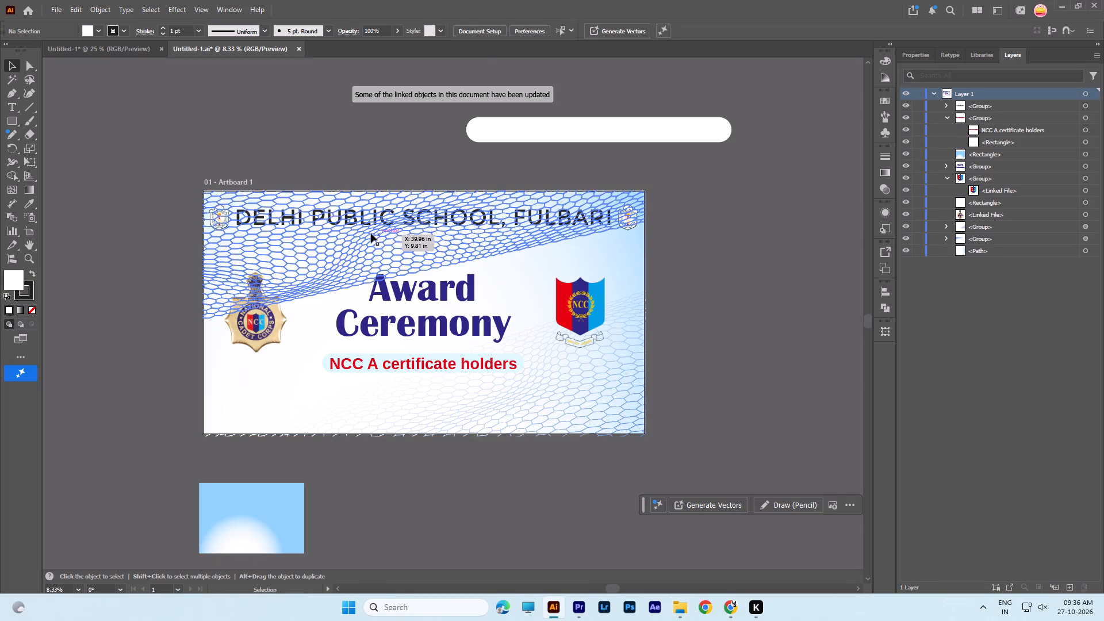
Examine the Award Ceremony backdrop and select the NCC crest beside the title.
{"action": "scroll", "coordinate": [259, 320], "scroll_direction": "up", "scroll_amount": 5, "text": "alt"}
{"action": "scroll", "coordinate": [261, 317], "scroll_direction": "down", "scroll_amount": 3, "text": "alt"}
{"action": "key", "text": "space"}
{"action": "left_click_drag", "start_coordinate": [724, 308], "coordinate": [336, 287]}
{"action": "scroll", "coordinate": [503, 285], "scroll_direction": "up", "scroll_amount": 4, "text": "alt"}
{"action": "scroll", "coordinate": [510, 282], "scroll_direction": "down", "scroll_amount": 4, "text": "alt"}
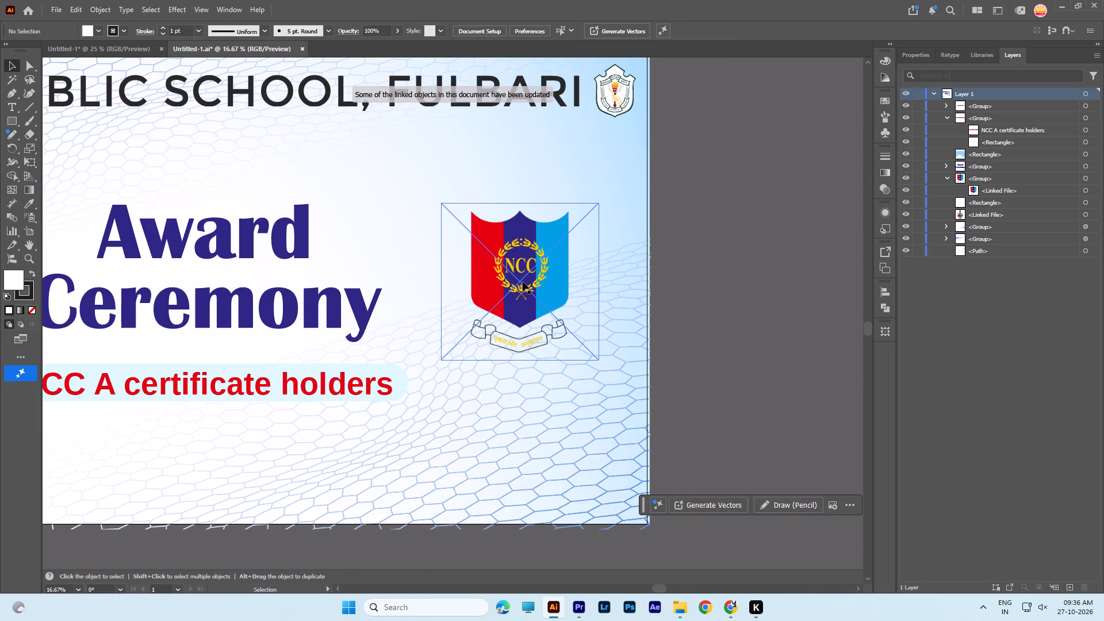
{"action": "left_click", "coordinate": [523, 282]}
Switch to File Explorer and check the folder location of the ncc-01 image in its properties.
{"action": "left_click", "coordinate": [643, 576]}
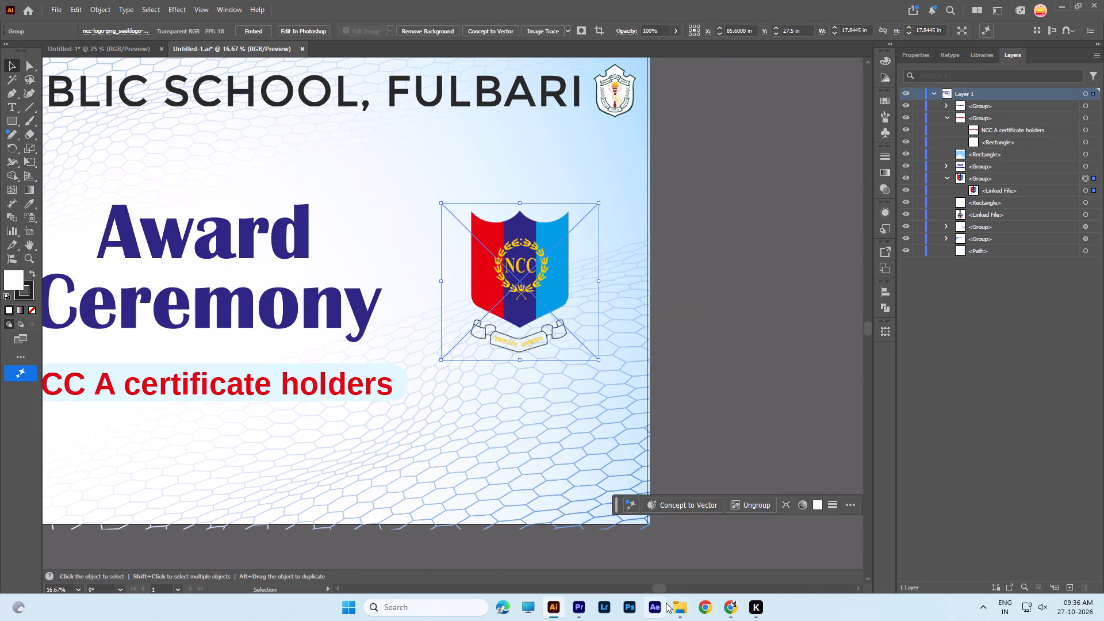
{"action": "left_click", "coordinate": [680, 607]}
{"action": "left_click", "coordinate": [655, 158]}
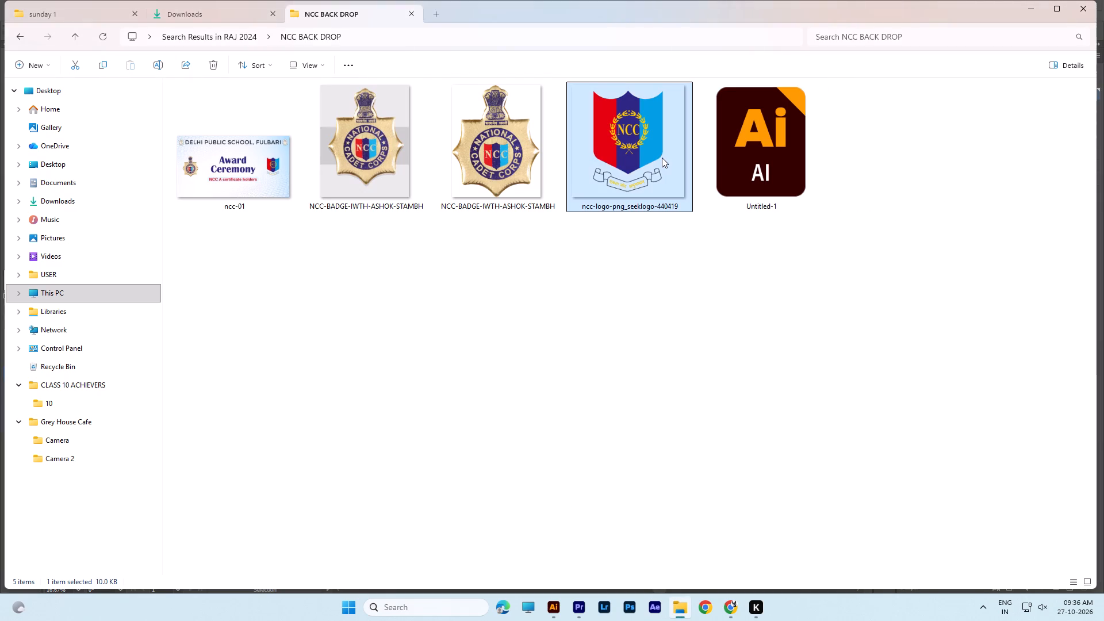
{"action": "left_click", "coordinate": [298, 39]}
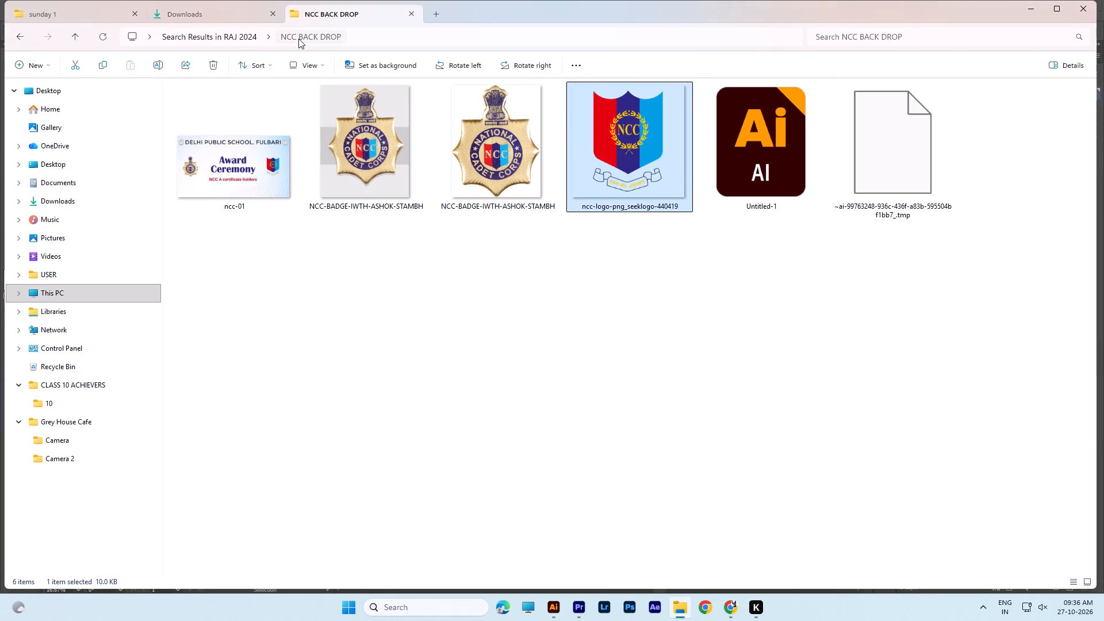
{"action": "right_click", "coordinate": [462, 315]}
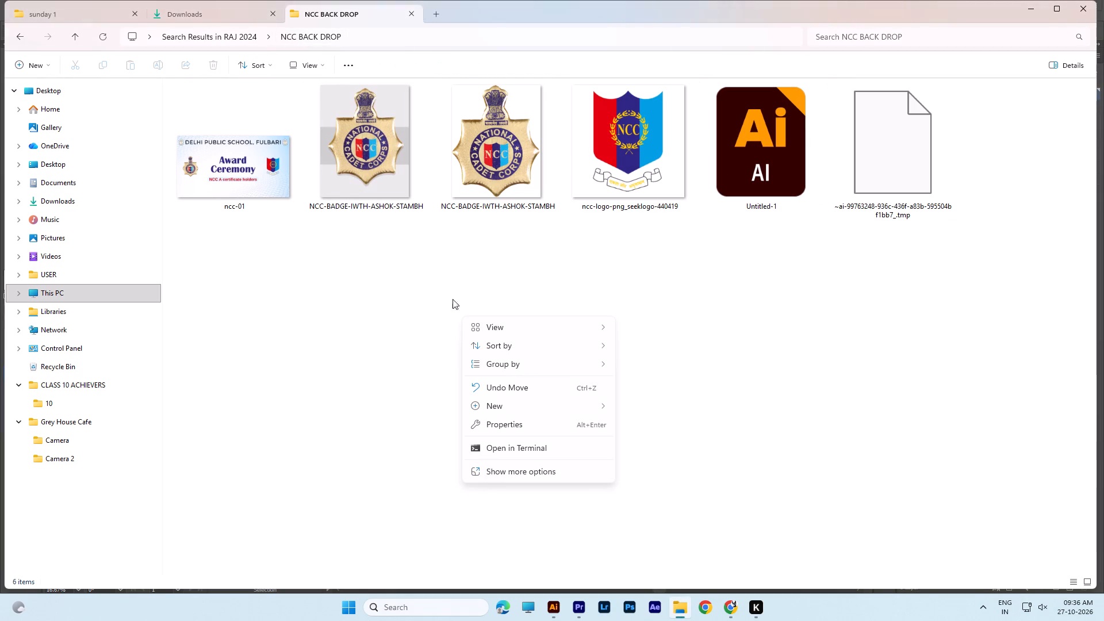
{"action": "left_click", "coordinate": [371, 37]}
{"action": "left_click", "coordinate": [328, 37]}
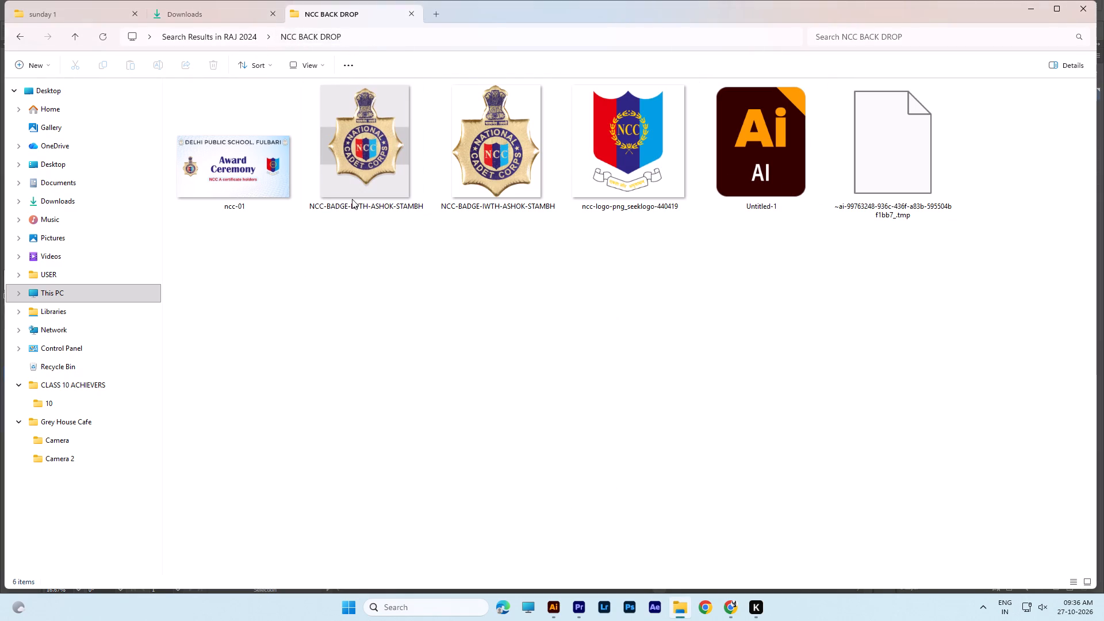
{"action": "left_click", "coordinate": [221, 177]}
{"action": "right_click", "coordinate": [224, 176]}
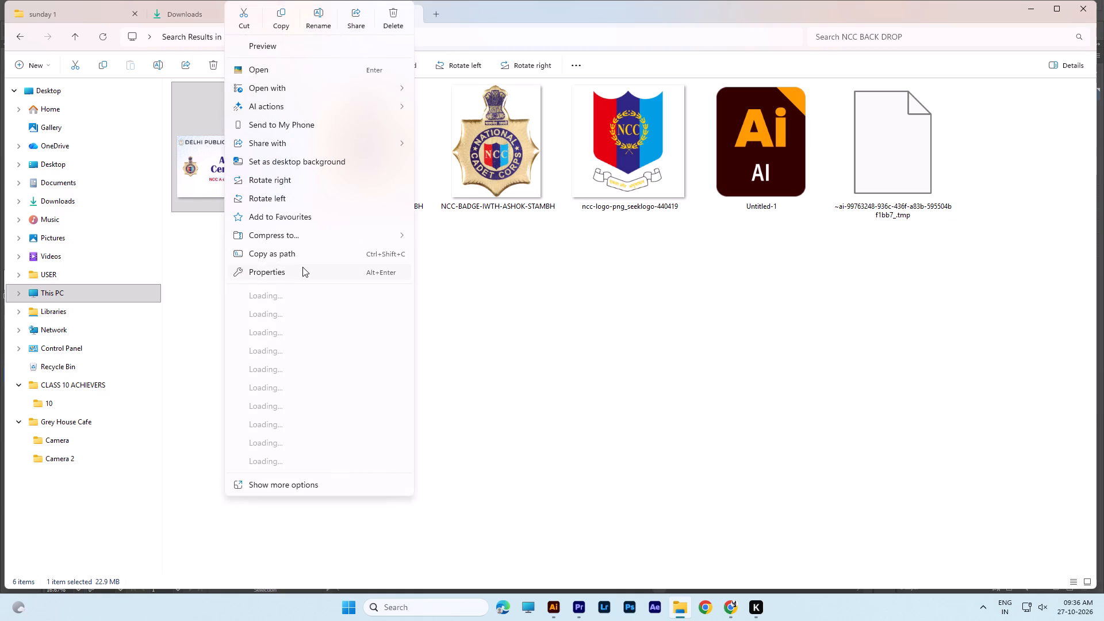
{"action": "left_click", "coordinate": [302, 267]}
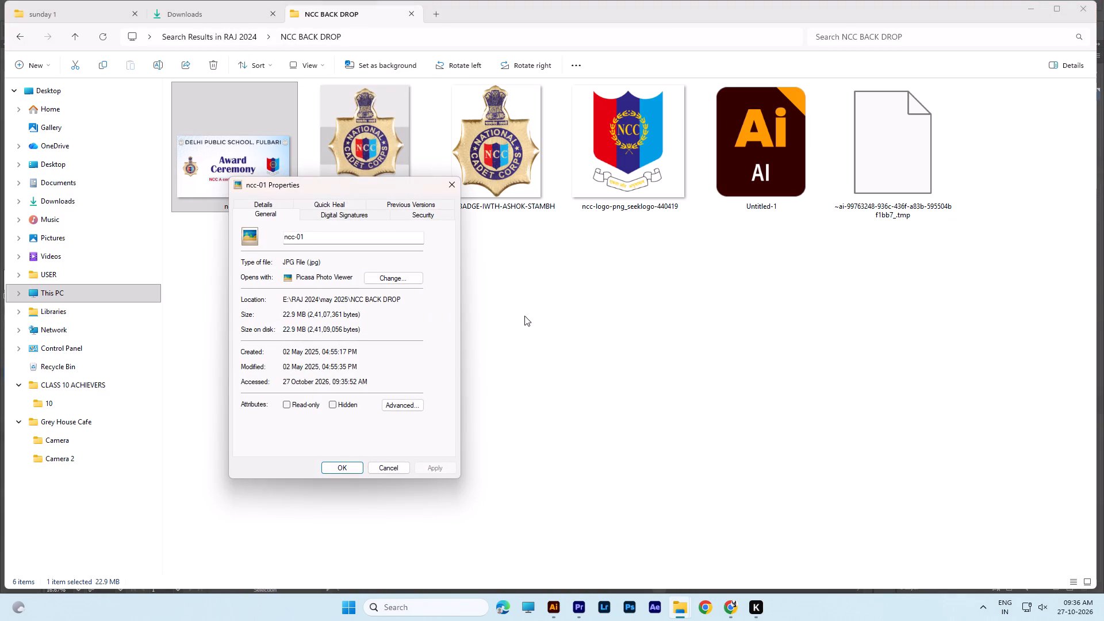
{"action": "left_click", "coordinate": [452, 184]}
{"action": "left_click", "coordinate": [576, 289]}
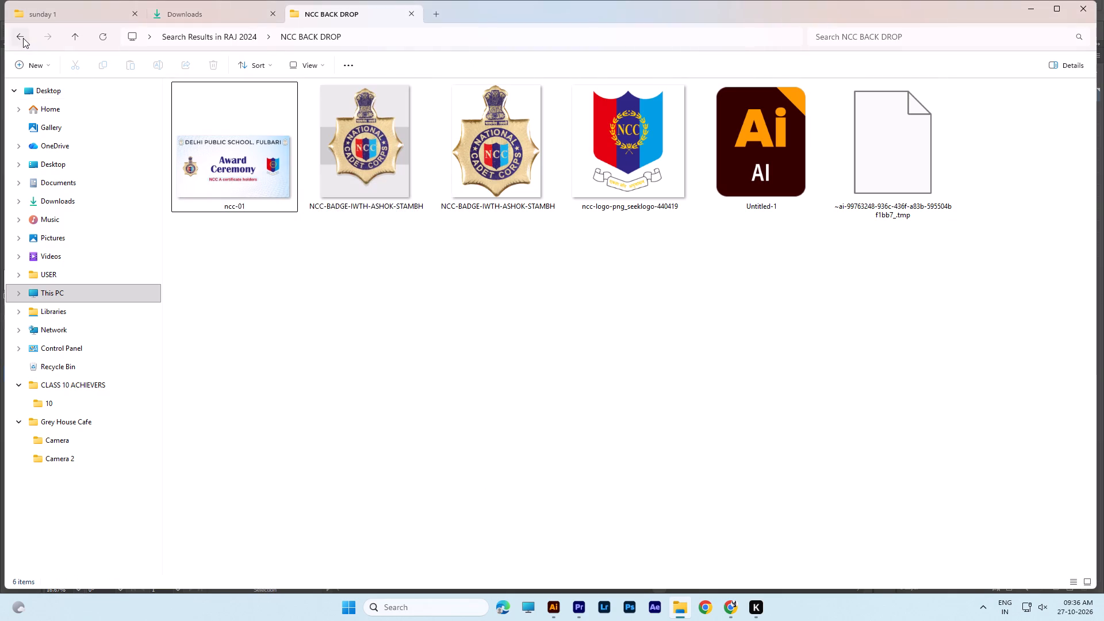
Return to the RAJ 2024 folder and open the NCC BACK DROP folder inside may 2025.
{"action": "left_click", "coordinate": [23, 38]}
{"action": "left_click", "coordinate": [22, 38]}
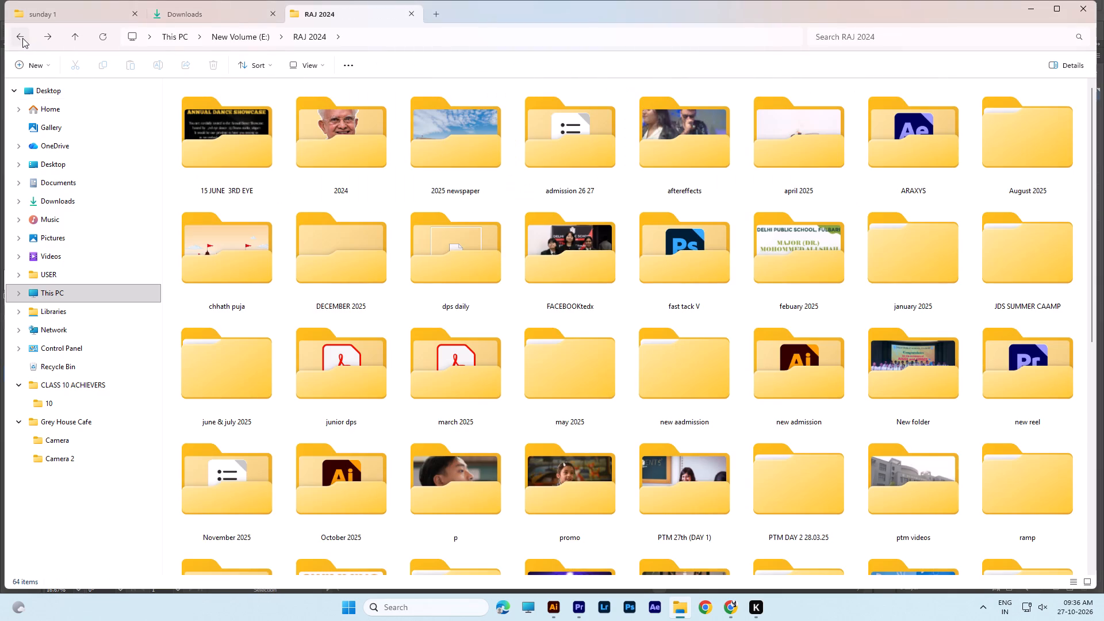
{"action": "left_click", "coordinate": [764, 360]}
{"action": "key", "text": "comma"}
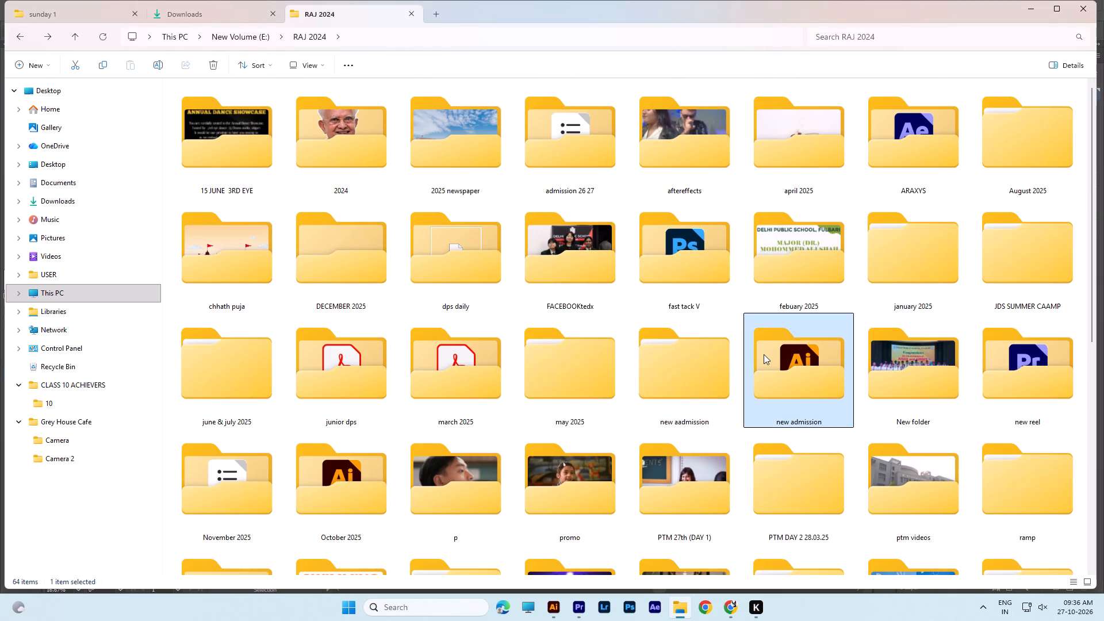
{"action": "key", "text": "comma"}
{"action": "key", "text": "comma"}
{"action": "left_click", "coordinate": [804, 351]}
{"action": "type", "text": "mm"}
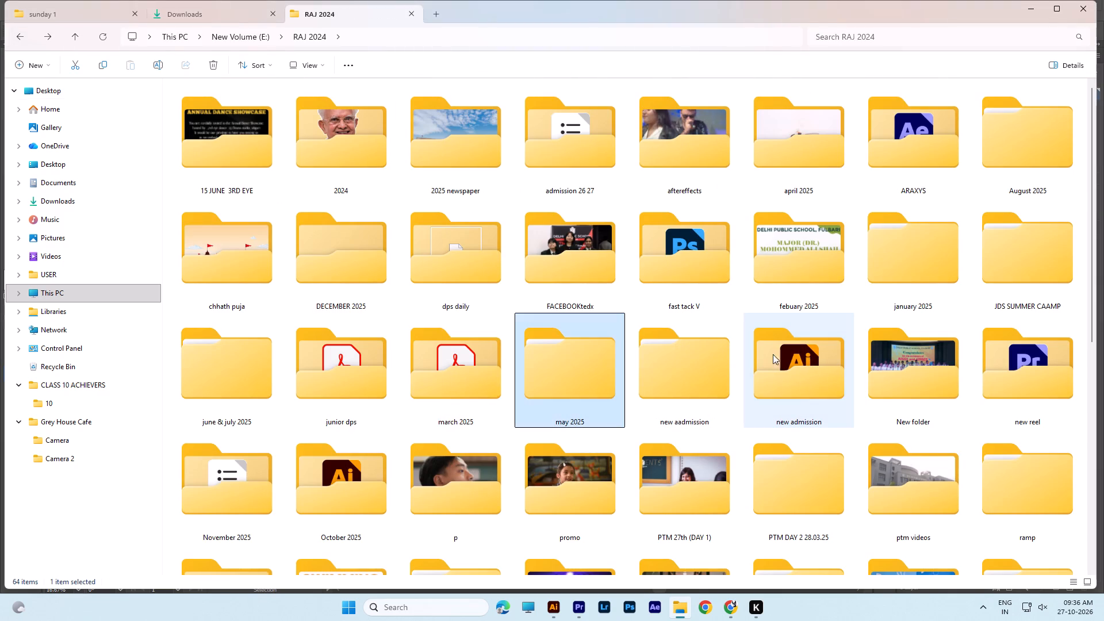
{"action": "key", "text": "m"}
{"action": "key", "text": "m"}
{"action": "double_click", "coordinate": [585, 384]}
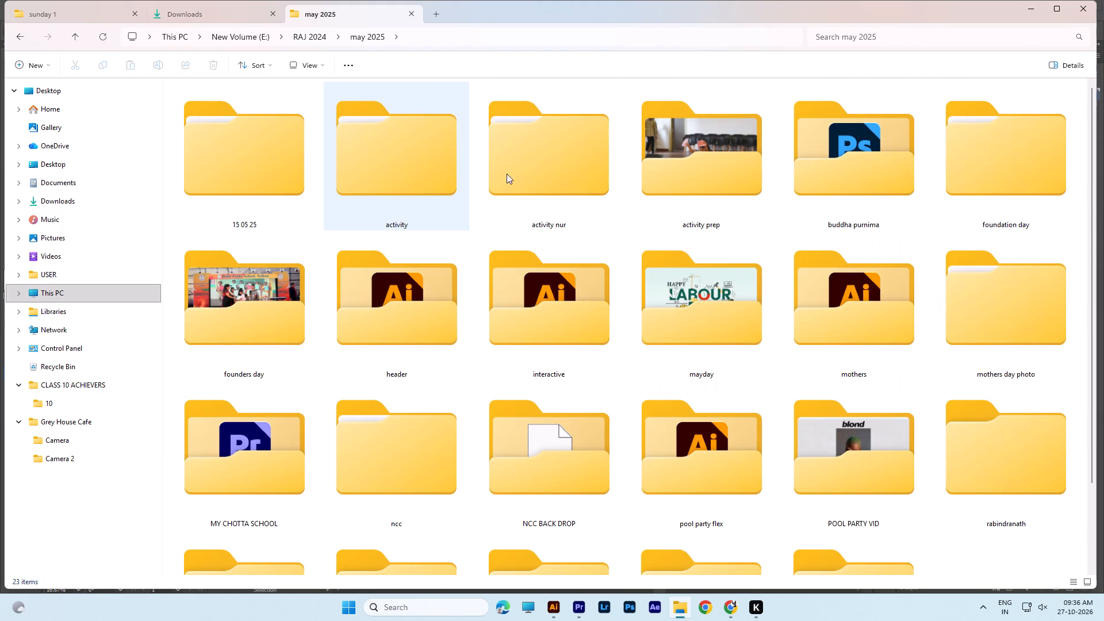
{"action": "scroll", "coordinate": [665, 242], "scroll_direction": "down", "scroll_amount": 3}
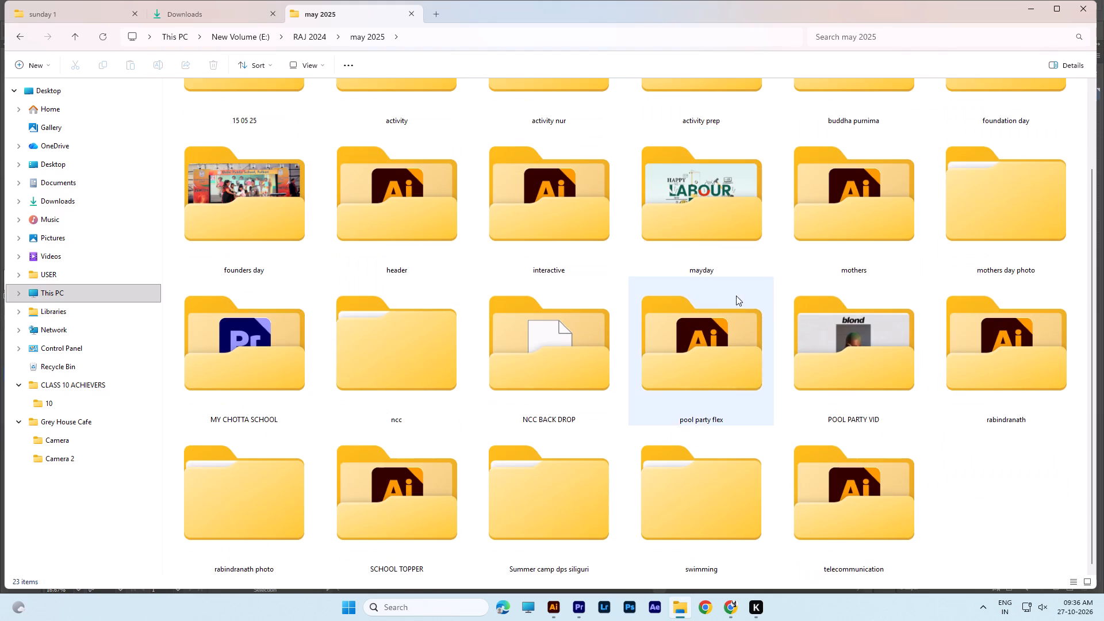
{"action": "double_click", "coordinate": [559, 363]}
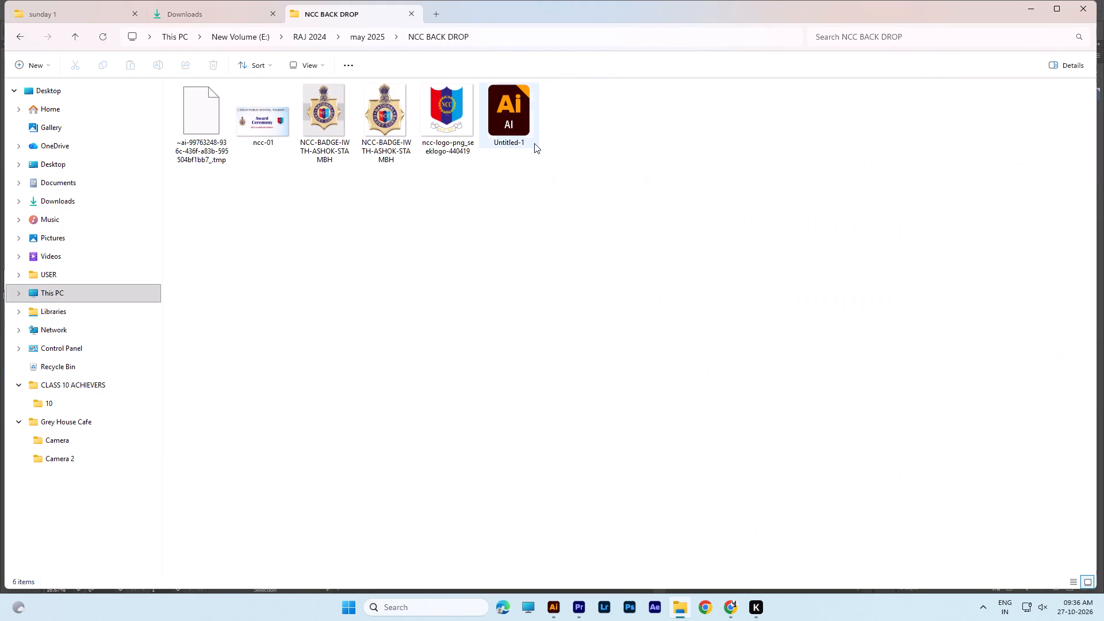
Back in Illustrator, relink the NCC crest to ncc-logo-png_seeklogo-440419 from E:, RAJ 2024, may 2025, NCC BACK DROP.
{"action": "left_click", "coordinate": [554, 607]}
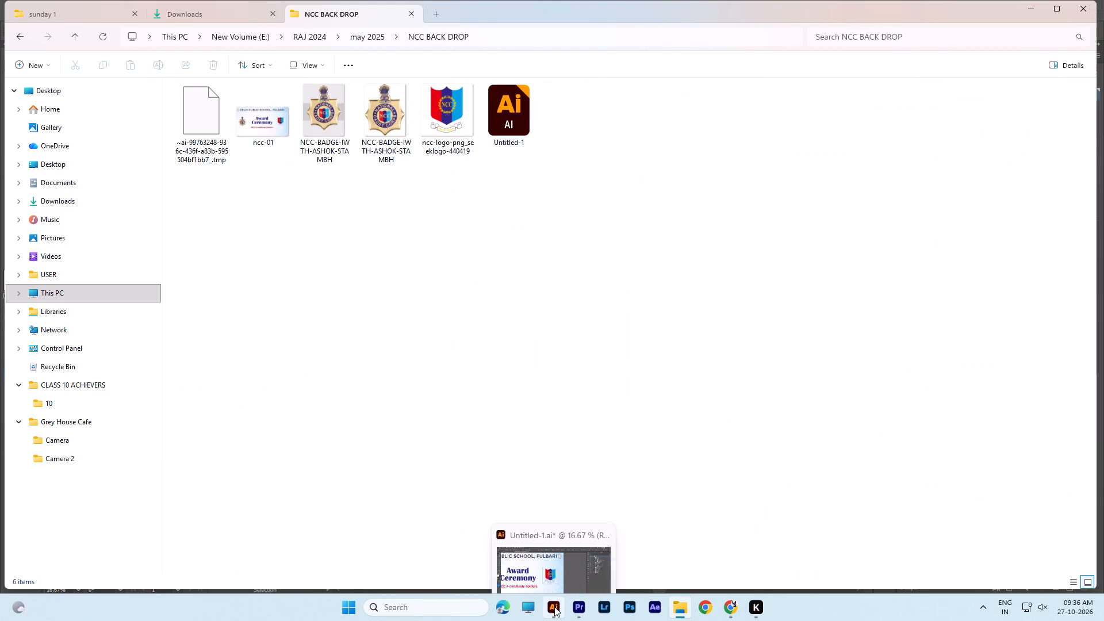
{"action": "left_click", "coordinate": [512, 296]}
{"action": "left_click", "coordinate": [121, 31]}
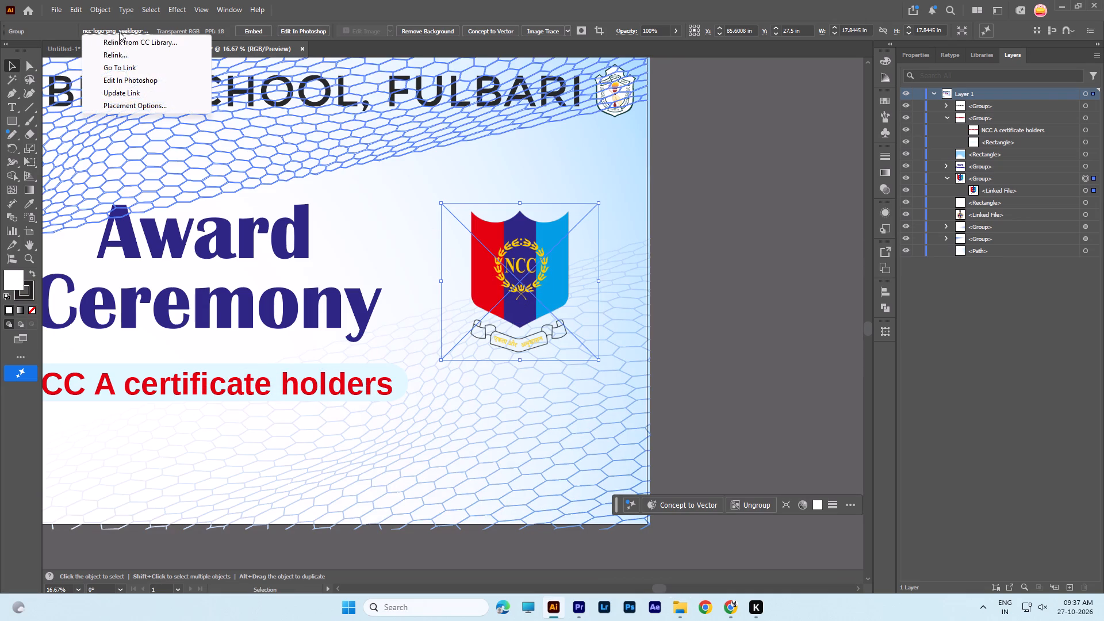
{"action": "left_click", "coordinate": [124, 59]}
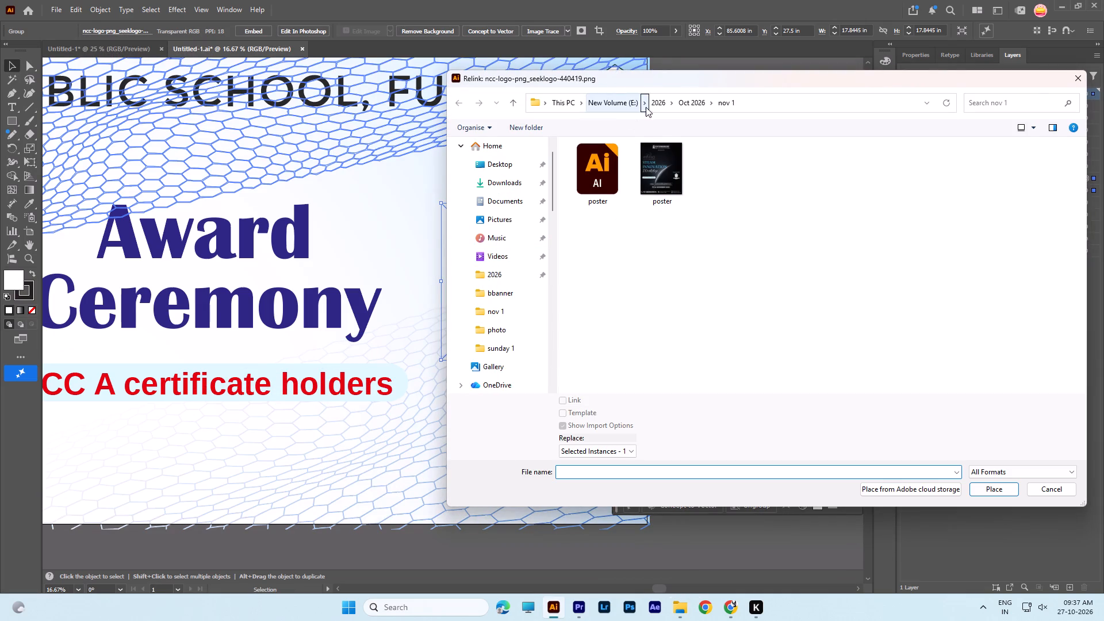
{"action": "left_click", "coordinate": [602, 103]}
{"action": "scroll", "coordinate": [828, 270], "scroll_direction": "down", "scroll_amount": 3}
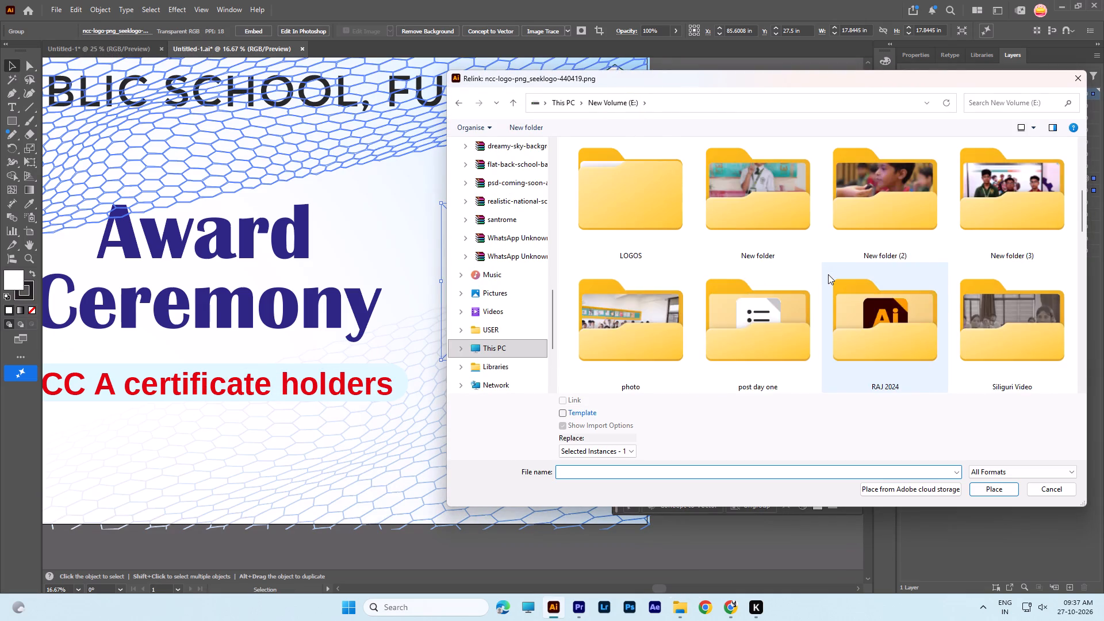
{"action": "scroll", "coordinate": [827, 274], "scroll_direction": "down", "scroll_amount": 1}
{"action": "double_click", "coordinate": [904, 221]}
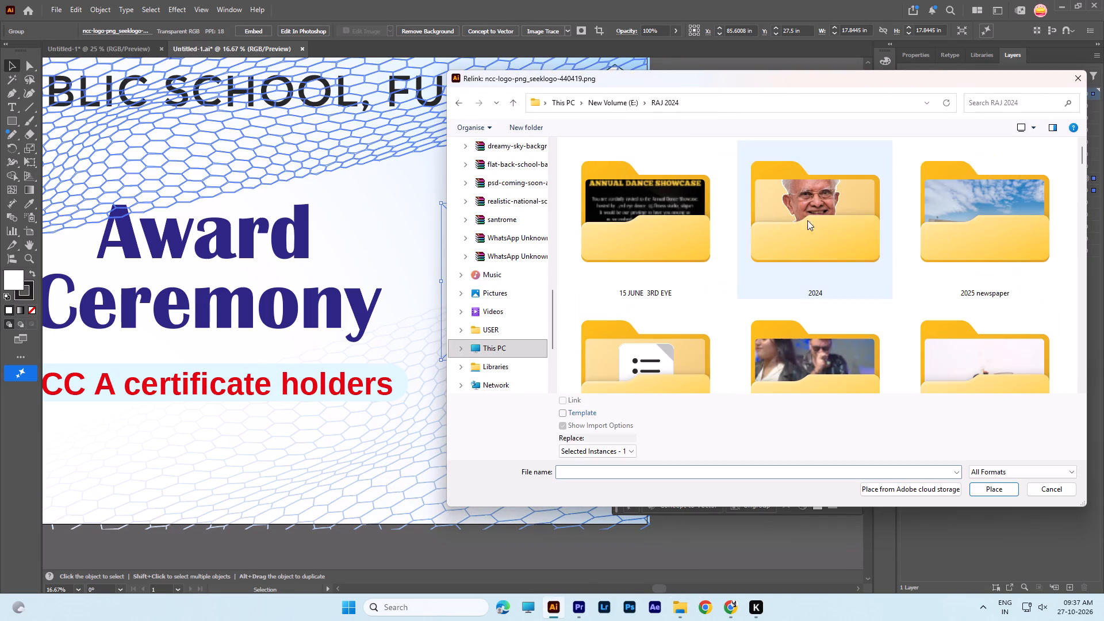
{"action": "left_click", "coordinate": [923, 254]}
{"action": "type", "text": "nmm"}
{"action": "double_click", "coordinate": [818, 258]}
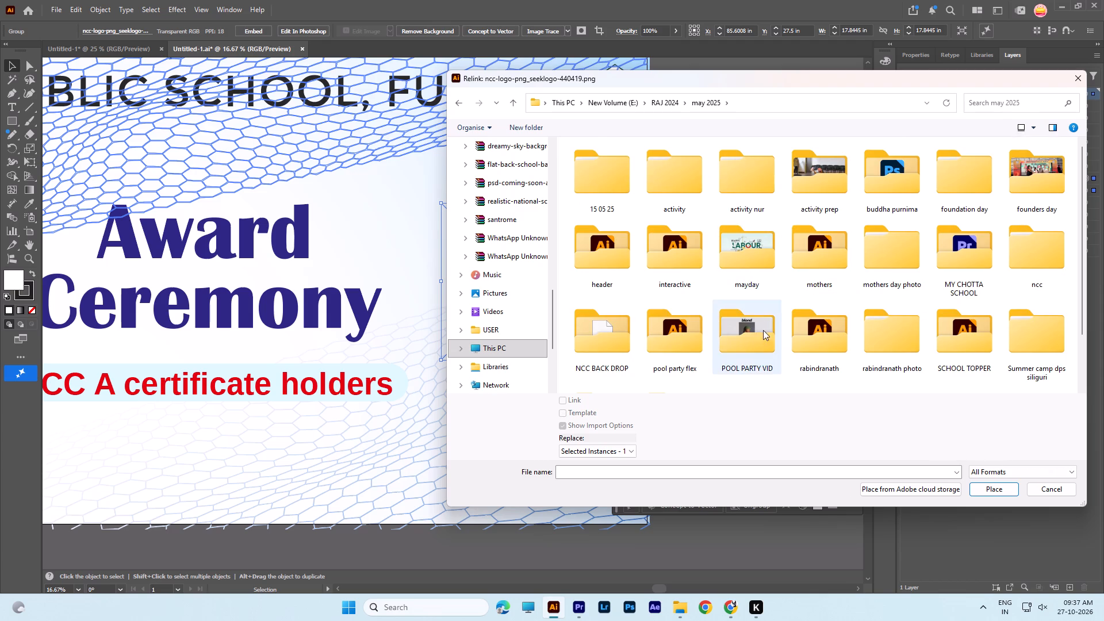
{"action": "double_click", "coordinate": [624, 350]}
{"action": "left_click", "coordinate": [843, 187]}
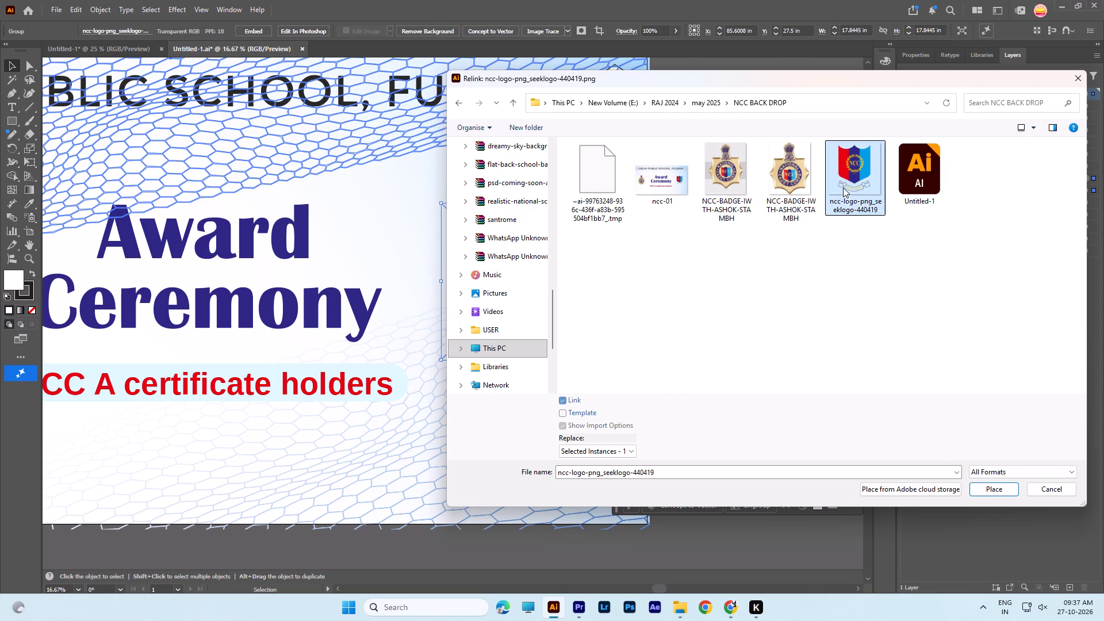
{"action": "left_click", "coordinate": [992, 489]}
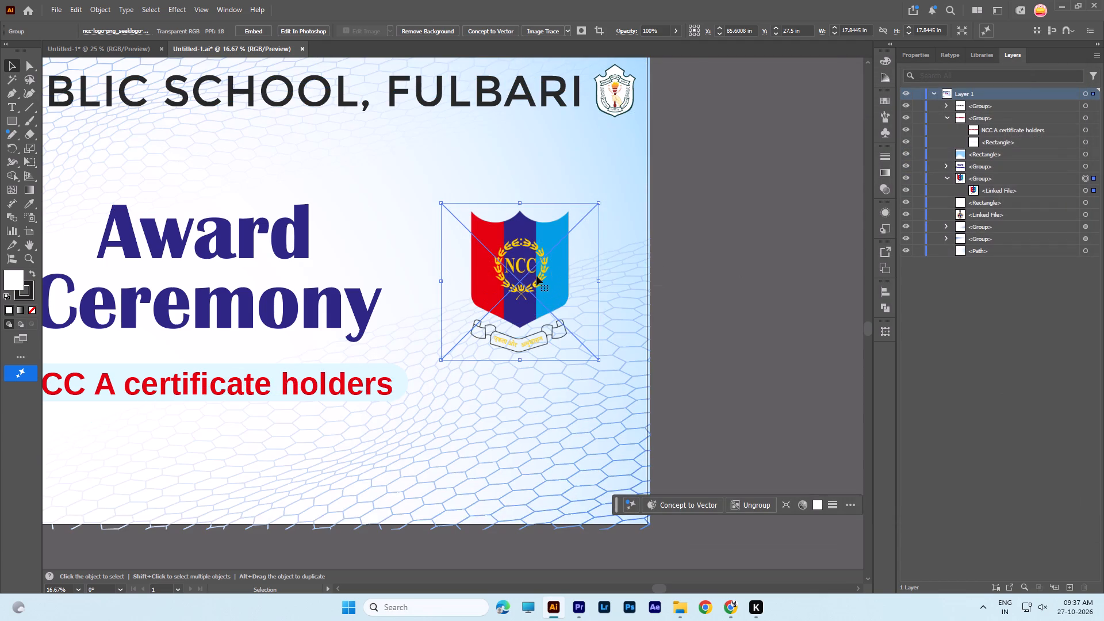
Examine the relinked NCC crest up close and the overall Award Ceremony backdrop layout.
{"action": "scroll", "coordinate": [550, 278], "scroll_direction": "up", "scroll_amount": 10, "text": "alt"}
{"action": "scroll", "coordinate": [550, 275], "scroll_direction": "down", "scroll_amount": 13, "text": "alt"}
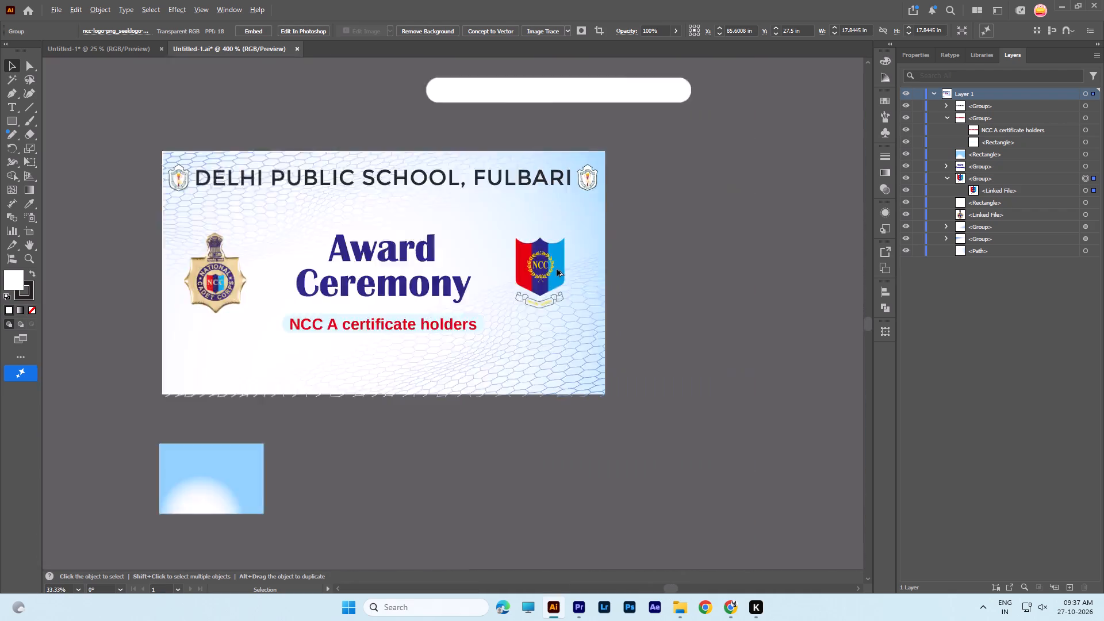
{"action": "scroll", "coordinate": [557, 269], "scroll_direction": "down", "scroll_amount": 2, "text": "alt"}
{"action": "key", "text": "space"}
{"action": "left_click_drag", "start_coordinate": [356, 306], "coordinate": [406, 297]}
{"action": "scroll", "coordinate": [586, 292], "scroll_direction": "up", "scroll_amount": 4, "text": "alt"}
{"action": "scroll", "coordinate": [586, 286], "scroll_direction": "down", "scroll_amount": 3, "text": "alt"}
{"action": "key", "text": "space"}
{"action": "left_click_drag", "start_coordinate": [508, 261], "coordinate": [502, 274]}
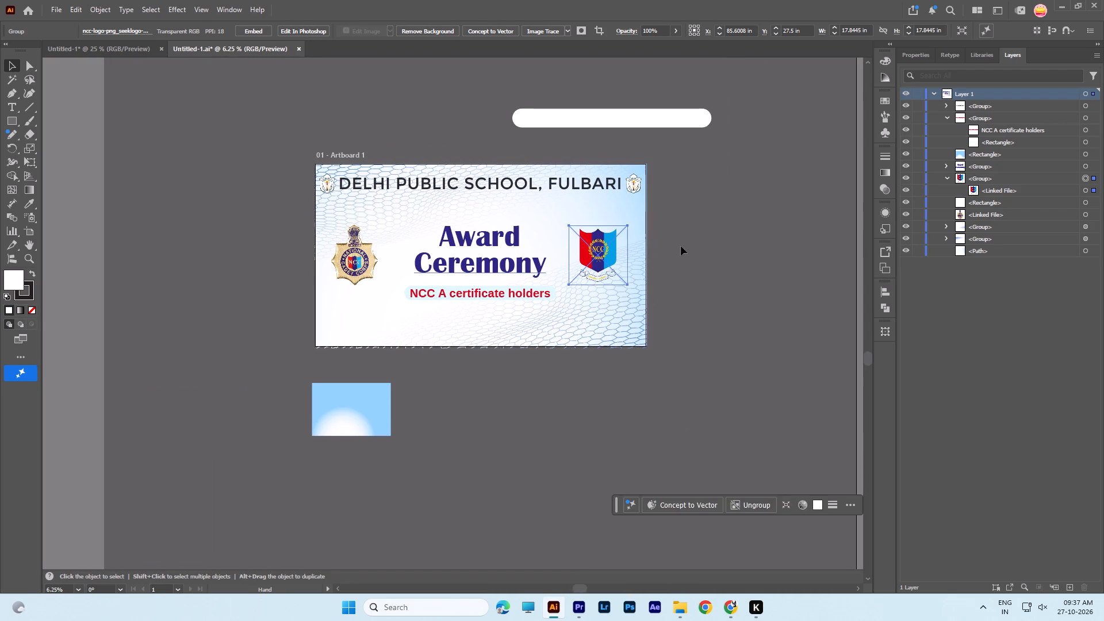
Move the blue gradient rectangle below the artboard sideways, beneath the artboard's right half.
{"action": "left_click", "coordinate": [681, 246]}
{"action": "left_click", "coordinate": [371, 398]}
{"action": "left_click_drag", "start_coordinate": [370, 414], "coordinate": [591, 435]}
{"action": "left_click", "coordinate": [748, 420]}
{"action": "left_click", "coordinate": [577, 439]}
{"action": "left_click", "coordinate": [587, 440]}
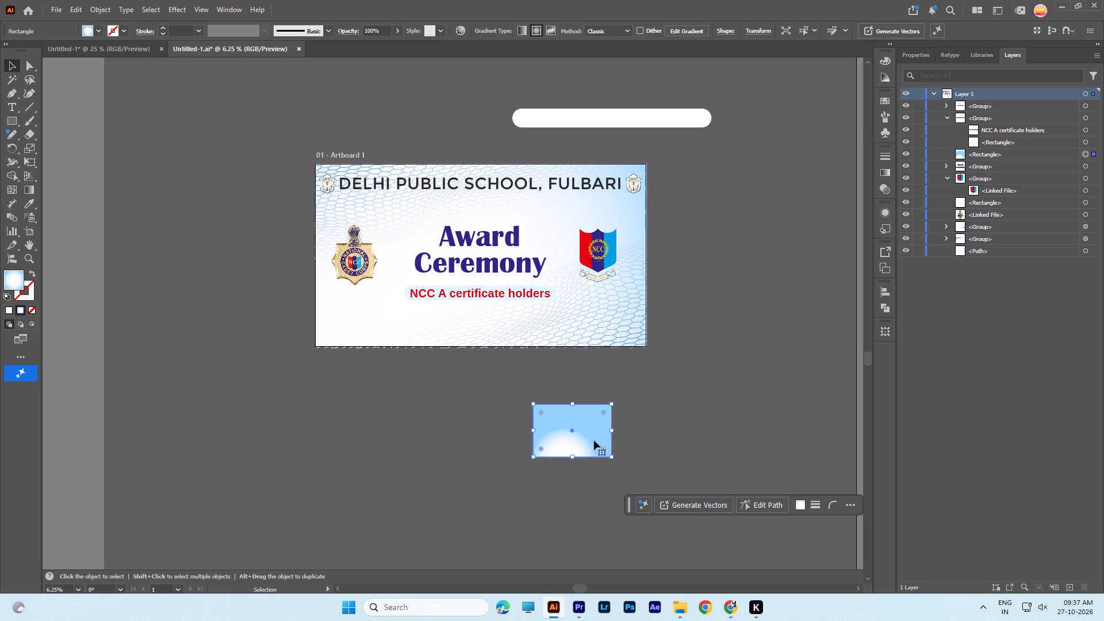
Redraw the rectangle's blue-and-white radial gradient so its white glow spreads from the lower right corner.
{"action": "left_click", "coordinate": [34, 189]}
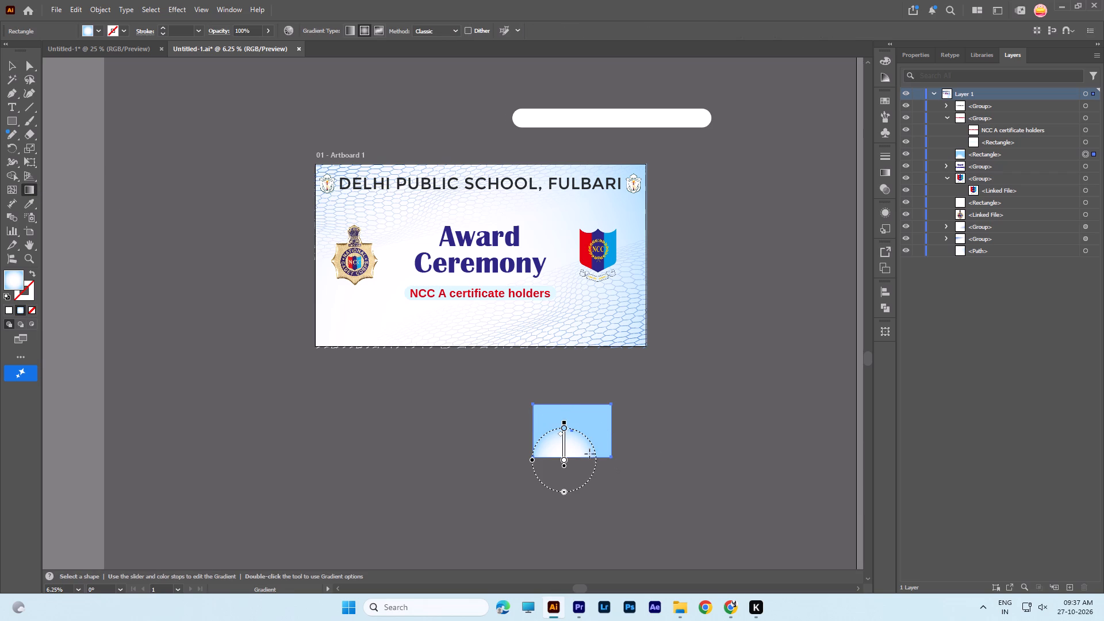
{"action": "left_click_drag", "start_coordinate": [590, 462], "coordinate": [587, 402]}
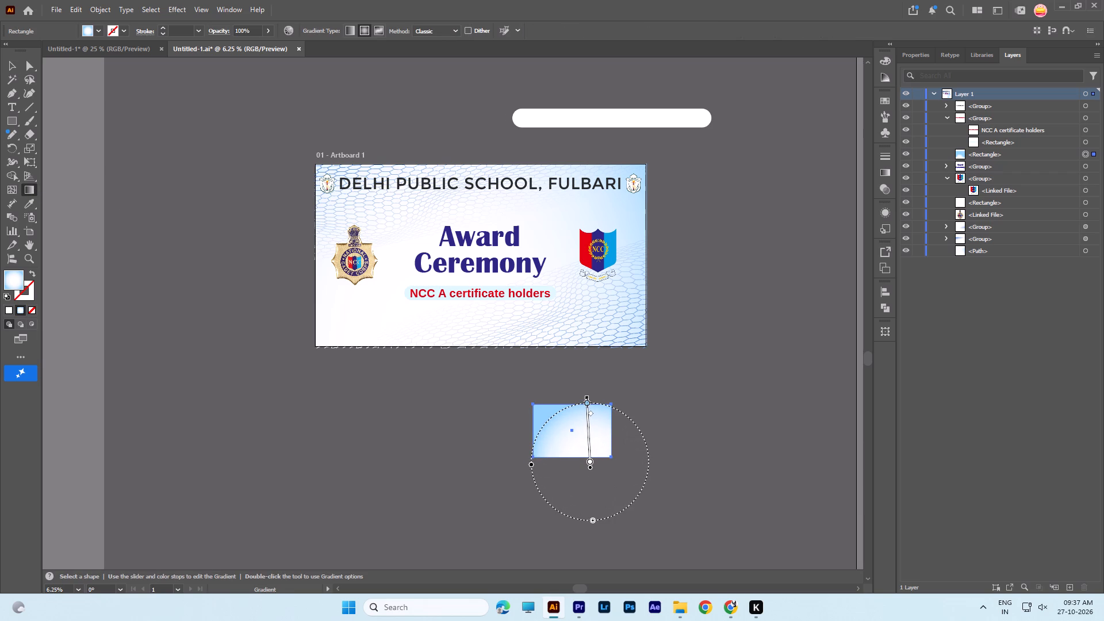
{"action": "left_click_drag", "start_coordinate": [587, 402], "coordinate": [585, 417]}
{"action": "left_click", "coordinate": [802, 430]}
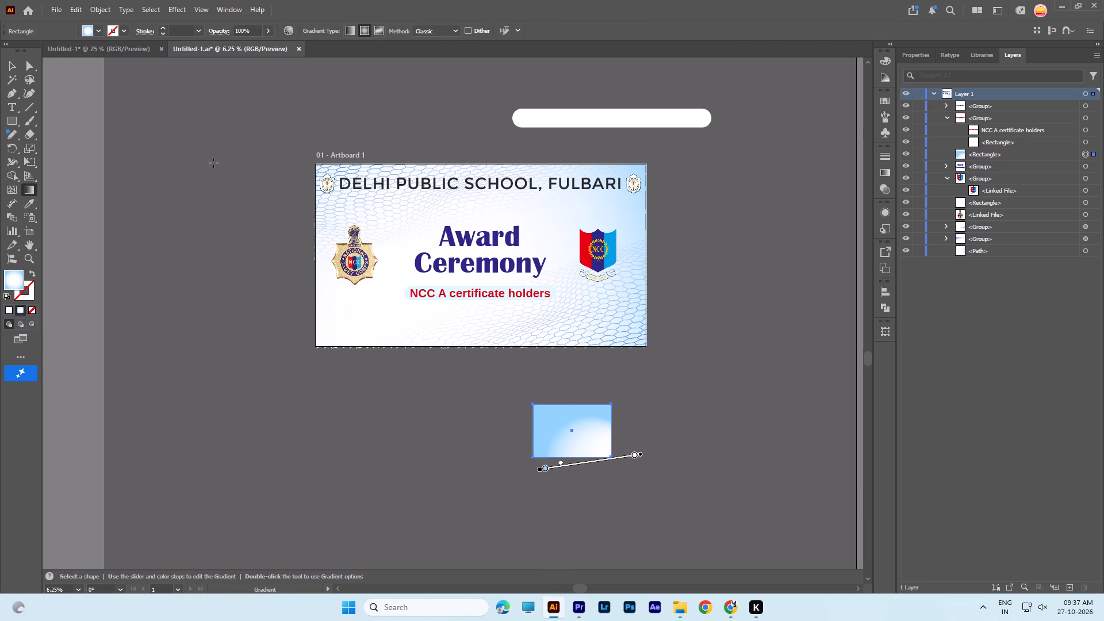
{"action": "left_click", "coordinate": [16, 62]}
{"action": "left_click", "coordinate": [742, 500]}
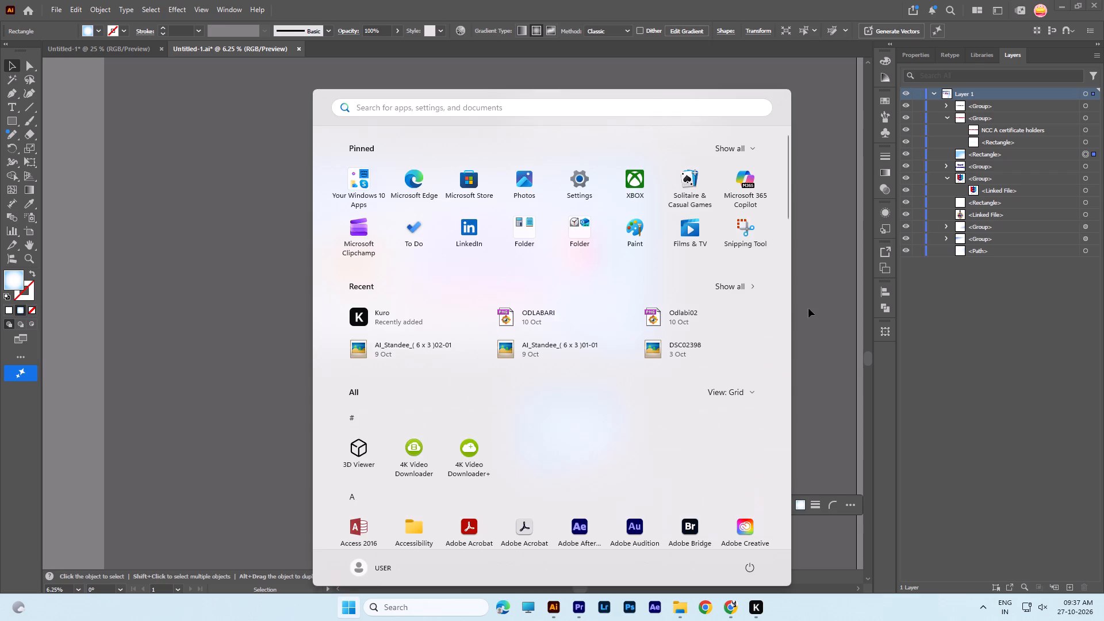
Copy the blue gradient rectangle into the Felicitation Ceremony document and align it with the artboard's top-left corner.
{"action": "left_click", "coordinate": [808, 308]}
{"action": "left_click", "coordinate": [573, 425]}
{"action": "key", "text": "ctrl+c"}
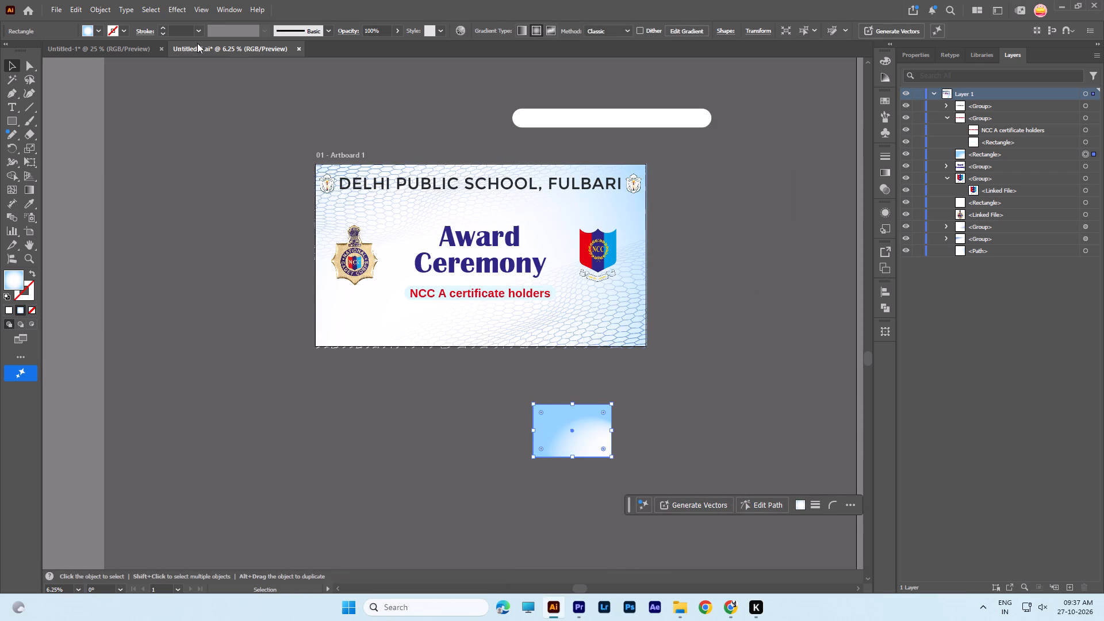
{"action": "left_click", "coordinate": [114, 44]}
{"action": "key", "text": "ctrl+v"}
{"action": "left_click_drag", "start_coordinate": [481, 308], "coordinate": [382, 279]}
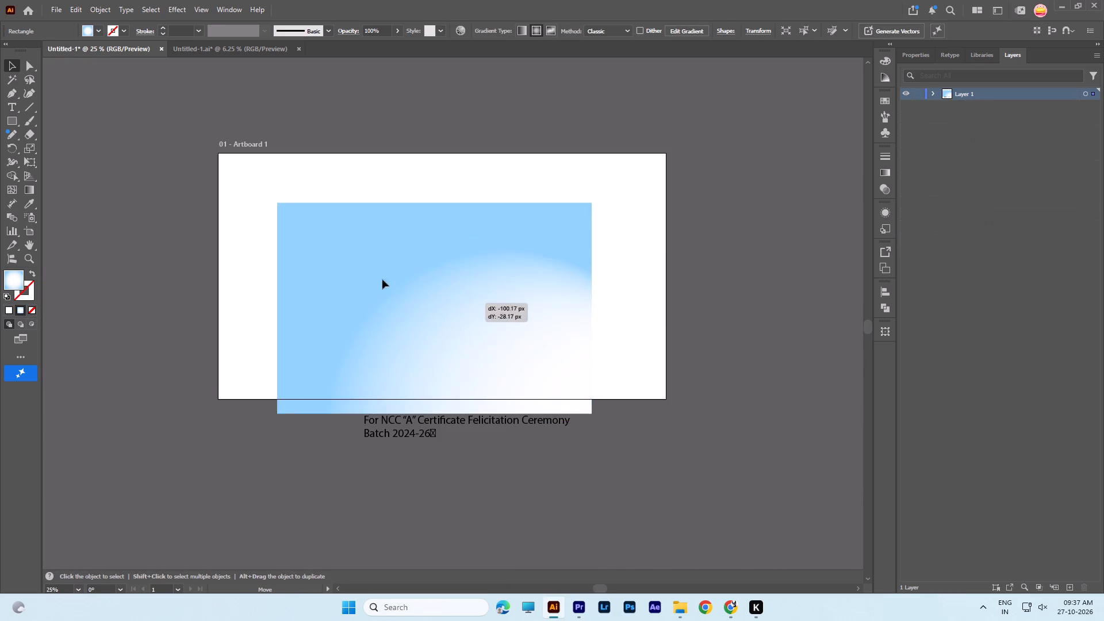
{"action": "left_click_drag", "start_coordinate": [382, 279], "coordinate": [403, 254]}
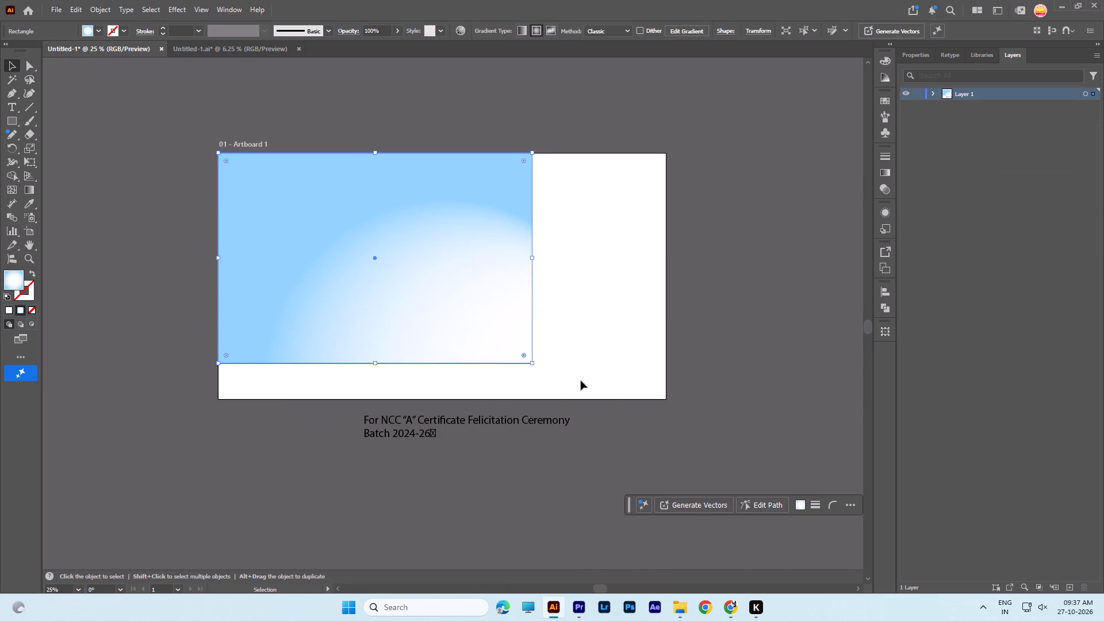
Stretch the pasted gradient rectangle from its lower right corner so it covers the whole artboard.
{"action": "left_click_drag", "start_coordinate": [534, 363], "coordinate": [668, 397]}
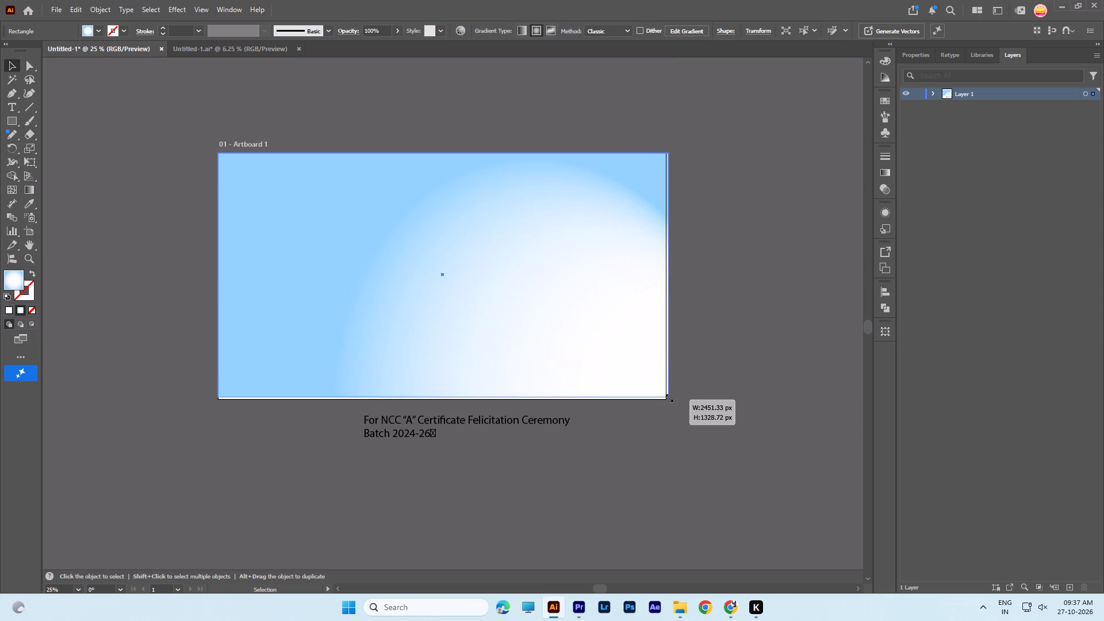
{"action": "left_click_drag", "start_coordinate": [668, 397], "coordinate": [668, 401]}
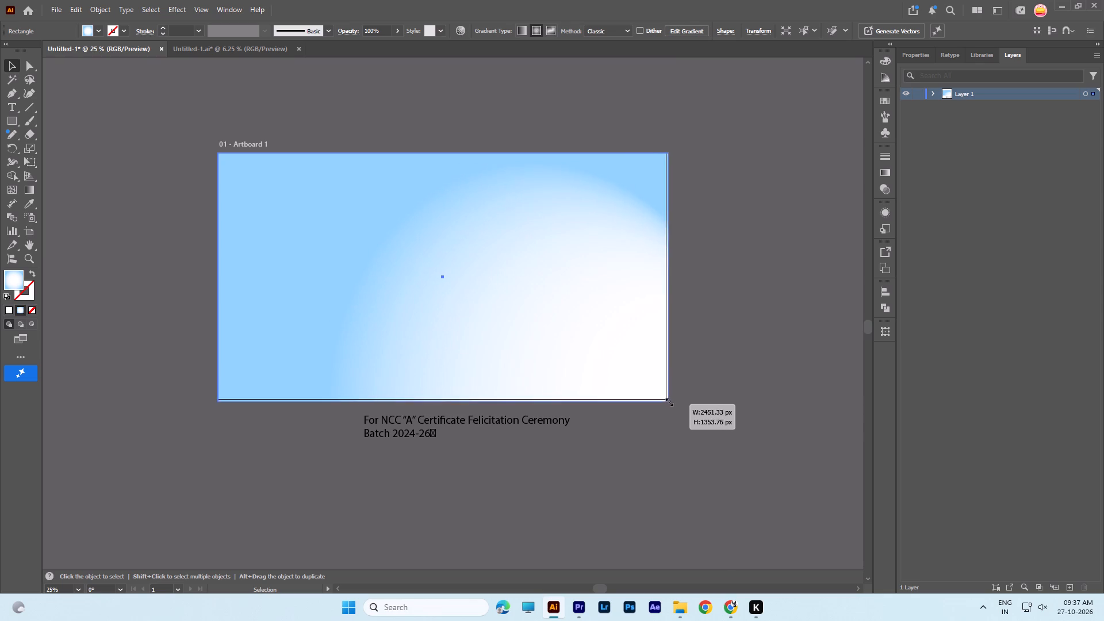
{"action": "left_click_drag", "start_coordinate": [668, 401], "coordinate": [665, 398]}
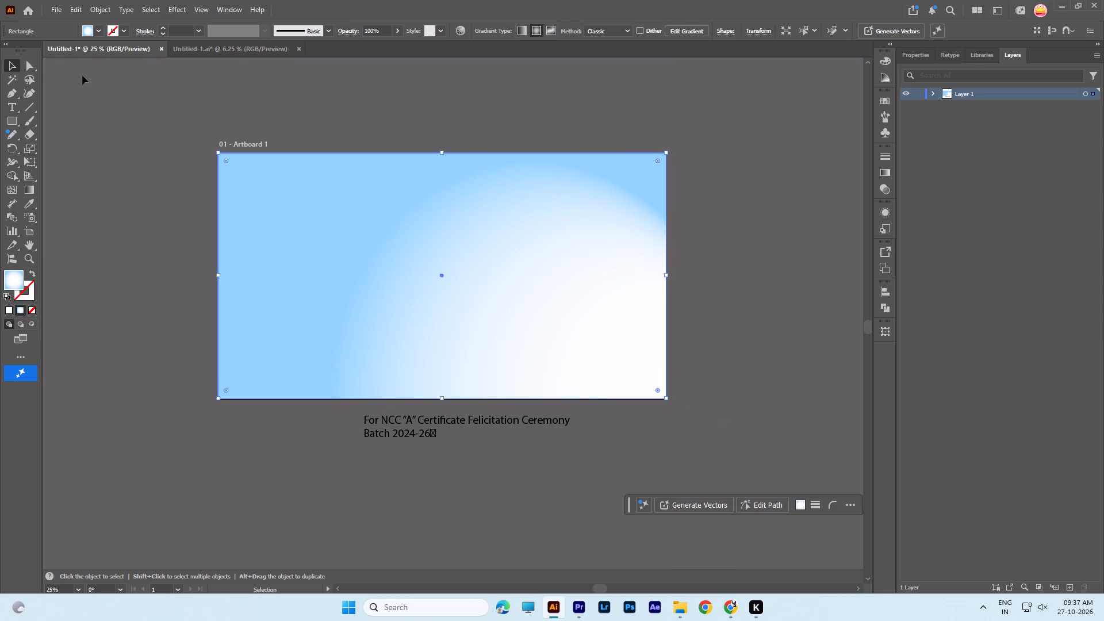
{"action": "left_click", "coordinate": [176, 87]}
In the Award Ceremony backdrop, relink the school crest right of FULBARI to WHITE BACKGROUND DPS SILIGURI LOGO from E:, IMP FILES.
{"action": "left_click", "coordinate": [229, 48]}
{"action": "left_click", "coordinate": [770, 222]}
{"action": "left_click", "coordinate": [492, 178]}
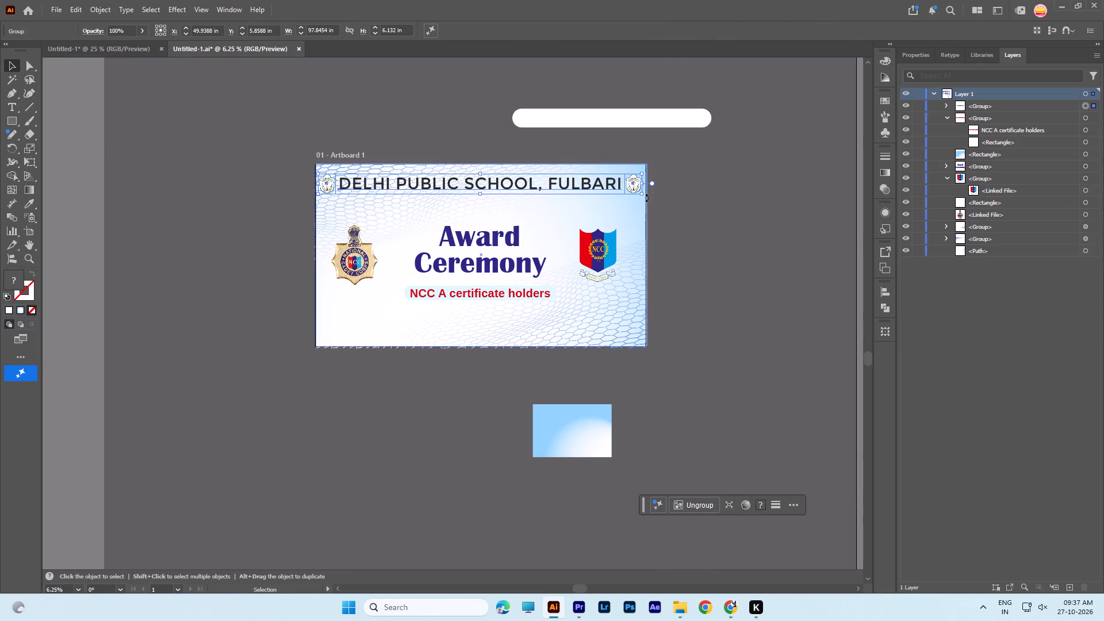
{"action": "scroll", "coordinate": [646, 198], "scroll_direction": "up", "scroll_amount": 6, "text": "alt"}
{"action": "scroll", "coordinate": [572, 151], "scroll_direction": "up", "scroll_amount": 7, "text": "alt"}
{"action": "scroll", "coordinate": [577, 150], "scroll_direction": "down", "scroll_amount": 2, "text": "alt"}
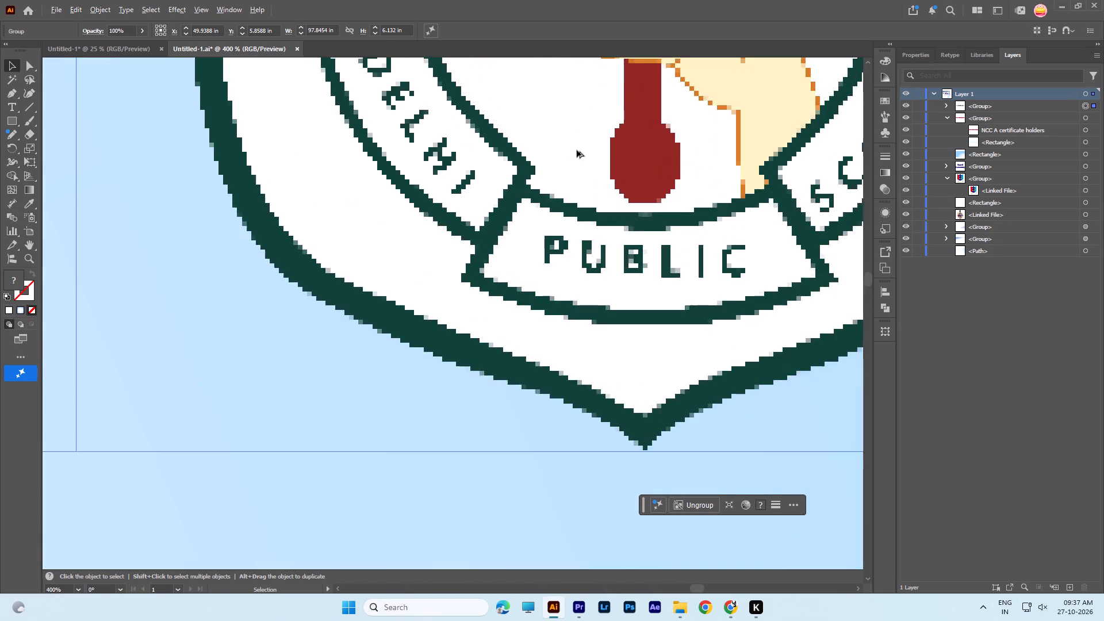
{"action": "scroll", "coordinate": [577, 150], "scroll_direction": "down", "scroll_amount": 7, "text": "alt"}
{"action": "triple_click", "coordinate": [589, 152]}
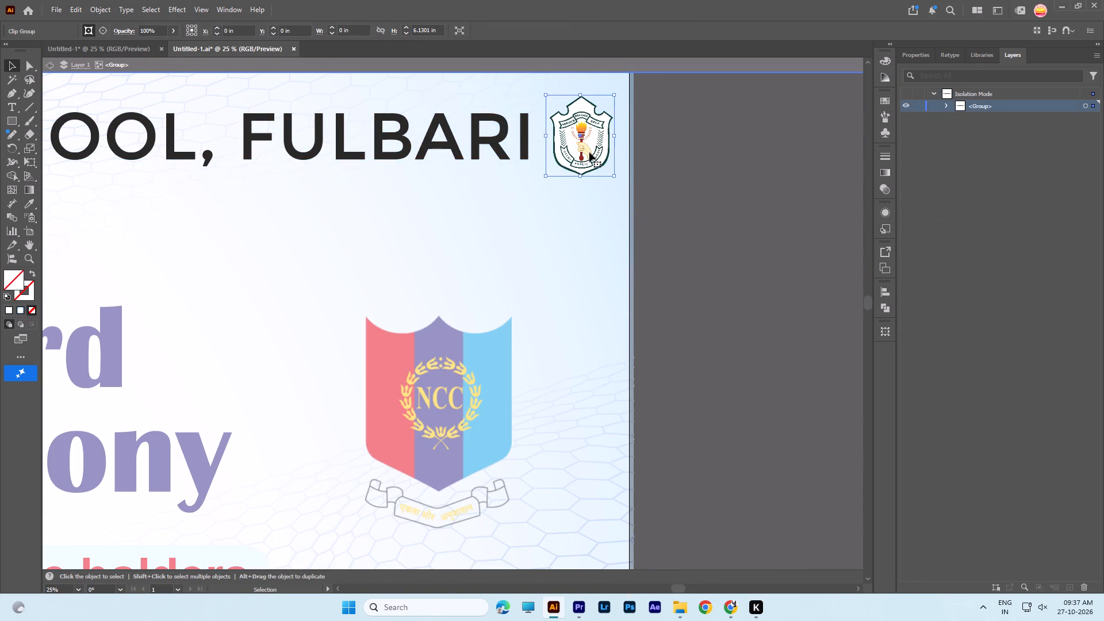
{"action": "double_click", "coordinate": [589, 152]}
{"action": "left_click", "coordinate": [589, 152]}
{"action": "double_click", "coordinate": [584, 154]}
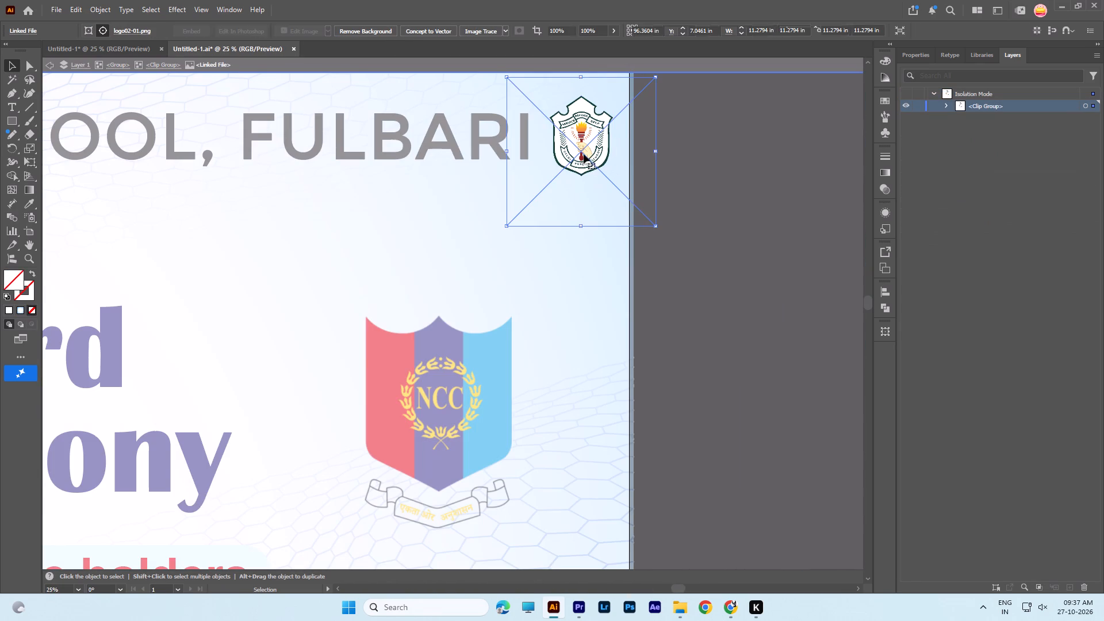
{"action": "left_click", "coordinate": [586, 152]}
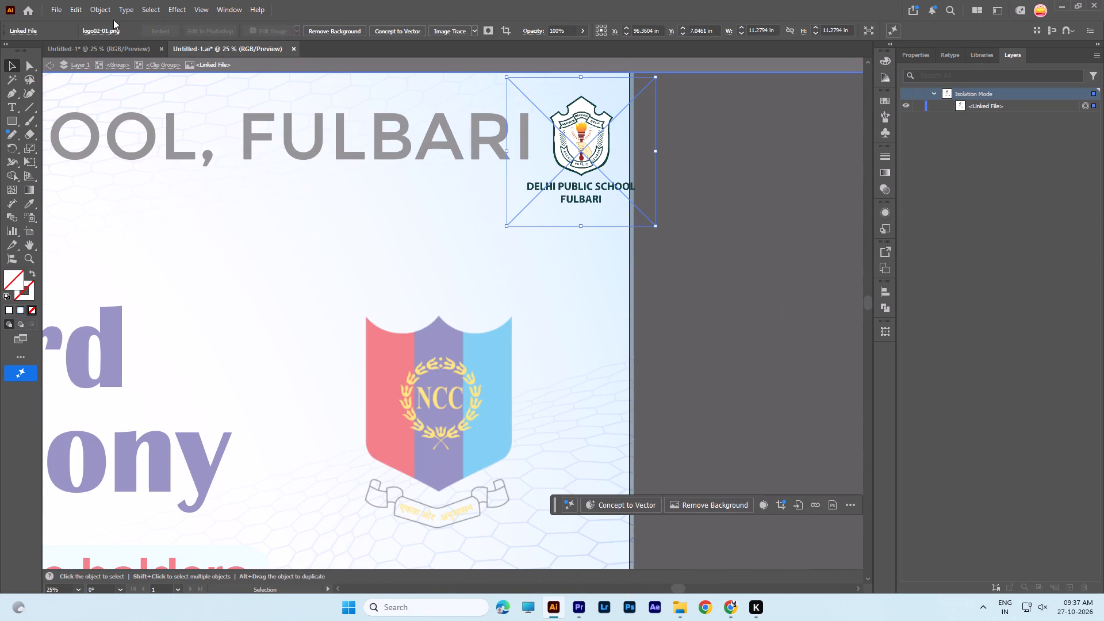
{"action": "left_click", "coordinate": [99, 30]}
{"action": "left_click", "coordinate": [135, 55]}
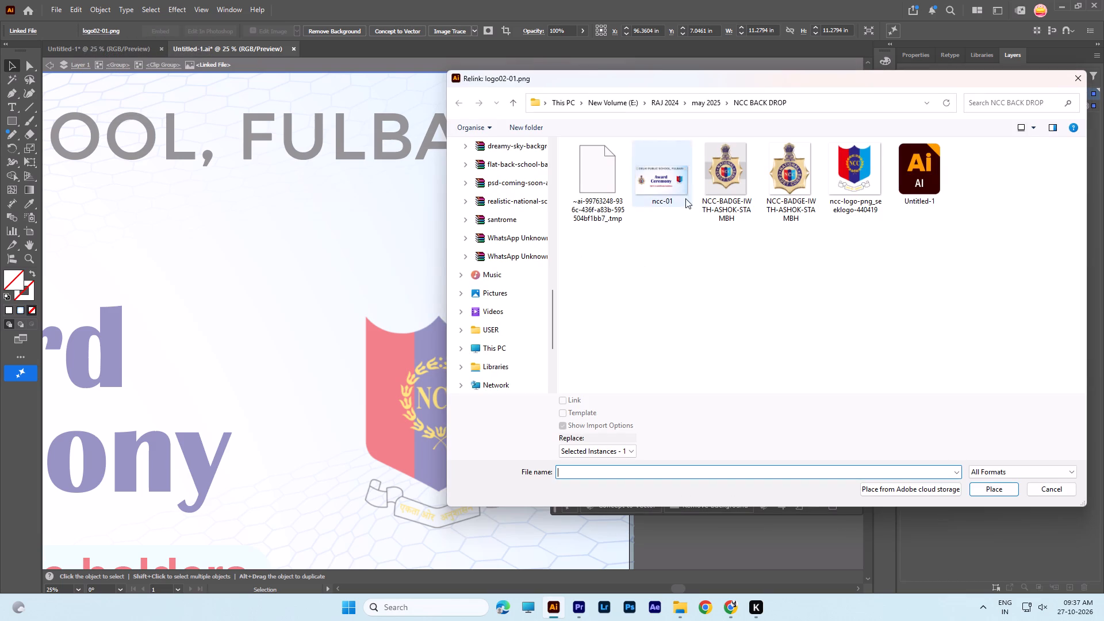
{"action": "left_click", "coordinate": [508, 345]}
{"action": "double_click", "coordinate": [900, 179]}
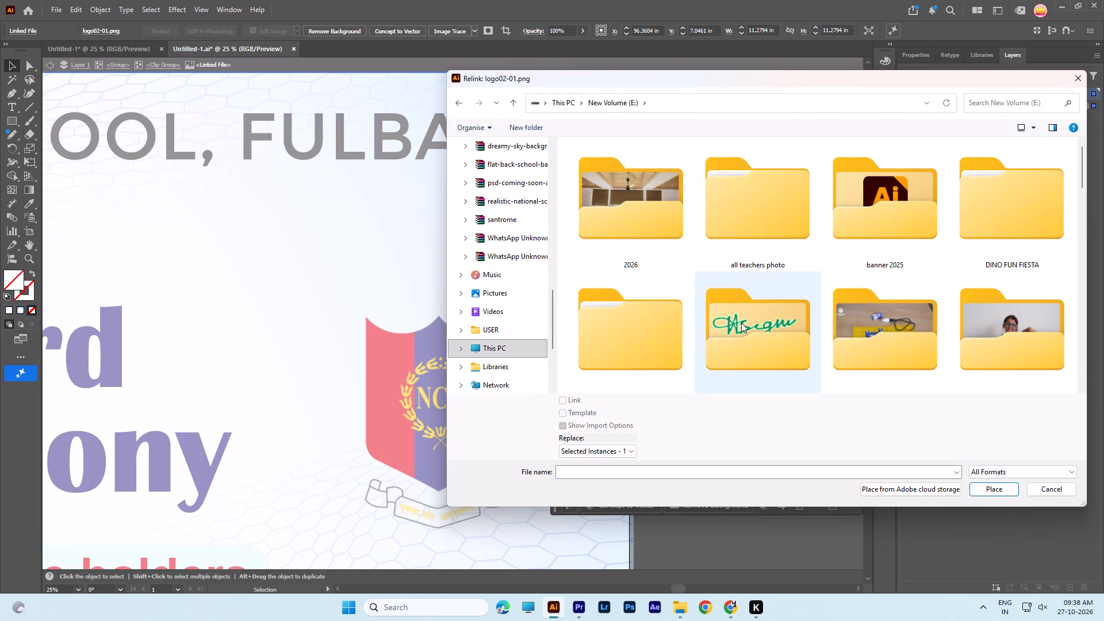
{"action": "double_click", "coordinate": [742, 323]}
{"action": "scroll", "coordinate": [751, 238], "scroll_direction": "down", "scroll_amount": 3}
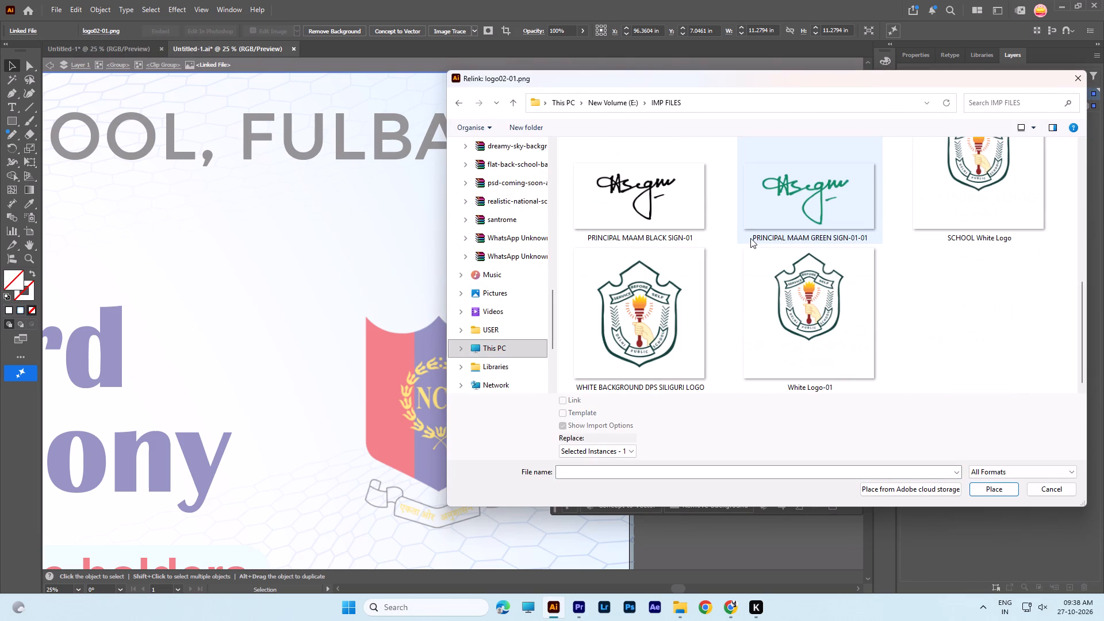
{"action": "left_click", "coordinate": [660, 351]}
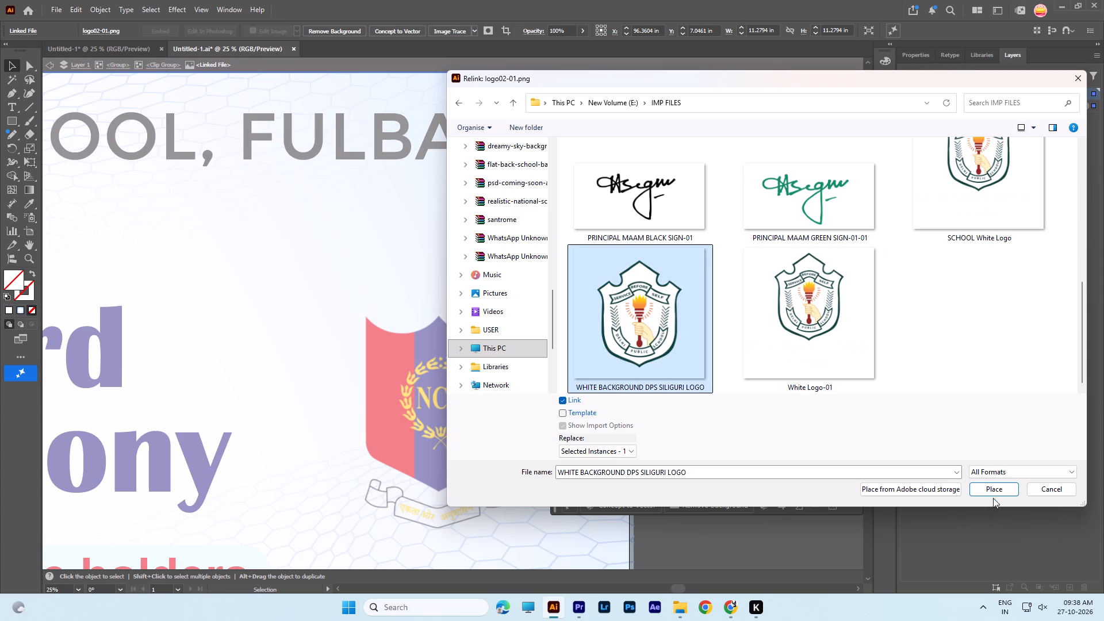
{"action": "left_click", "coordinate": [993, 490]}
{"action": "left_click", "coordinate": [726, 259]}
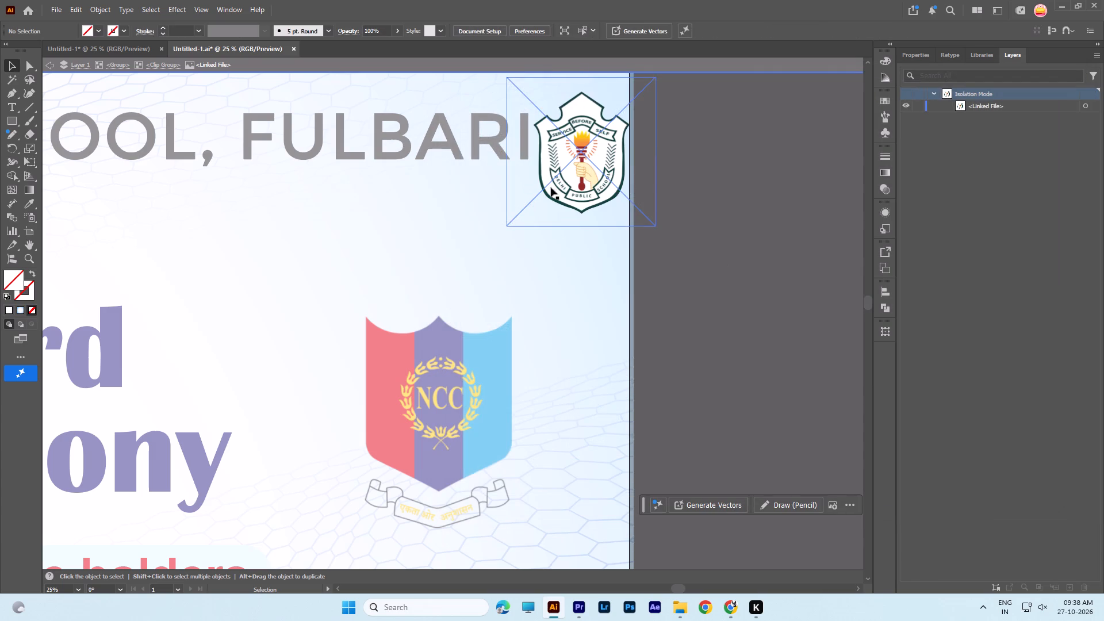
Scale the relinked crest image down to about 8.05 in square inside its clipping frame, and exit isolation.
{"action": "scroll", "coordinate": [559, 178], "scroll_direction": "down", "scroll_amount": 2, "text": "alt"}
{"action": "key", "text": "space"}
{"action": "left_click_drag", "start_coordinate": [367, 159], "coordinate": [524, 217]}
{"action": "left_click", "coordinate": [720, 229]}
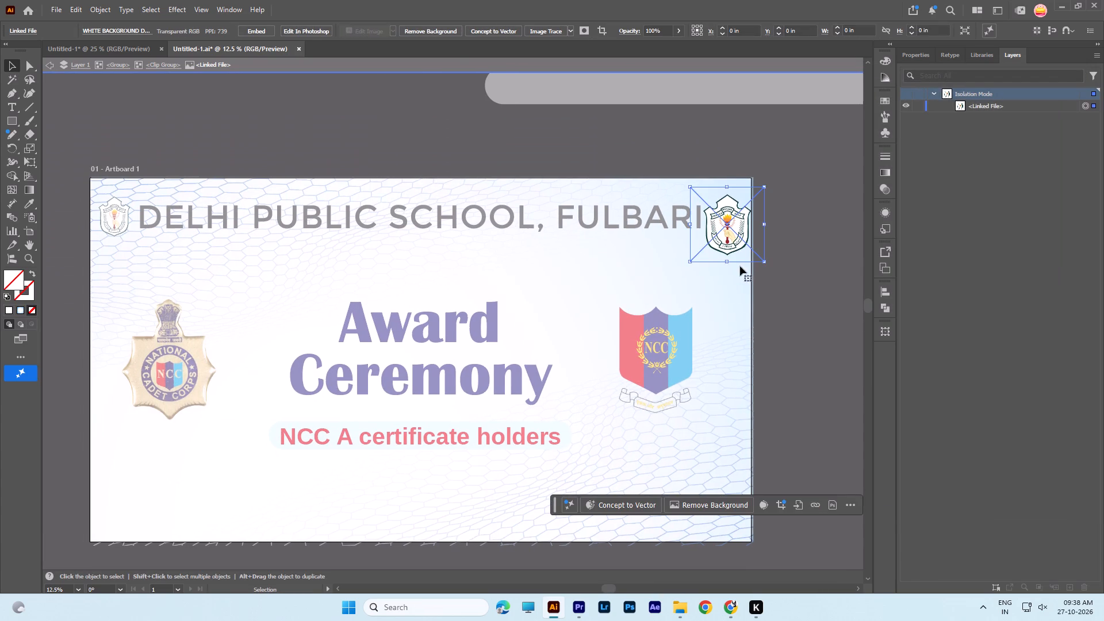
{"action": "left_click_drag", "start_coordinate": [729, 262], "coordinate": [733, 239]}
{"action": "left_click", "coordinate": [804, 252]}
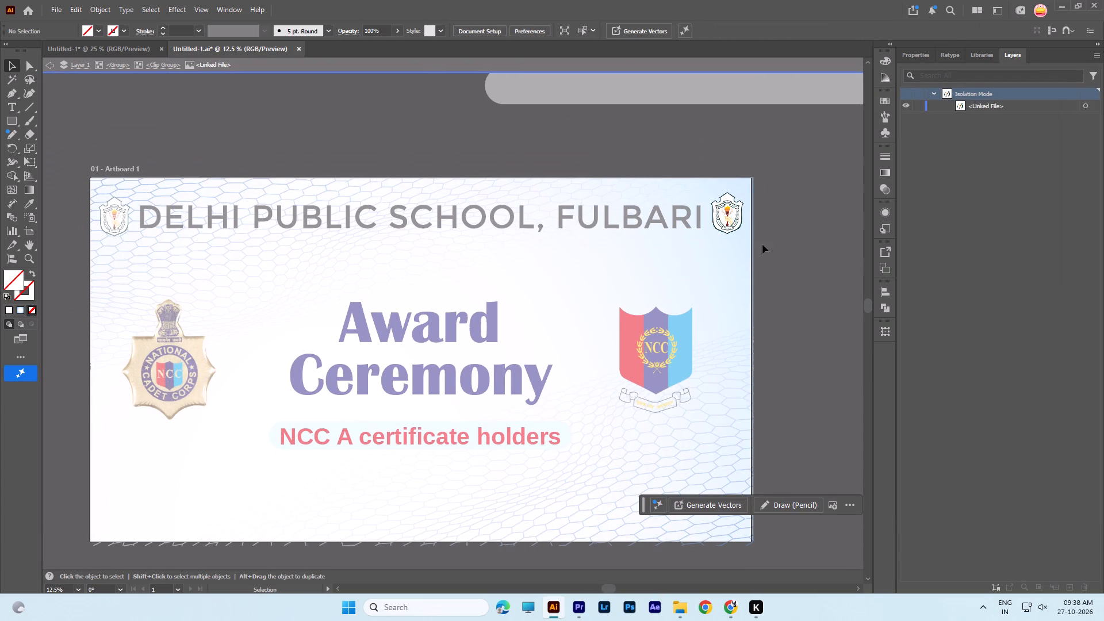
{"action": "scroll", "coordinate": [739, 220], "scroll_direction": "up", "scroll_amount": 2, "text": "alt"}
{"action": "left_click", "coordinate": [716, 233]}
{"action": "left_click", "coordinate": [714, 256]}
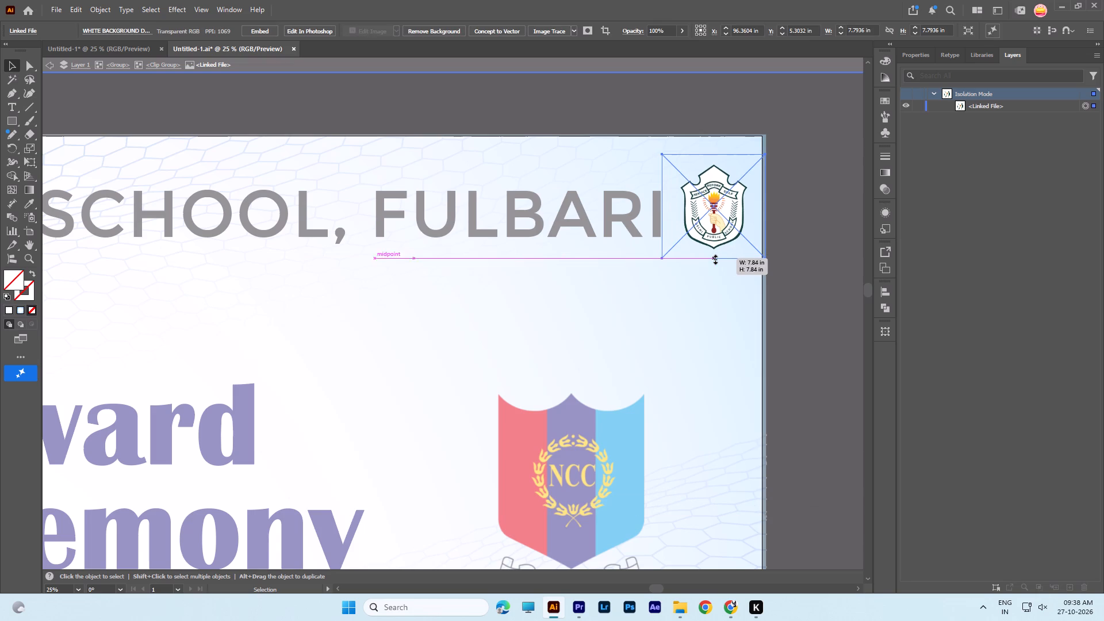
{"action": "left_click", "coordinate": [841, 237]}
{"action": "scroll", "coordinate": [767, 215], "scroll_direction": "down", "scroll_amount": 3, "text": "alt"}
{"action": "key", "text": "space"}
{"action": "left_click", "coordinate": [567, 210]}
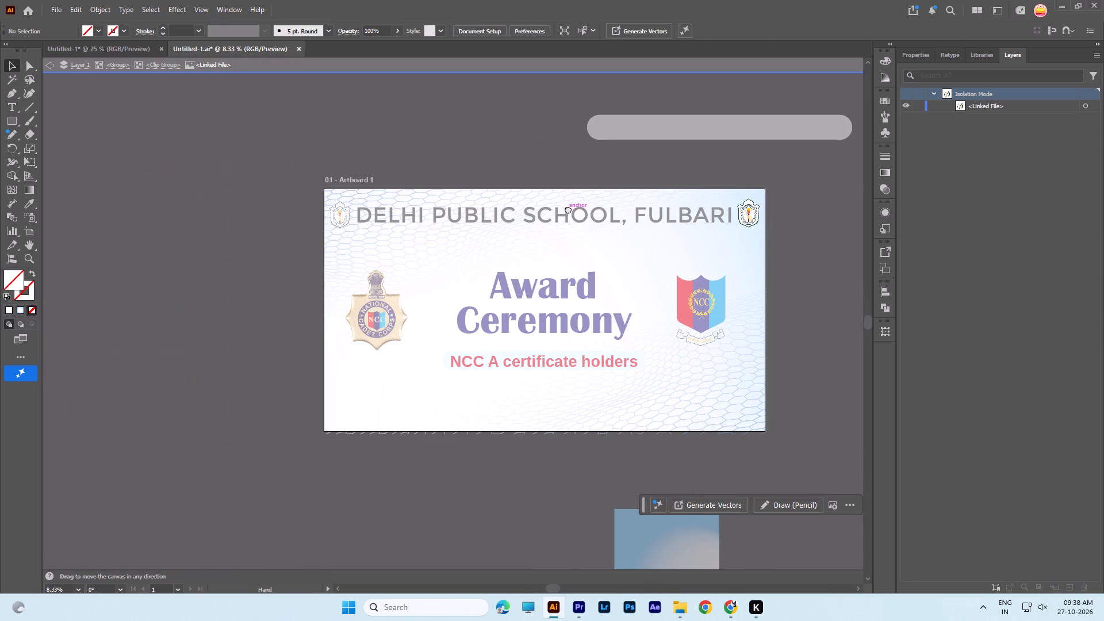
{"action": "double_click", "coordinate": [875, 210]}
{"action": "double_click", "coordinate": [616, 167]}
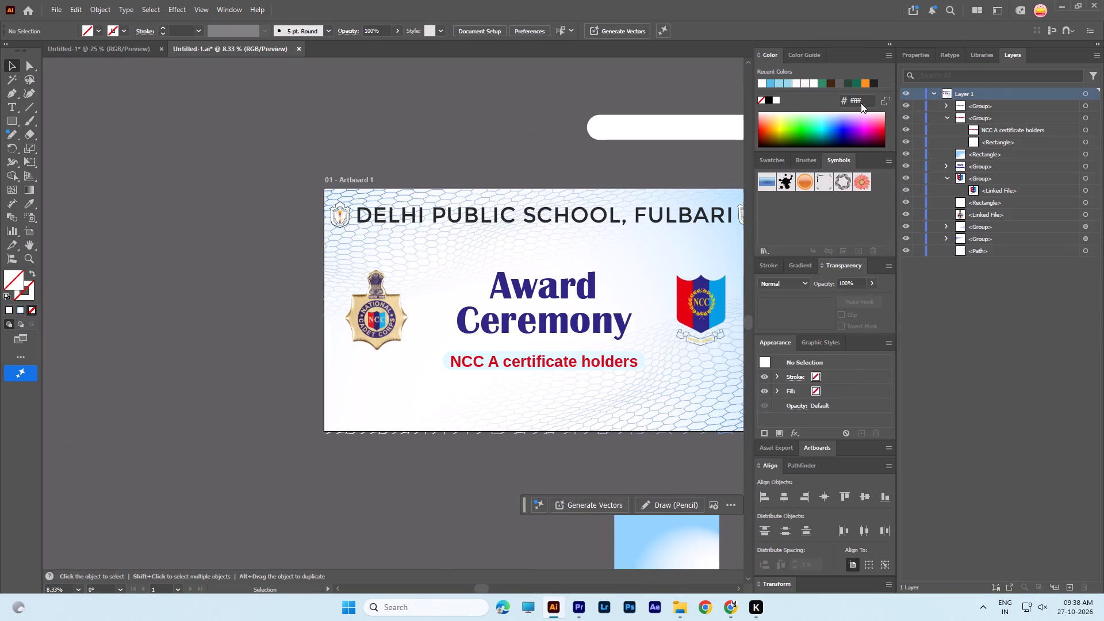
{"action": "left_click", "coordinate": [891, 45]}
Ungroup the DELHI PUBLIC SCHOOL, FULBARI header with its two crests.
{"action": "left_click", "coordinate": [610, 215]}
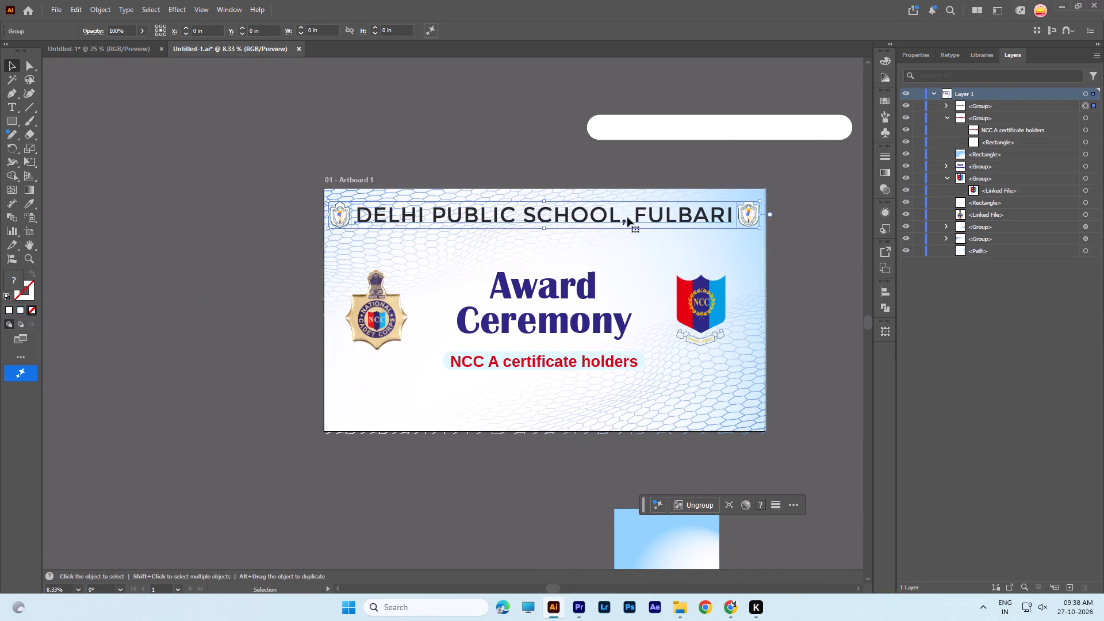
{"action": "right_click", "coordinate": [351, 223]}
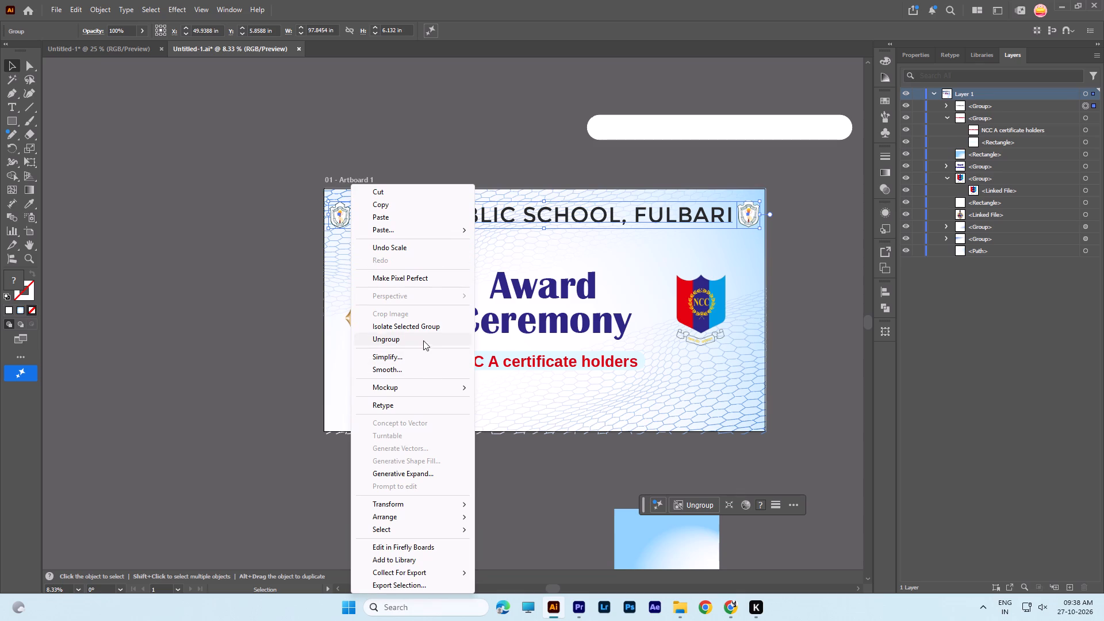
{"action": "left_click", "coordinate": [423, 340]}
{"action": "left_click", "coordinate": [151, 263]}
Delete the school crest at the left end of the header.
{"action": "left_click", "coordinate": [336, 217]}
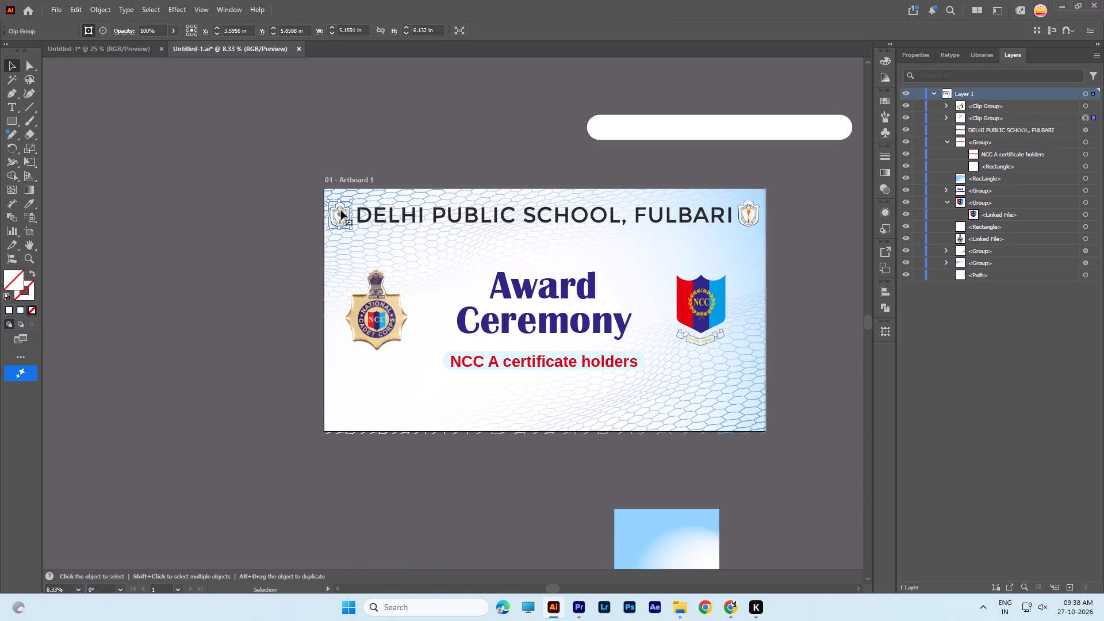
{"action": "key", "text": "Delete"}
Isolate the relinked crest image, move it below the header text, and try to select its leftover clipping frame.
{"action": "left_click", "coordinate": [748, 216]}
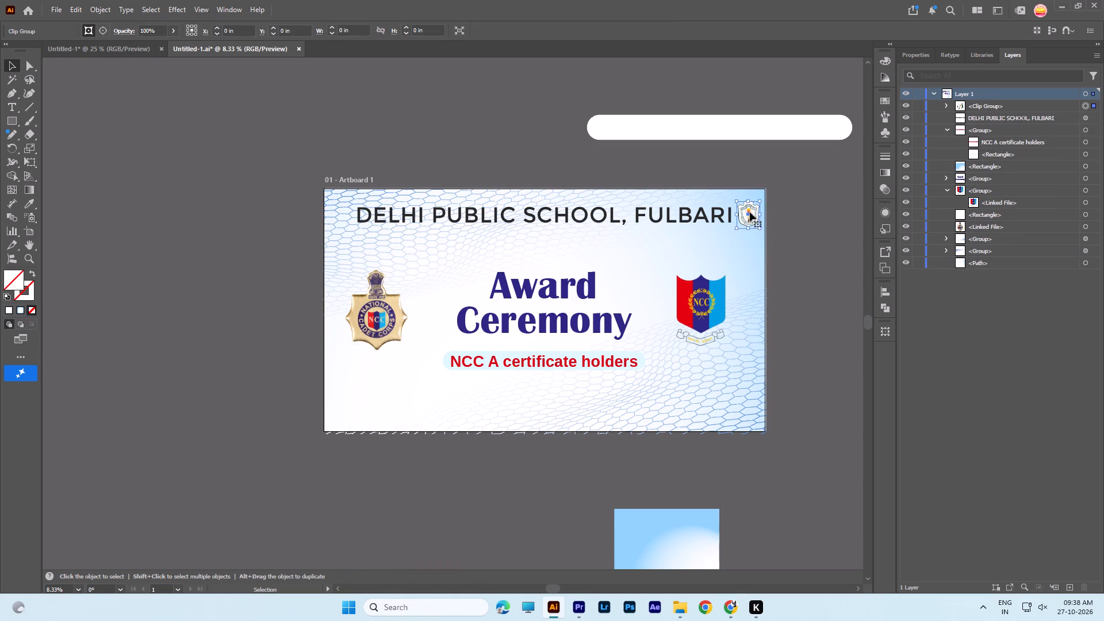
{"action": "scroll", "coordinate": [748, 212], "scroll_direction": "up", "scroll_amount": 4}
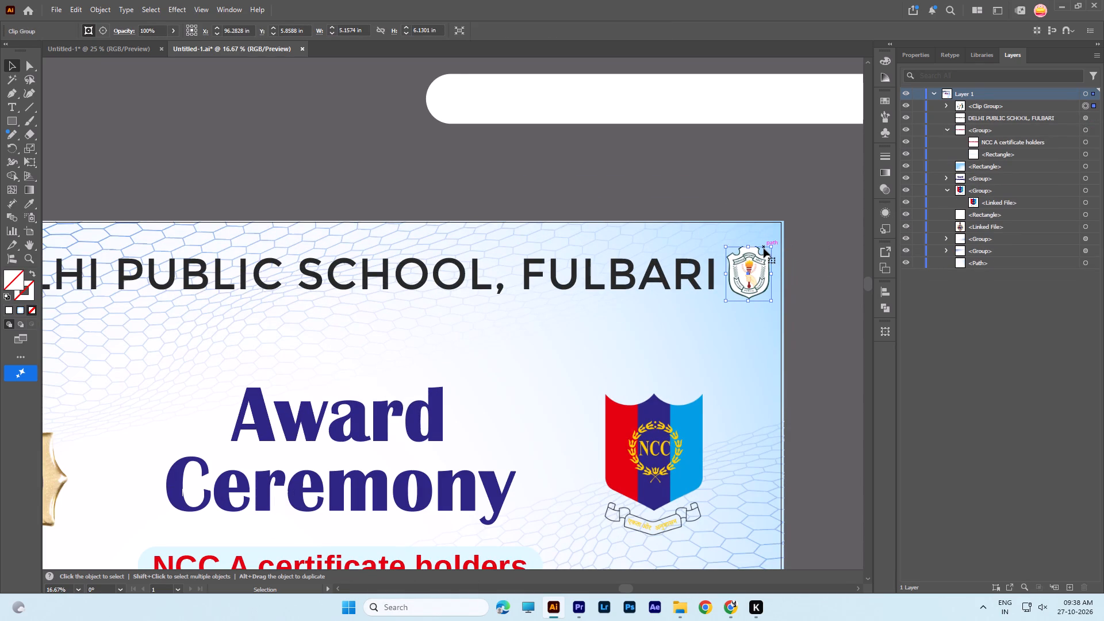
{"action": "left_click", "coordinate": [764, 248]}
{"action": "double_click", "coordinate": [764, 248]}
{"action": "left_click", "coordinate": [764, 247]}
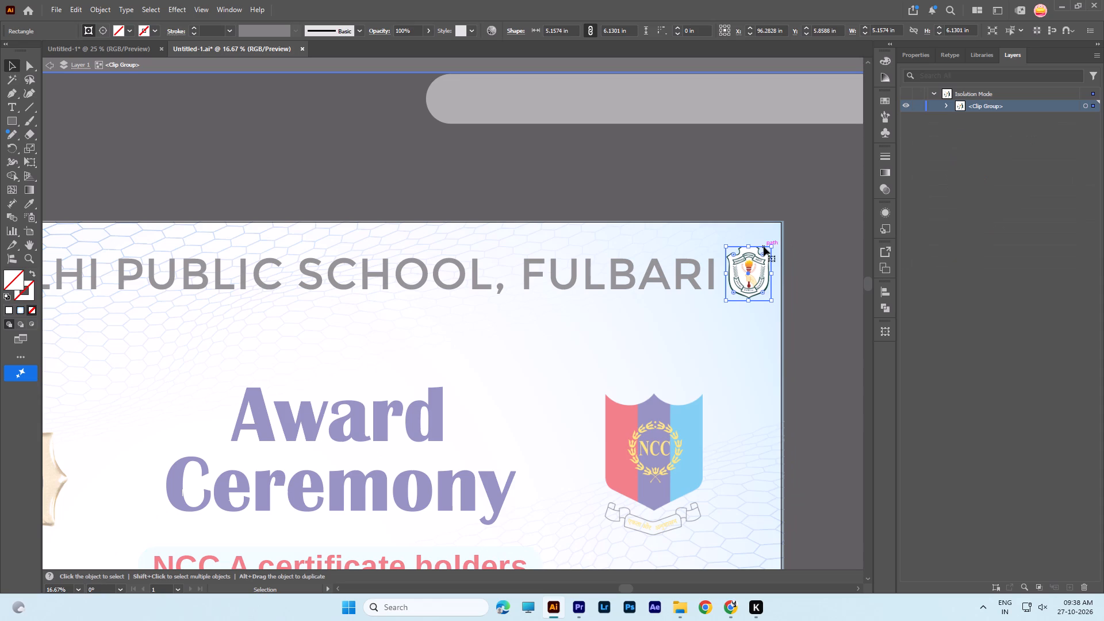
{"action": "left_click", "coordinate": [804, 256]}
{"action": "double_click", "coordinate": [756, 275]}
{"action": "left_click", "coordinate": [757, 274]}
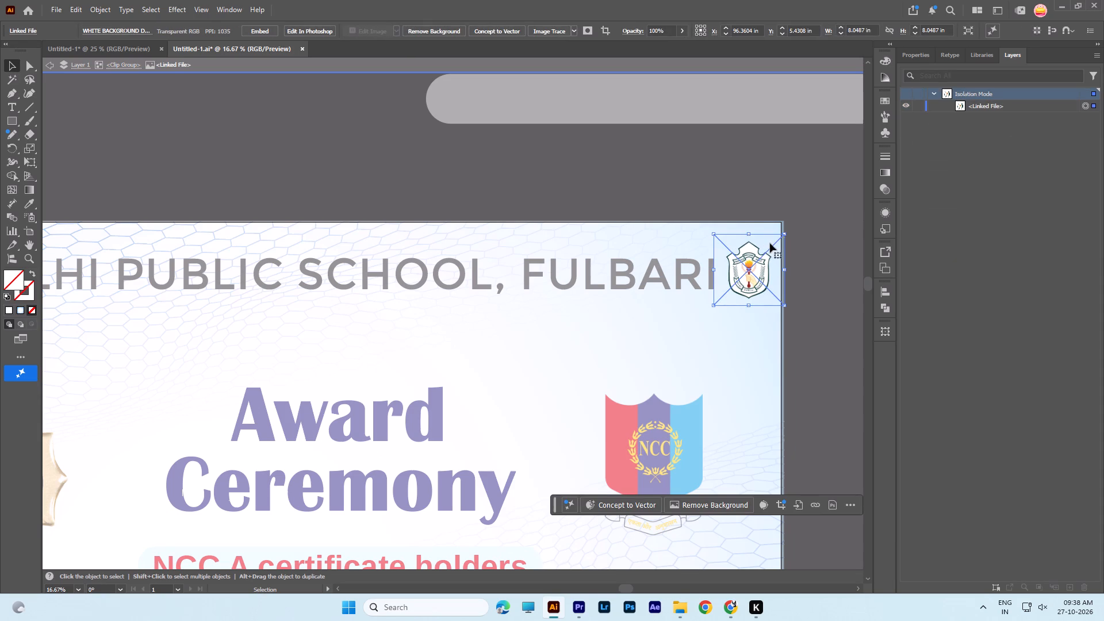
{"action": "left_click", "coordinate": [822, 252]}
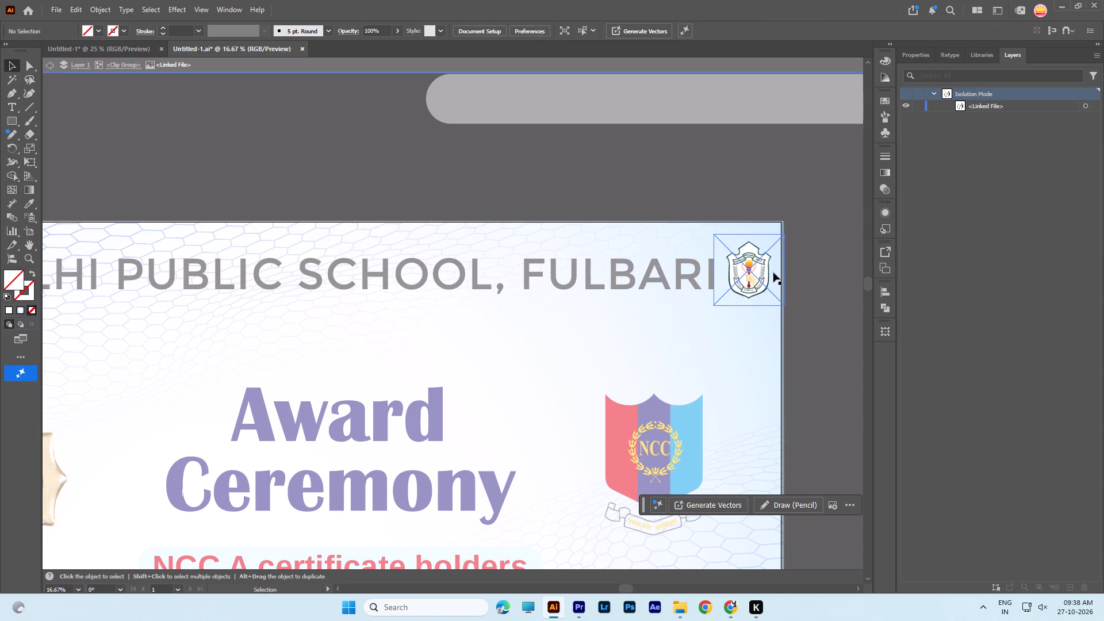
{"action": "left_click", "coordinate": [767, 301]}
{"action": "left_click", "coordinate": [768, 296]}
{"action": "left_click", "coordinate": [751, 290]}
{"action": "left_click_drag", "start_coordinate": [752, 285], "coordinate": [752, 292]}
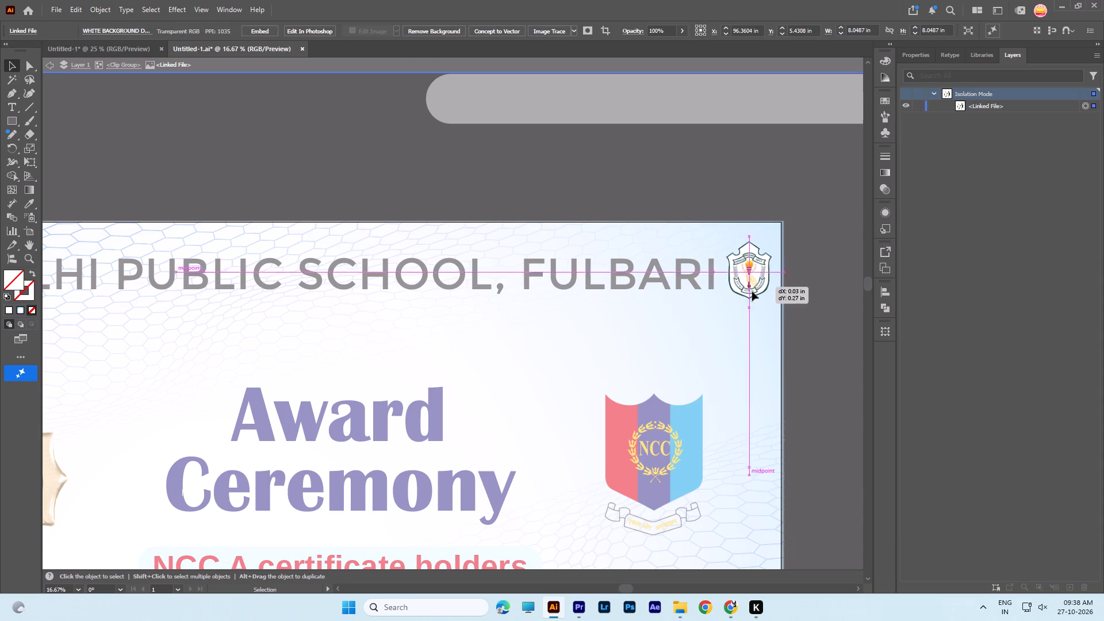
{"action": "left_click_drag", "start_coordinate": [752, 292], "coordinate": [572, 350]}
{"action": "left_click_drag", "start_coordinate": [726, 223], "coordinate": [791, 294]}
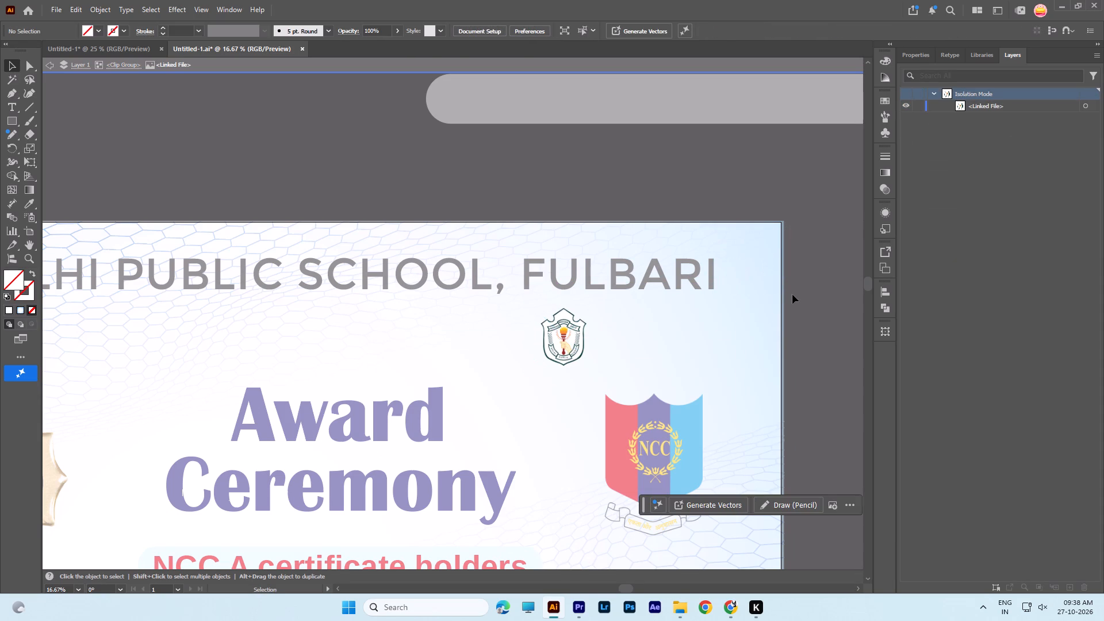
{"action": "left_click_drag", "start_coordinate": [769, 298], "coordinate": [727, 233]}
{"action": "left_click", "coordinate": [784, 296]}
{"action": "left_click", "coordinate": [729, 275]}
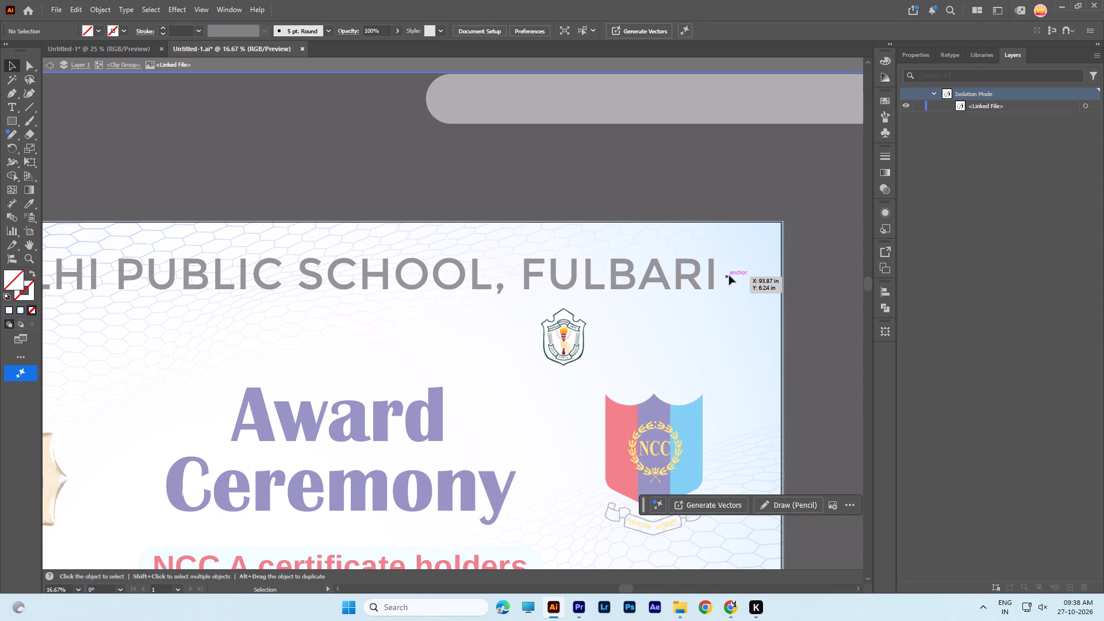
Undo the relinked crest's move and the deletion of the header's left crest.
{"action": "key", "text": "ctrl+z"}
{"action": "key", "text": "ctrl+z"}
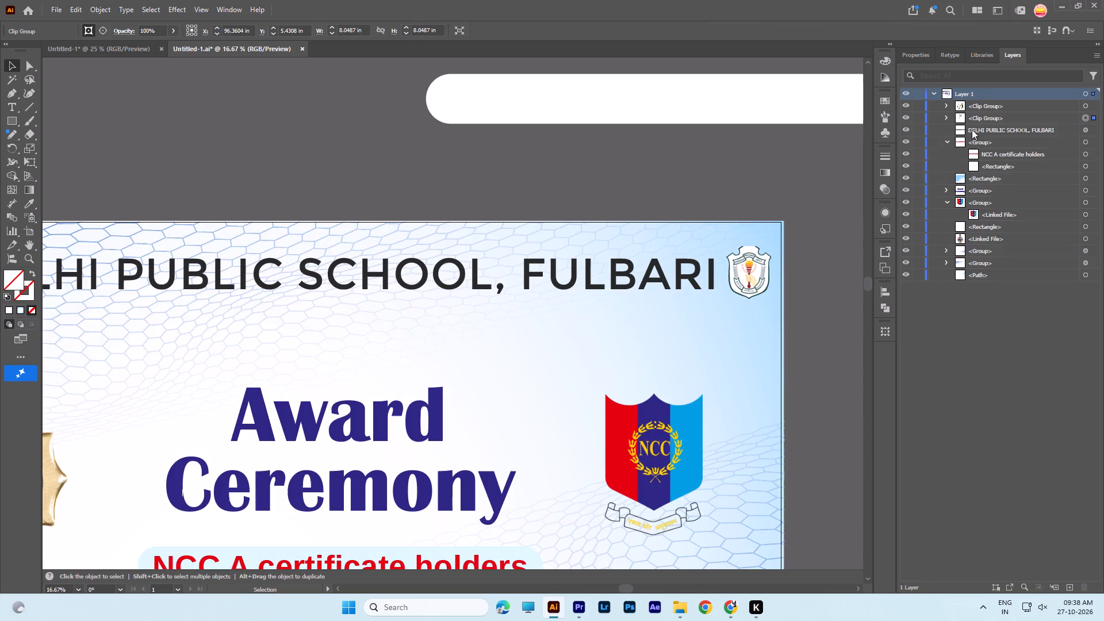
Delete the clipping rectangles from the left and right school crests' clip groups in the header.
{"action": "left_click", "coordinate": [947, 116]}
{"action": "left_click", "coordinate": [1002, 131]}
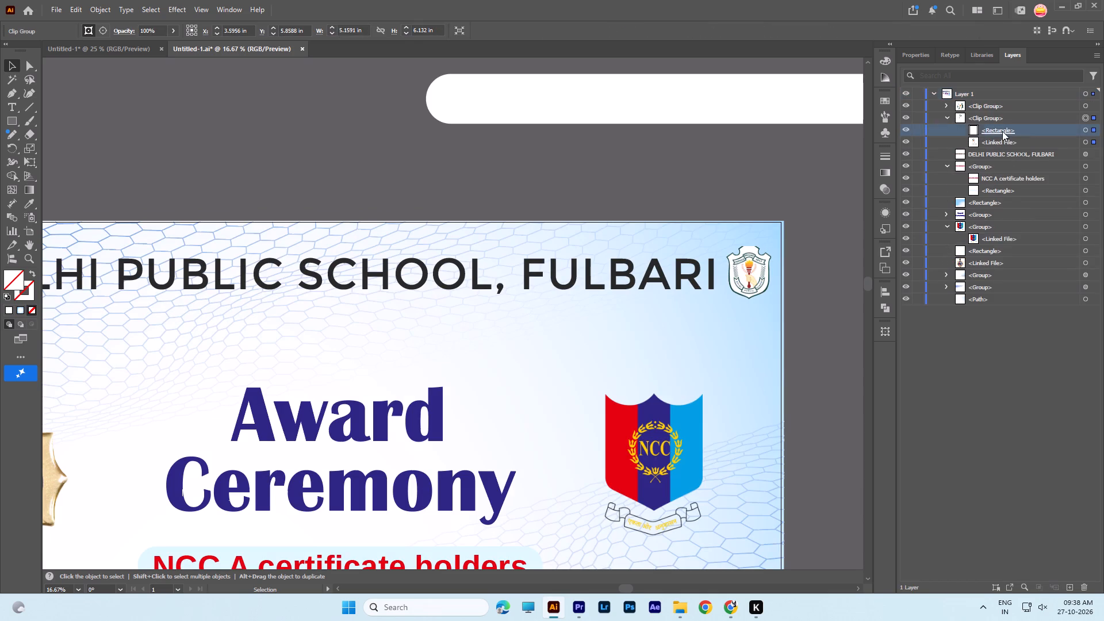
{"action": "left_click", "coordinate": [1086, 131]}
{"action": "key", "text": "Delete"}
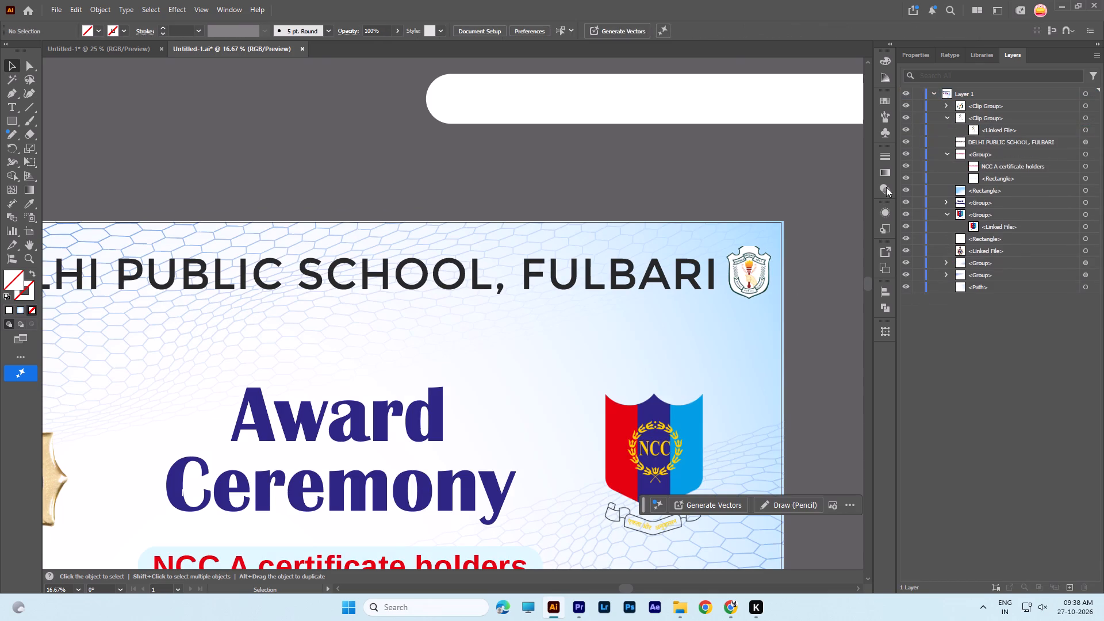
{"action": "left_click", "coordinate": [796, 168]}
{"action": "left_click", "coordinate": [759, 264]}
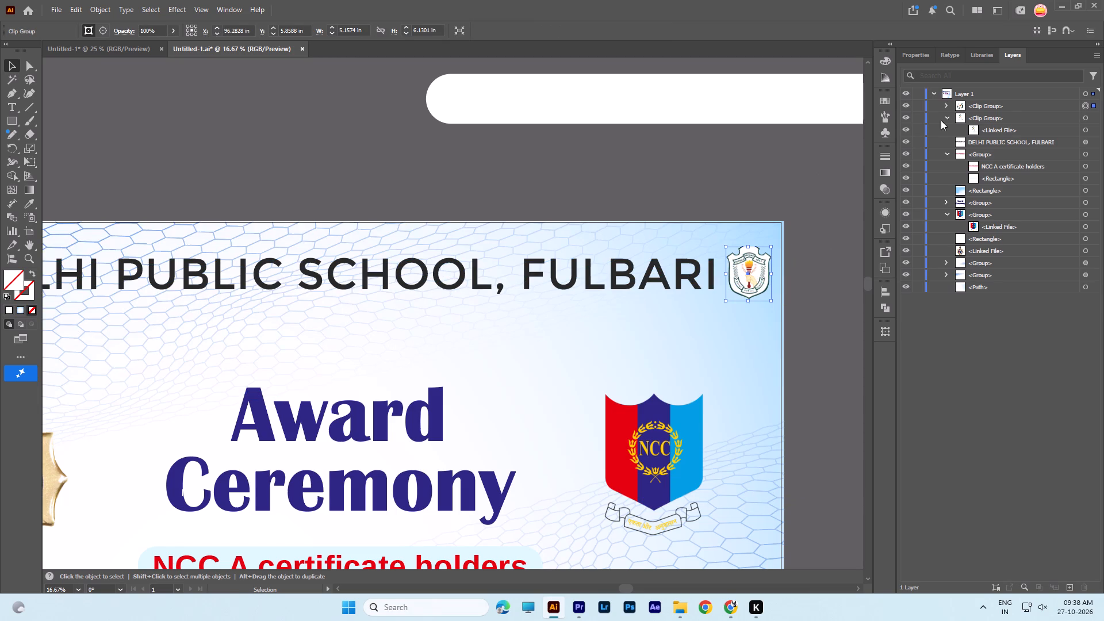
{"action": "left_click", "coordinate": [943, 106]}
{"action": "left_click", "coordinate": [1033, 121]}
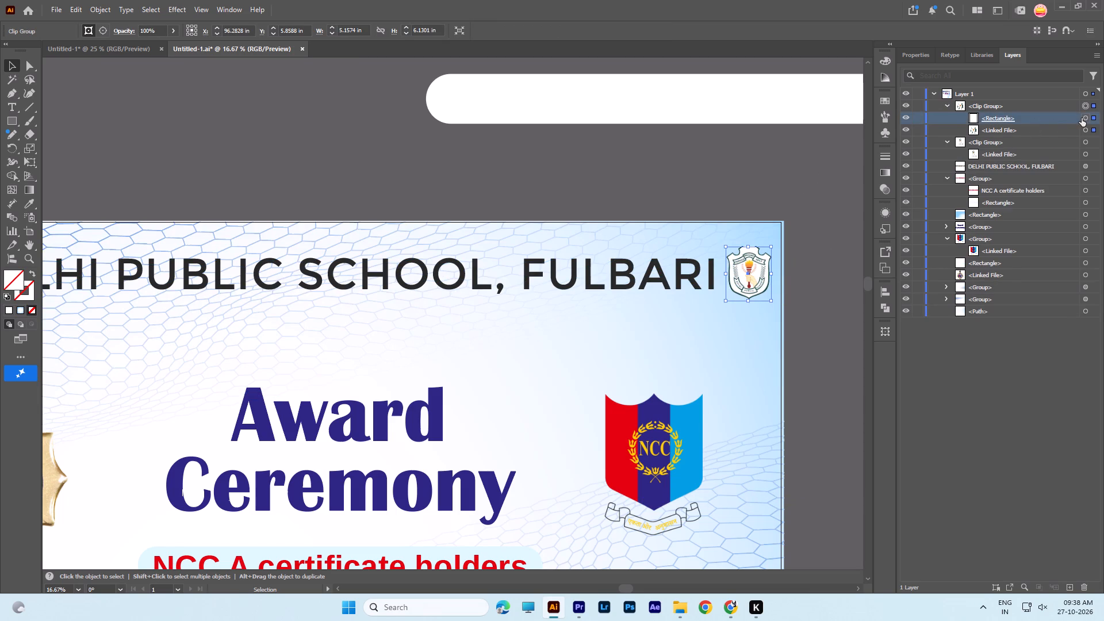
{"action": "left_click", "coordinate": [1084, 118]}
{"action": "key", "text": "Delete"}
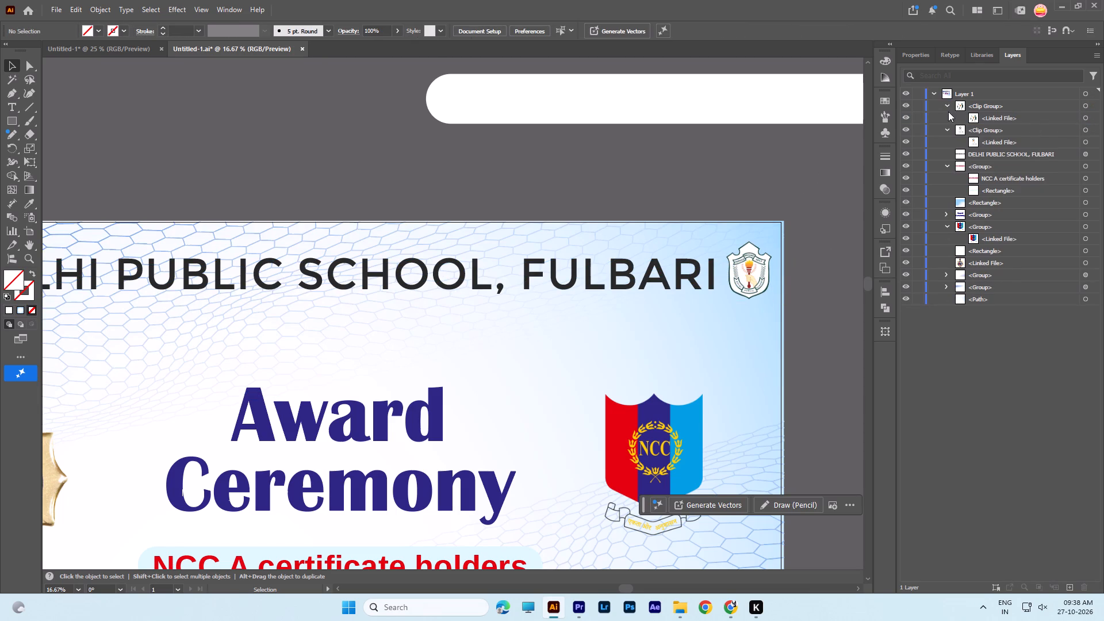
Move both crests' linked images out of their clip groups to the top level of Layer 1.
{"action": "left_click_drag", "start_coordinate": [1025, 117], "coordinate": [1019, 101]}
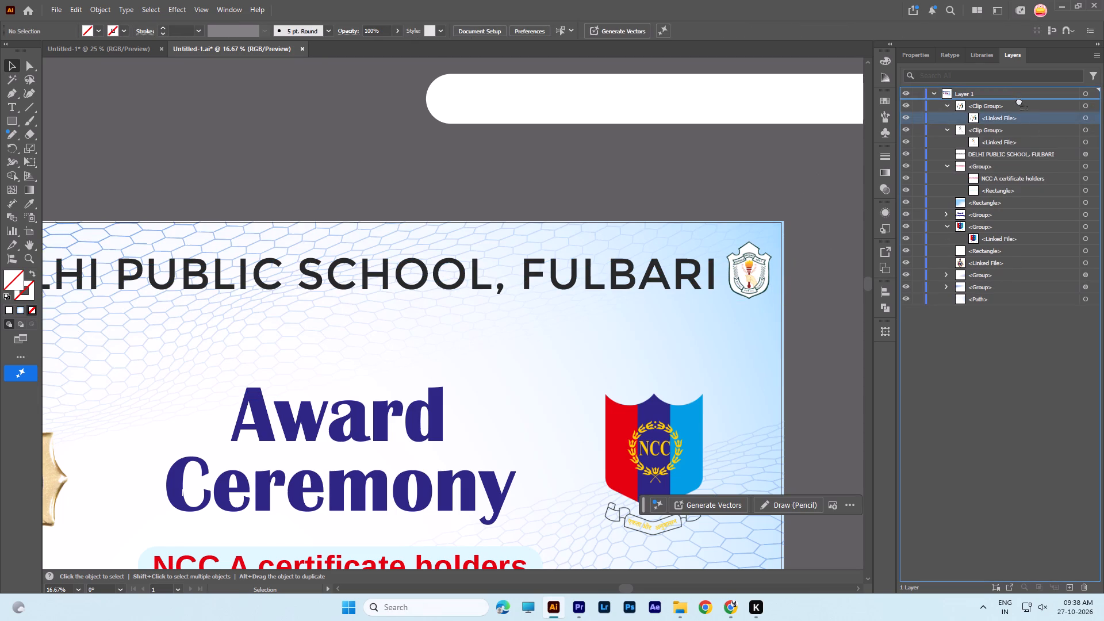
{"action": "left_click_drag", "start_coordinate": [1019, 101], "coordinate": [1018, 101]}
{"action": "left_click", "coordinate": [982, 123]}
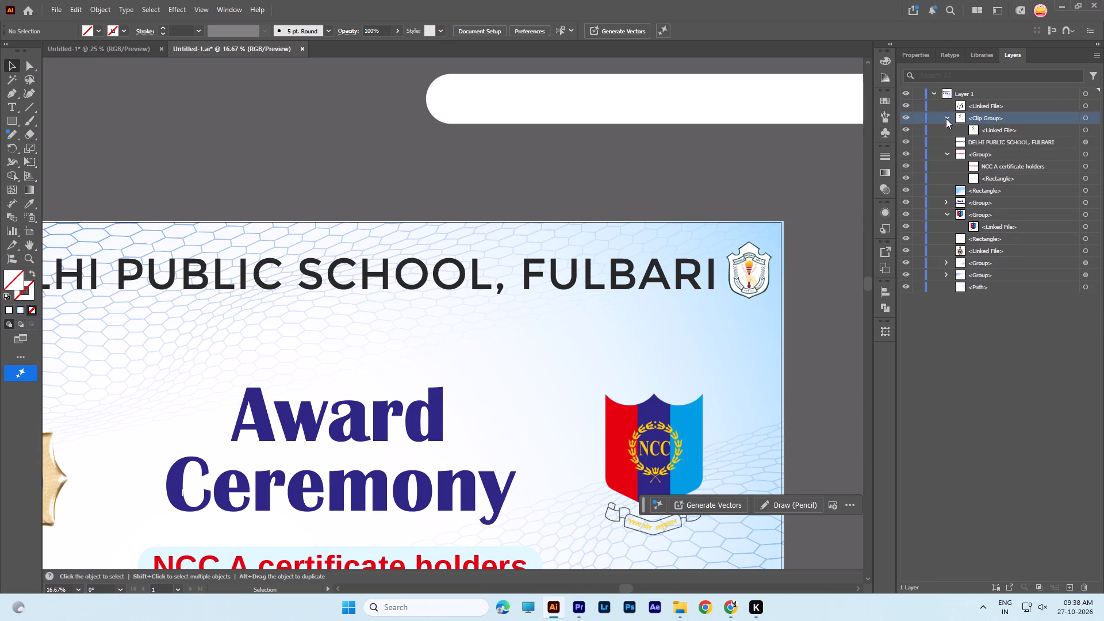
{"action": "left_click_drag", "start_coordinate": [1005, 128], "coordinate": [1005, 110]}
{"action": "left_click", "coordinate": [984, 116]}
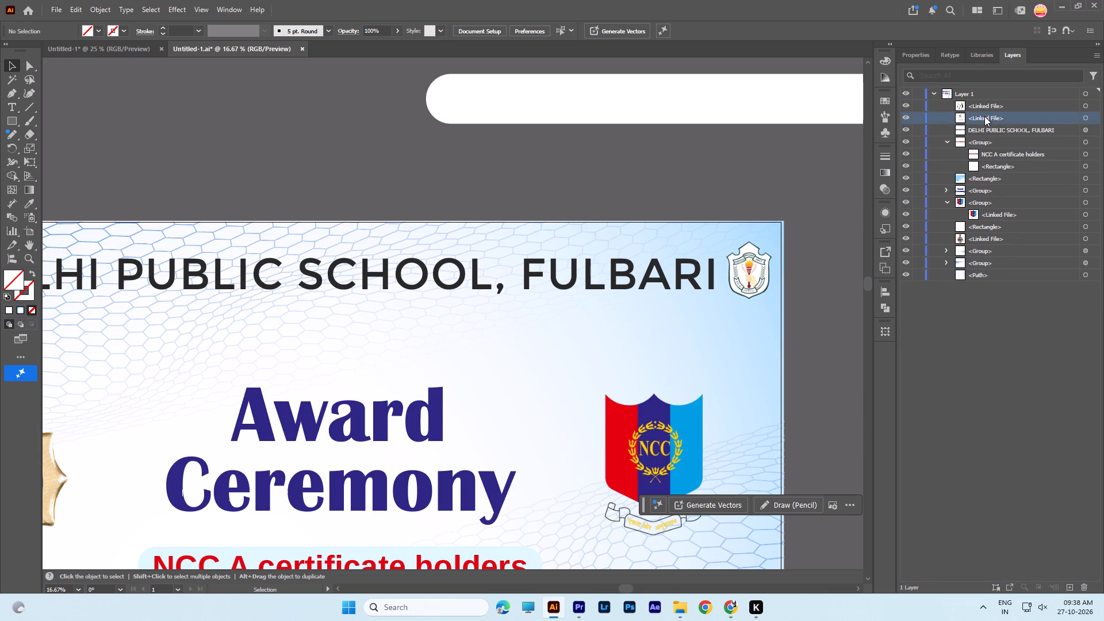
Delete the linked image of the left school crest.
{"action": "left_click", "coordinate": [1085, 118]}
{"action": "key", "text": "Delete"}
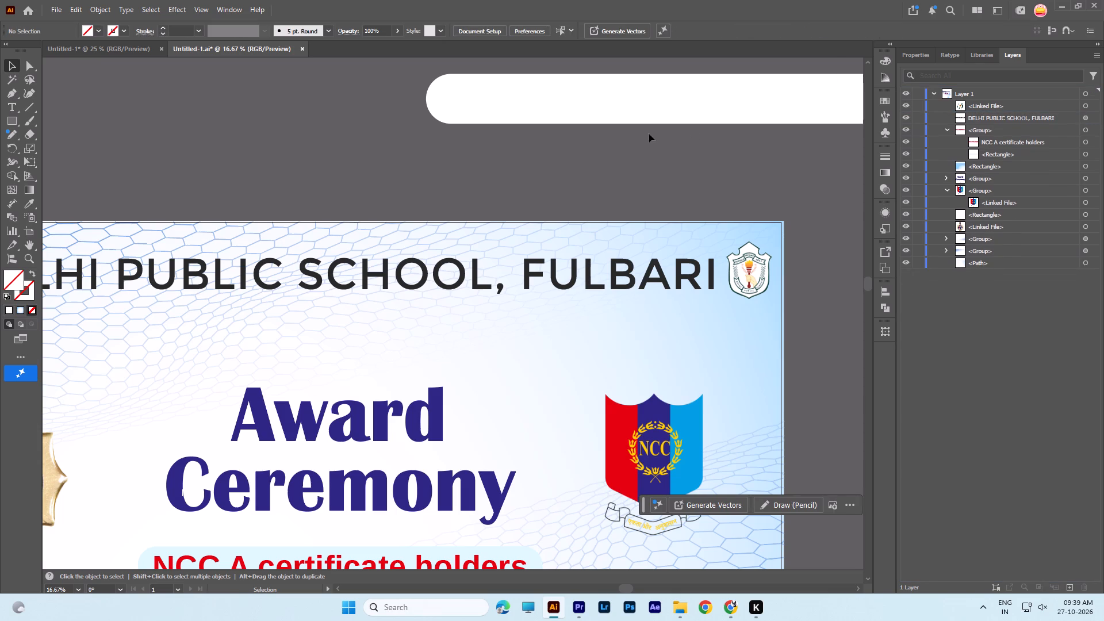
Duplicate the right school crest horizontally about 93 in across, placing the copy just before DELHI in the header.
{"action": "scroll", "coordinate": [492, 301], "scroll_direction": "down", "scroll_amount": 4, "text": "alt"}
{"action": "key", "text": "space"}
{"action": "left_click_drag", "start_coordinate": [446, 308], "coordinate": [488, 283]}
{"action": "scroll", "coordinate": [591, 300], "scroll_direction": "up", "scroll_amount": 4, "text": "alt"}
{"action": "left_click", "coordinate": [541, 361]}
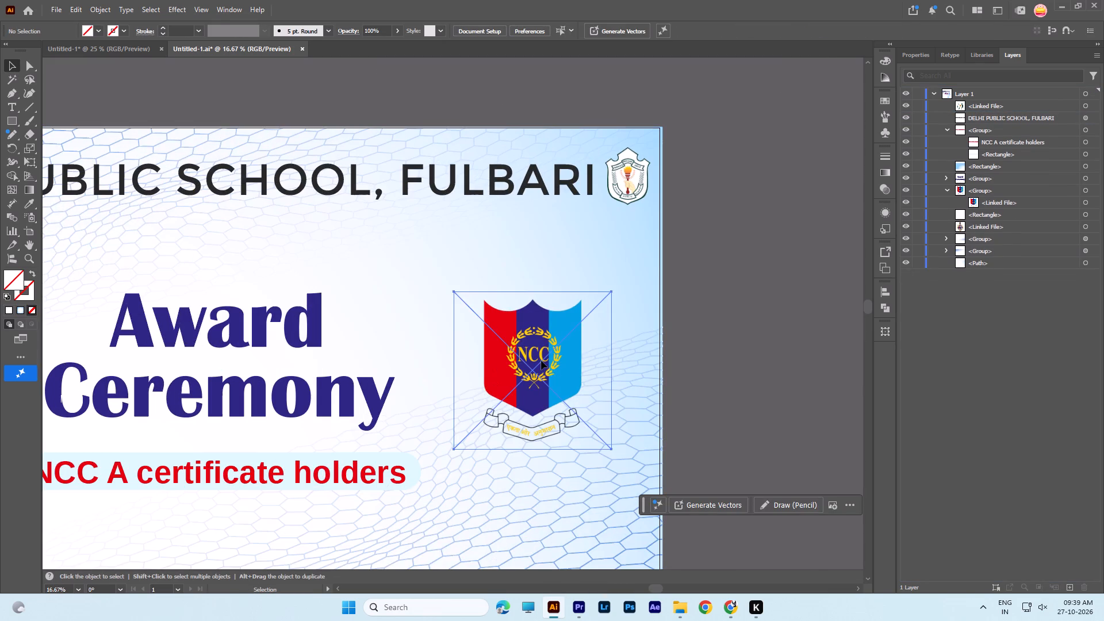
{"action": "scroll", "coordinate": [565, 334], "scroll_direction": "down", "scroll_amount": 2, "text": "alt"}
{"action": "key", "text": "space"}
{"action": "left_click_drag", "start_coordinate": [432, 284], "coordinate": [530, 272]}
{"action": "left_click", "coordinate": [707, 235]}
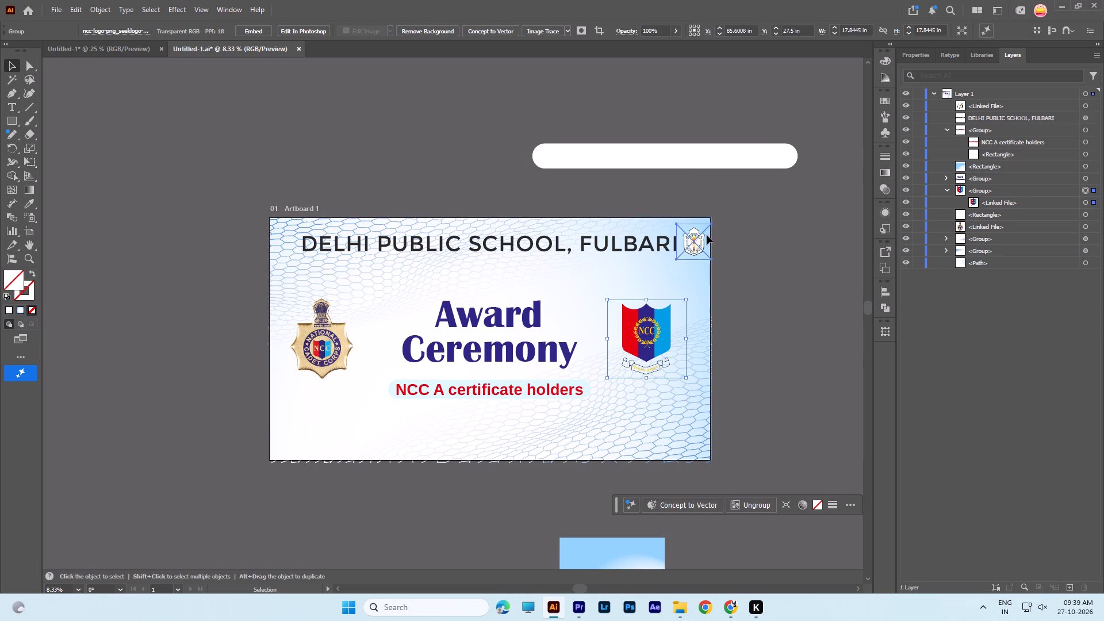
{"action": "left_click_drag", "start_coordinate": [689, 247], "coordinate": [282, 265], "text": "alt"}
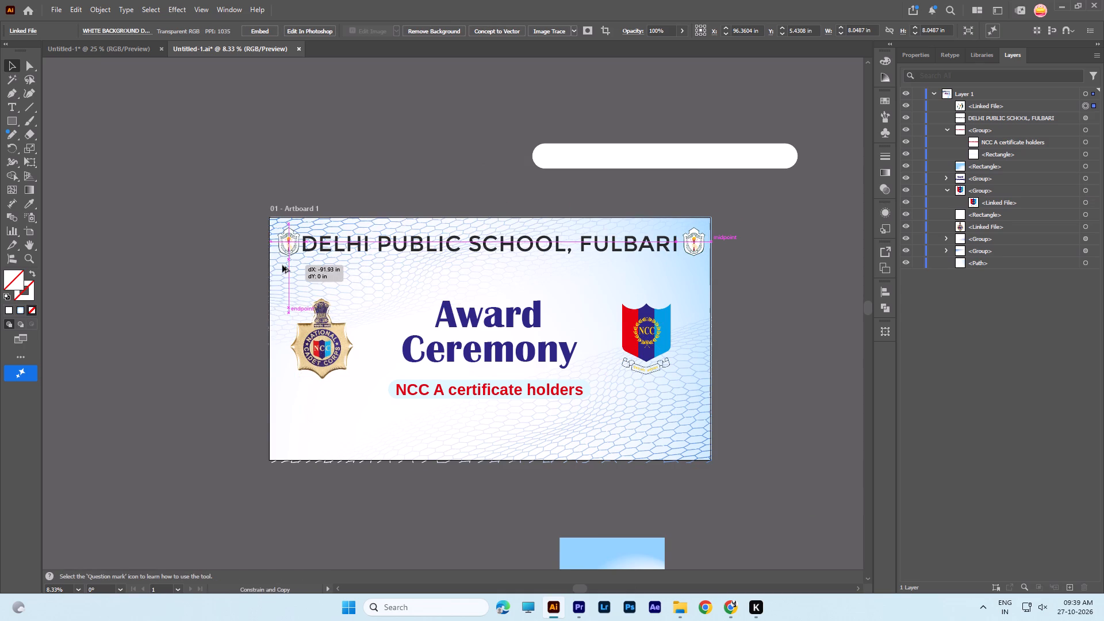
{"action": "left_click_drag", "start_coordinate": [282, 265], "coordinate": [279, 264], "text": "alt"}
{"action": "scroll", "coordinate": [278, 246], "scroll_direction": "up", "scroll_amount": 5, "text": "alt"}
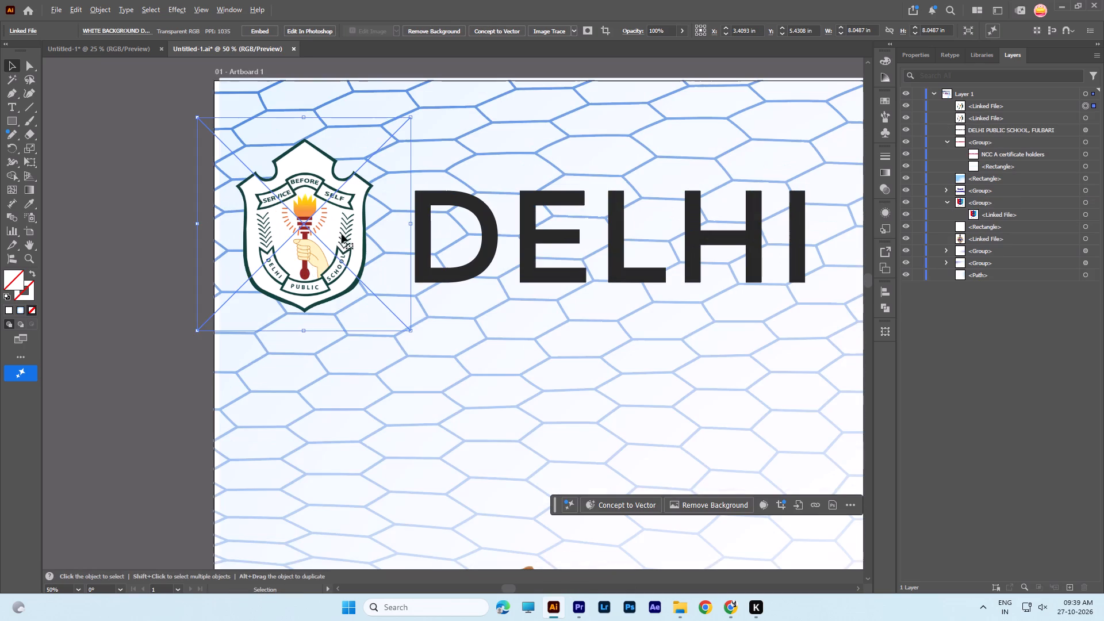
{"action": "left_click", "coordinate": [331, 236]}
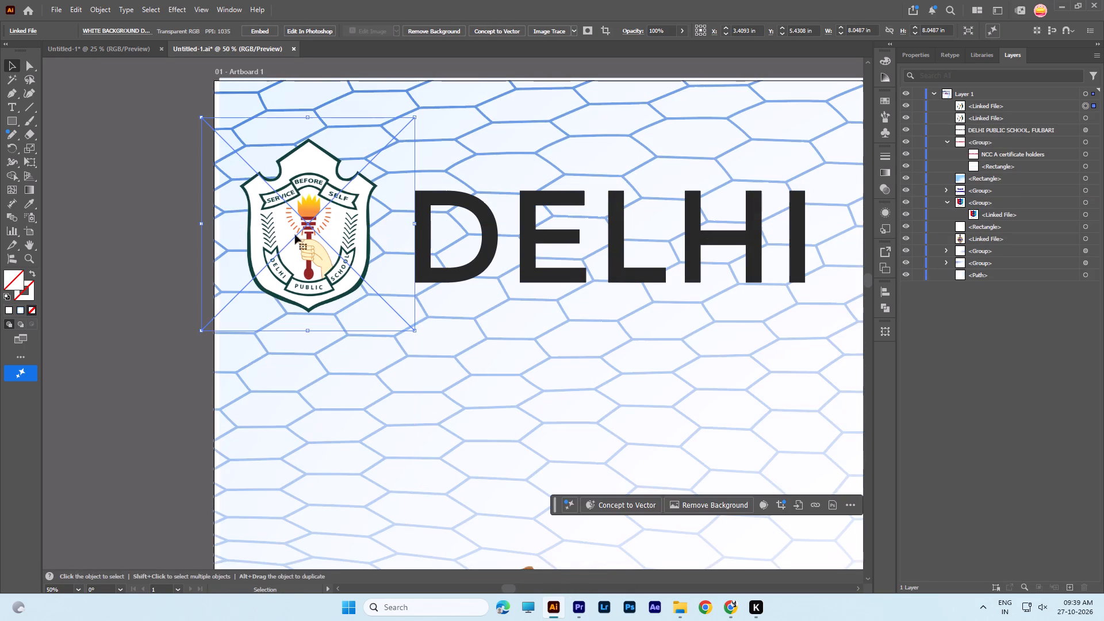
Group the DELHI PUBLIC SCHOOL, FULBARI text with the crests at both ends.
{"action": "scroll", "coordinate": [178, 215], "scroll_direction": "down", "scroll_amount": 8, "text": "alt"}
{"action": "left_click", "coordinate": [416, 220]}
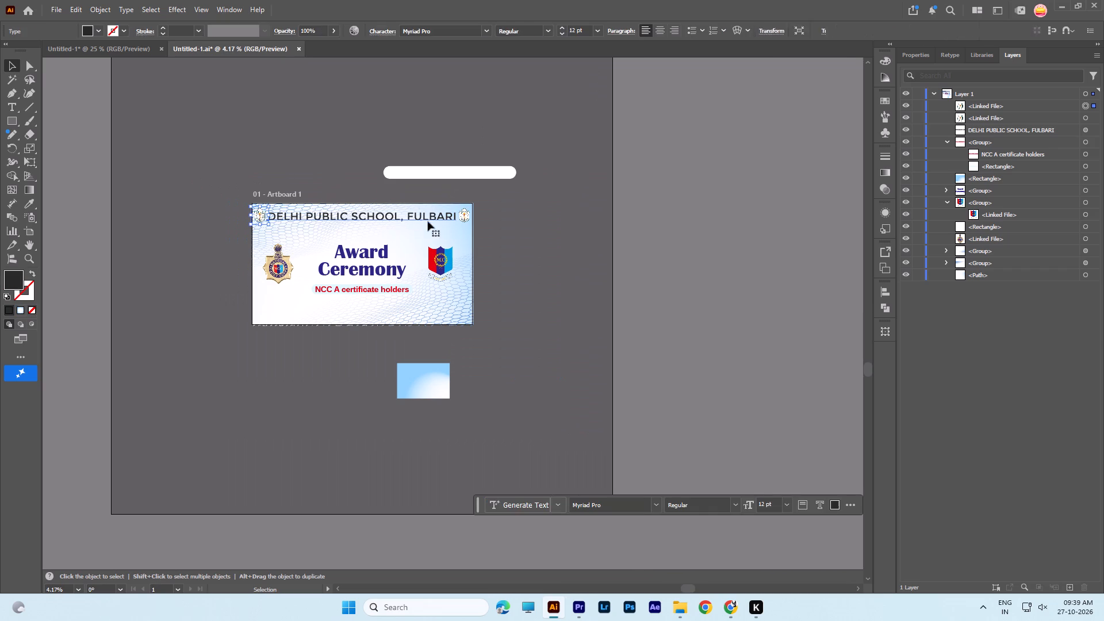
{"action": "left_click", "coordinate": [467, 216], "text": "shift"}
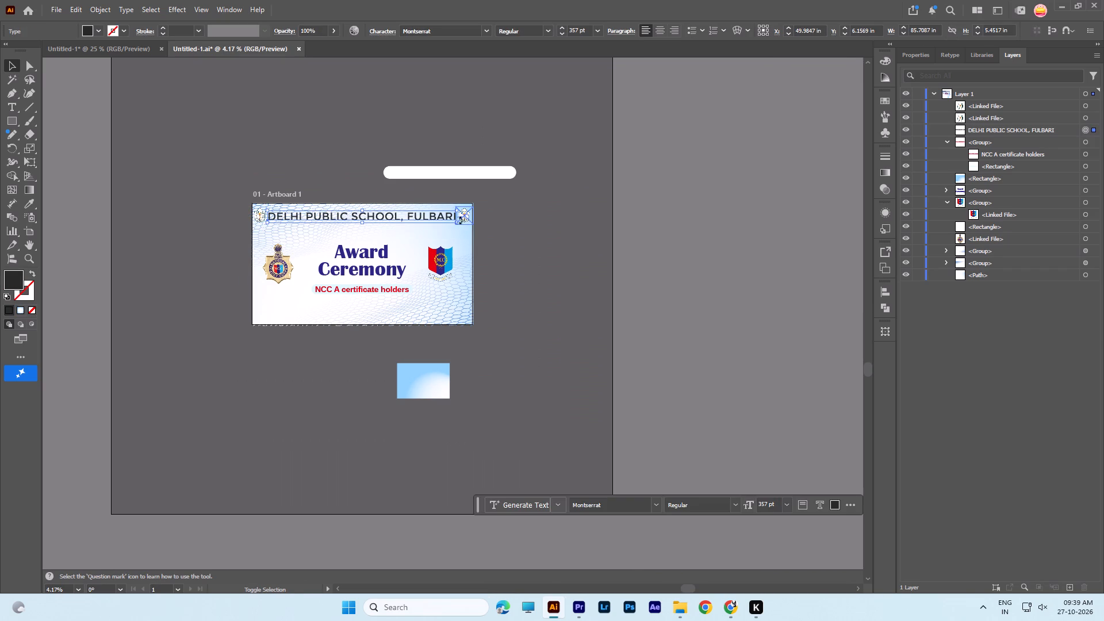
{"action": "left_click", "coordinate": [467, 212], "text": "shift"}
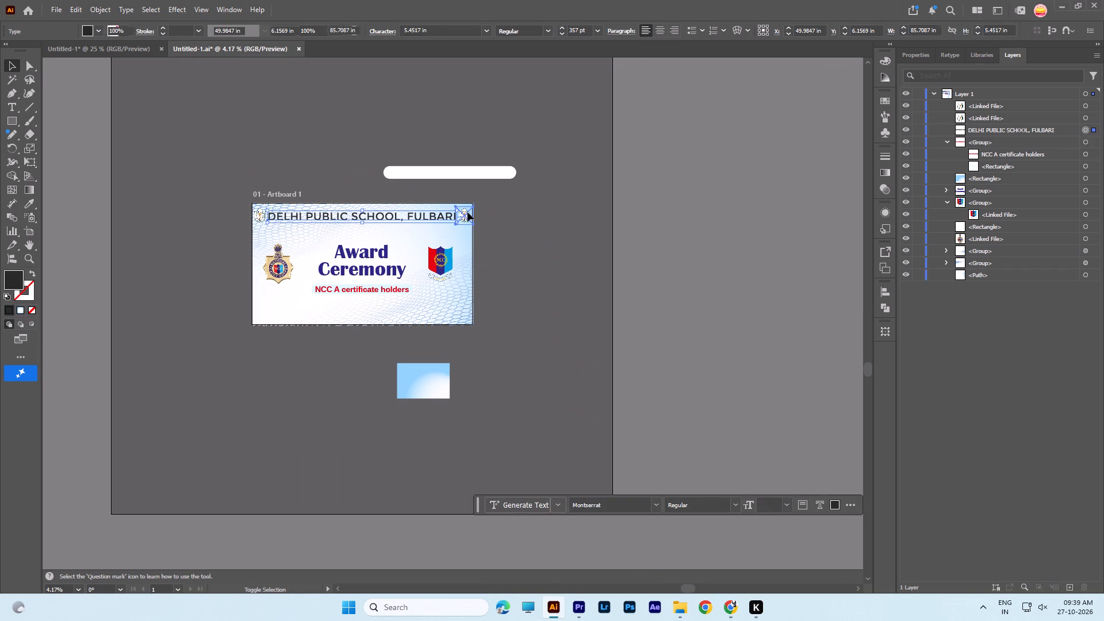
{"action": "left_click", "coordinate": [258, 213], "text": "shift"}
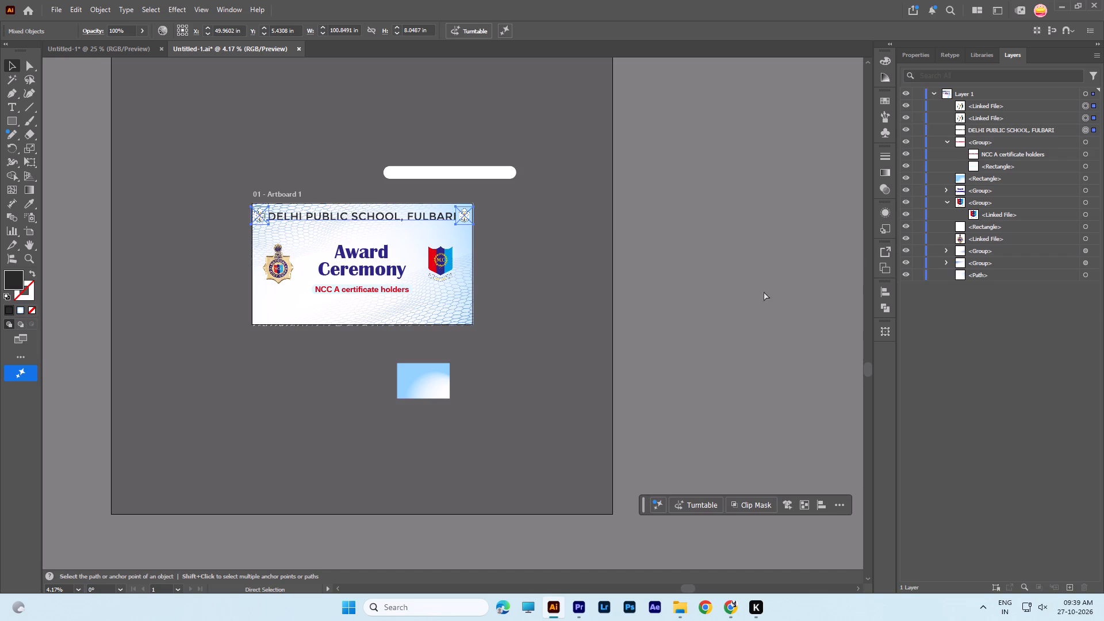
{"action": "key", "text": "ctrl+g"}
Copy the grouped school header into the unsaved Untitled-1 document with the blue gradient background.
{"action": "key", "text": "ctrl+c"}
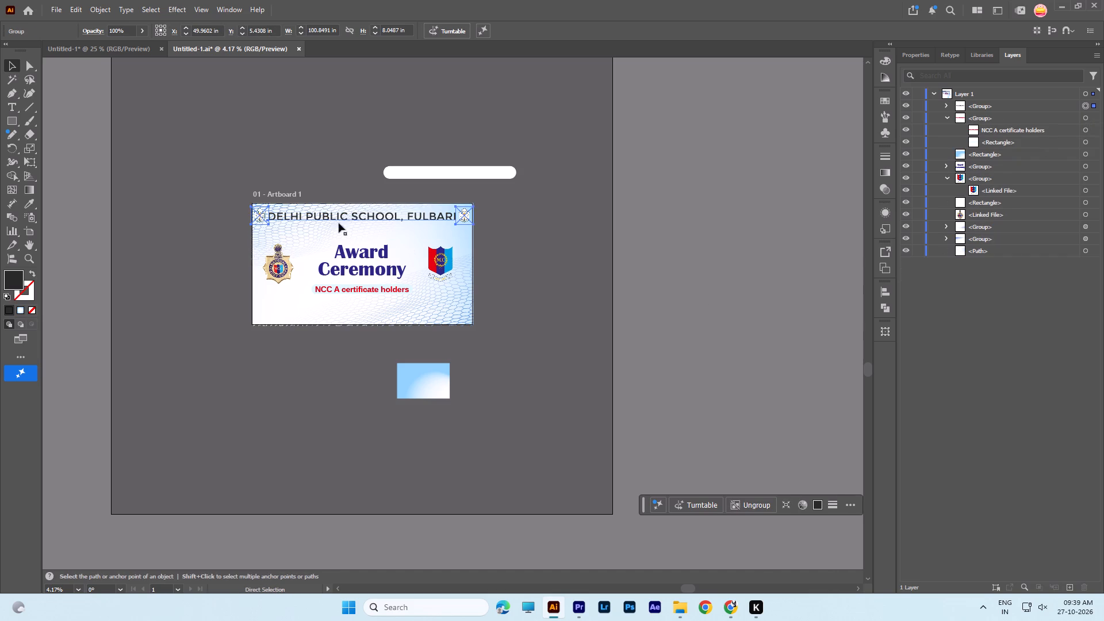
{"action": "left_click", "coordinate": [88, 51]}
{"action": "key", "text": "ctrl+v"}
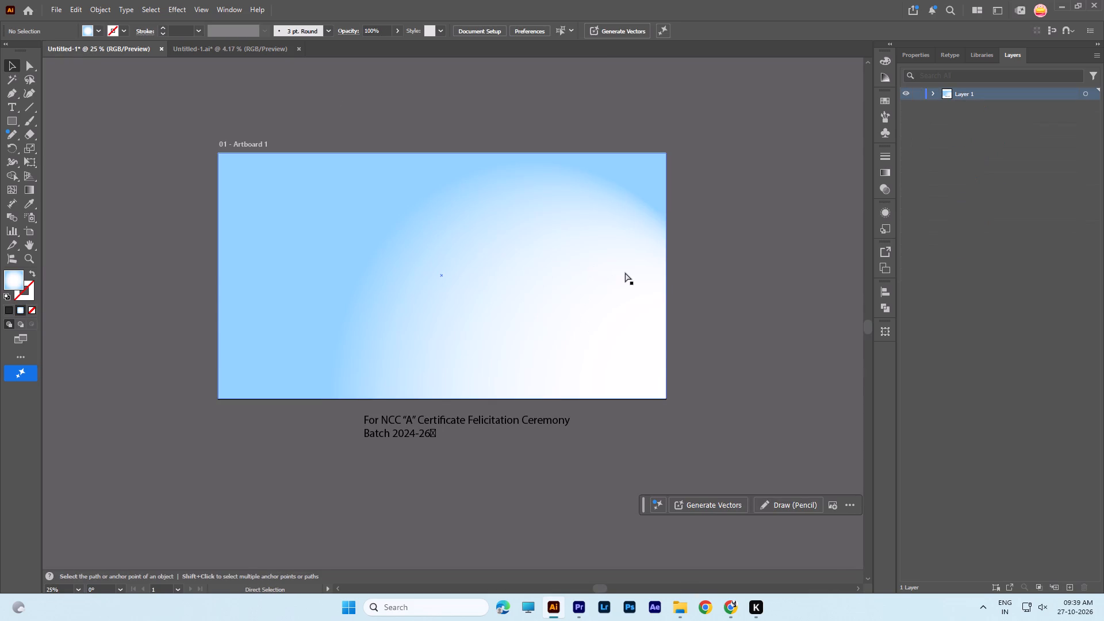
Scale the pasted header proportionally to about 2400 px wide and centre it along the artboard's top edge.
{"action": "scroll", "coordinate": [425, 198], "scroll_direction": "down", "scroll_amount": 4, "text": "alt"}
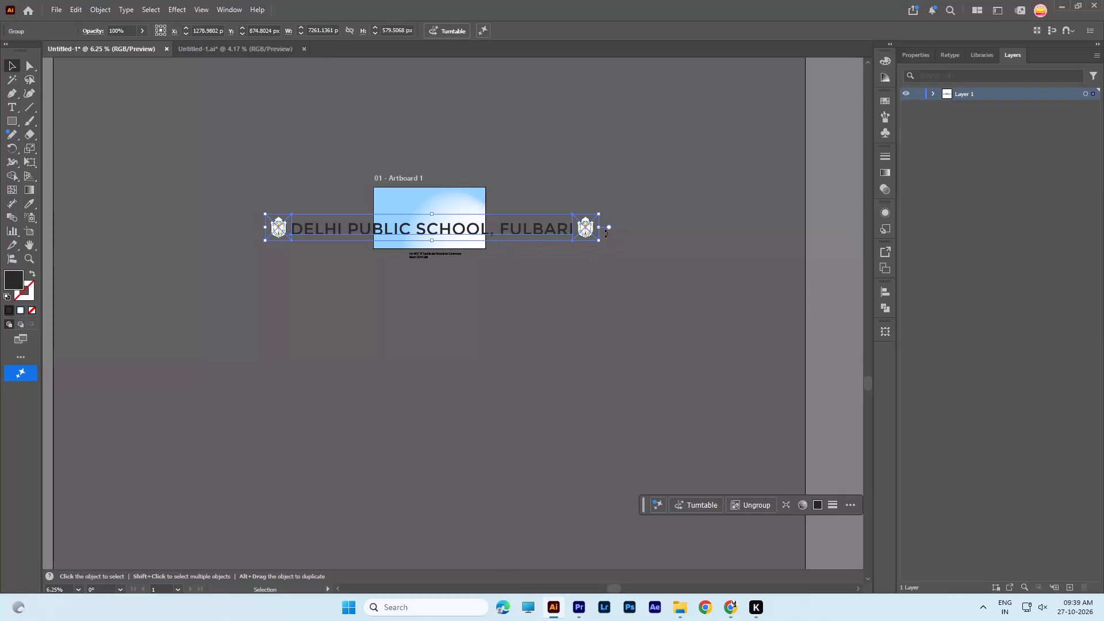
{"action": "left_click_drag", "start_coordinate": [598, 228], "coordinate": [397, 240]}
{"action": "left_click_drag", "start_coordinate": [359, 230], "coordinate": [363, 228]}
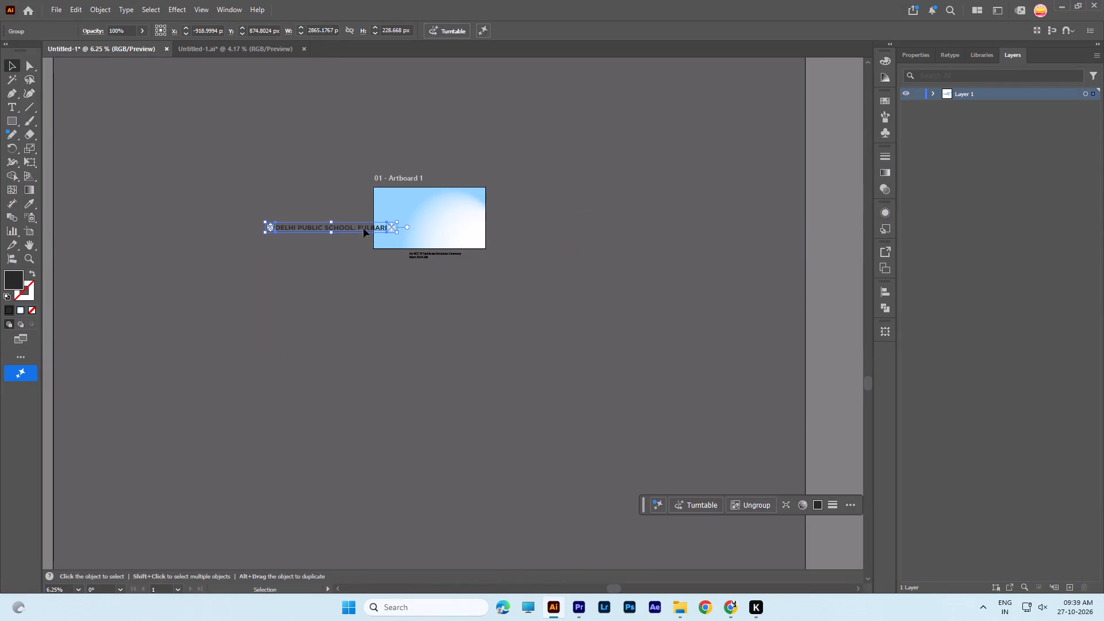
{"action": "left_click_drag", "start_coordinate": [363, 228], "coordinate": [465, 197]}
{"action": "scroll", "coordinate": [447, 200], "scroll_direction": "up", "scroll_amount": 5, "text": "alt"}
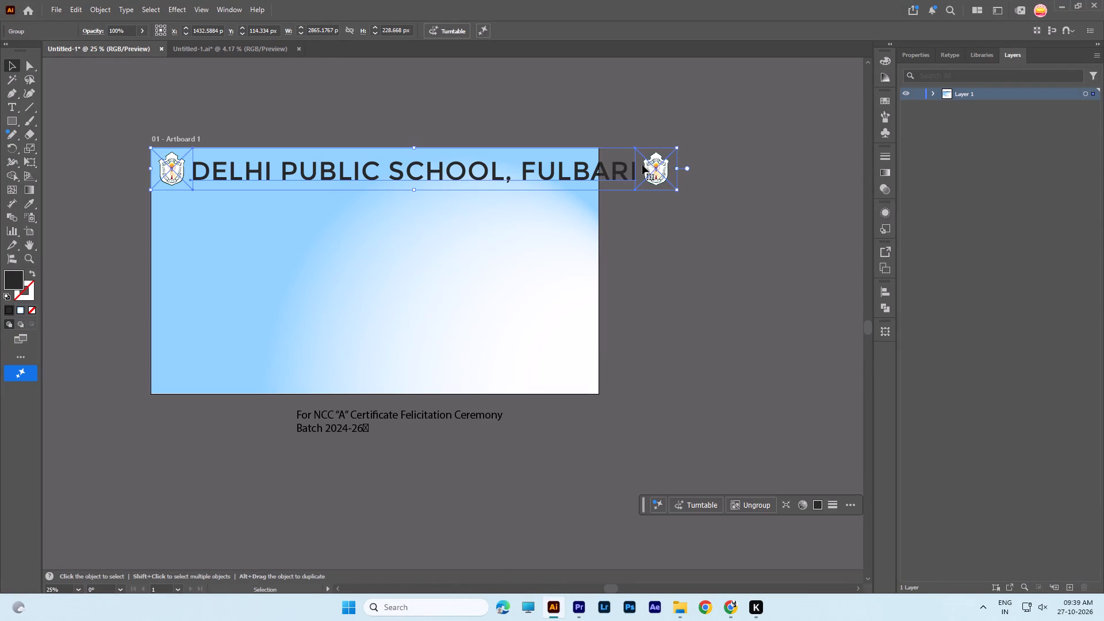
{"action": "left_click_drag", "start_coordinate": [675, 170], "coordinate": [592, 175]}
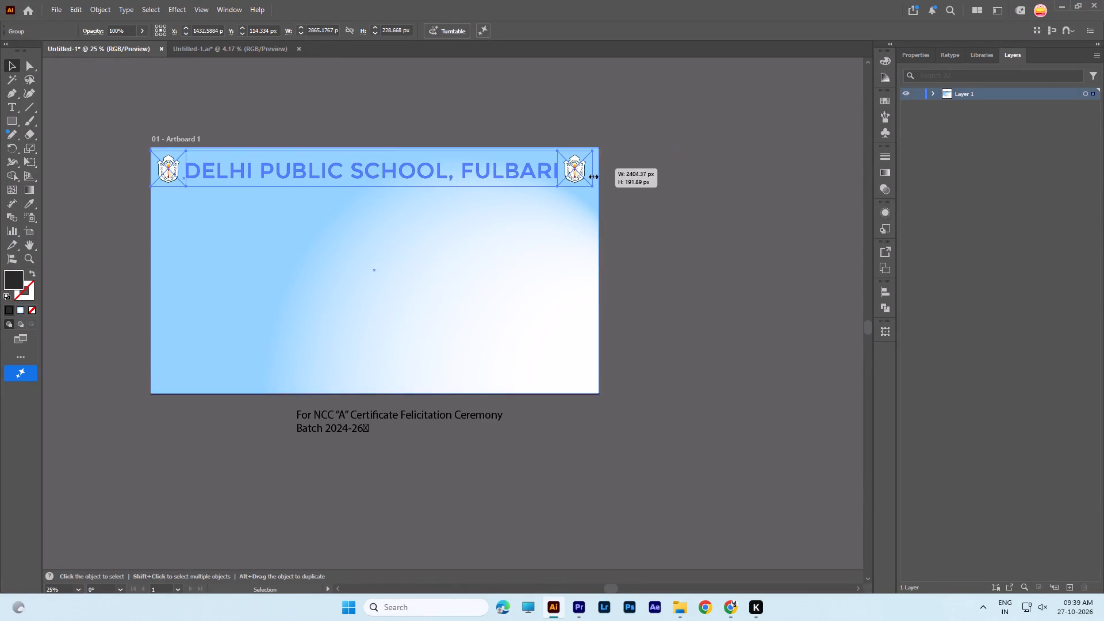
{"action": "left_click_drag", "start_coordinate": [592, 175], "coordinate": [594, 175]}
{"action": "left_click", "coordinate": [642, 187]}
{"action": "left_click", "coordinate": [410, 174]}
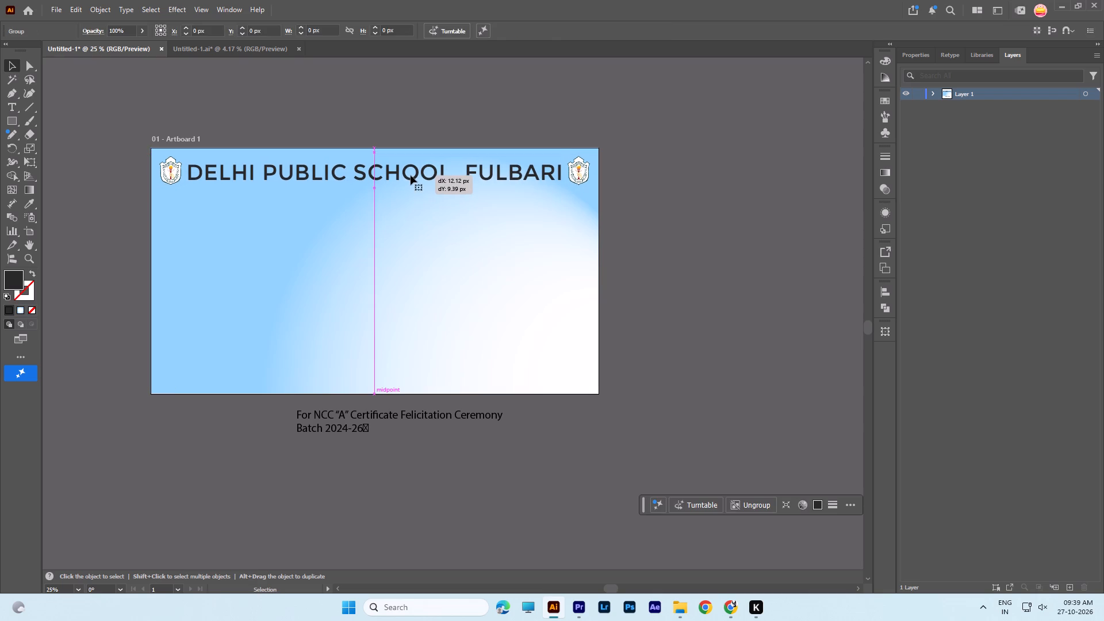
{"action": "left_click", "coordinate": [673, 213]}
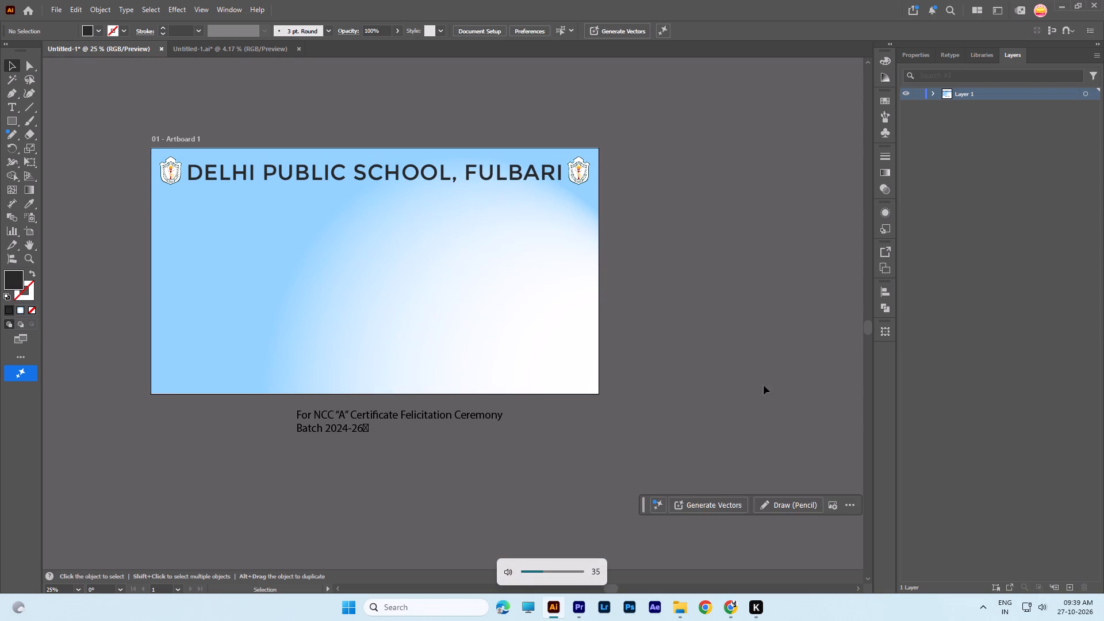
Copy the Award Ceremony title and both NCC emblems from Untitled-1.ai into the gradient-background document.
{"action": "left_click", "coordinate": [254, 47]}
{"action": "left_click", "coordinate": [281, 275]}
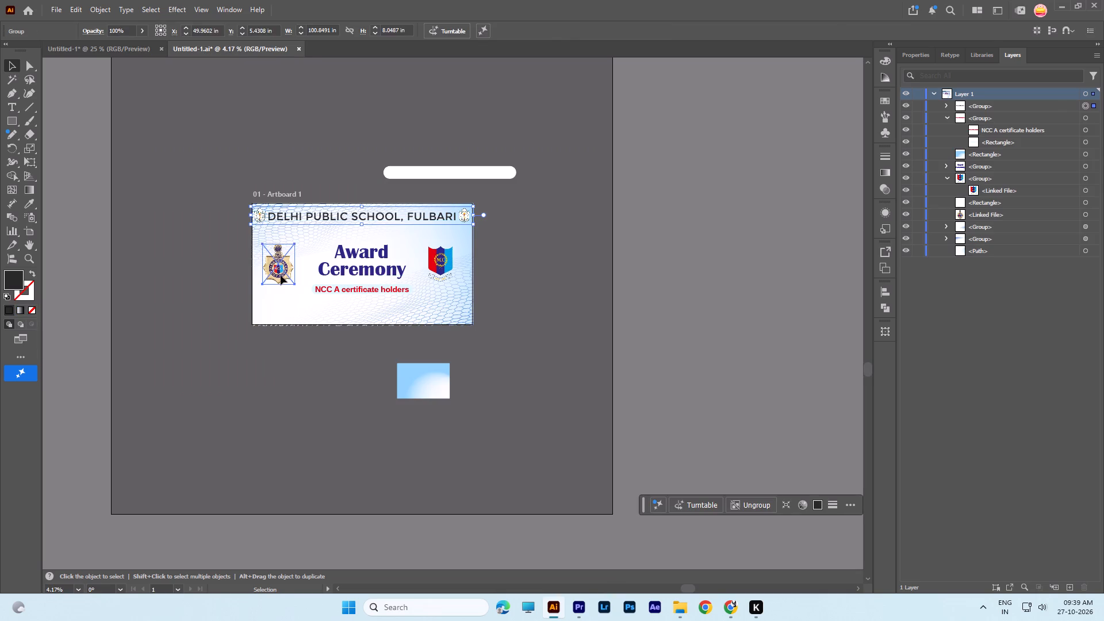
{"action": "left_click", "coordinate": [454, 273], "text": "shift"}
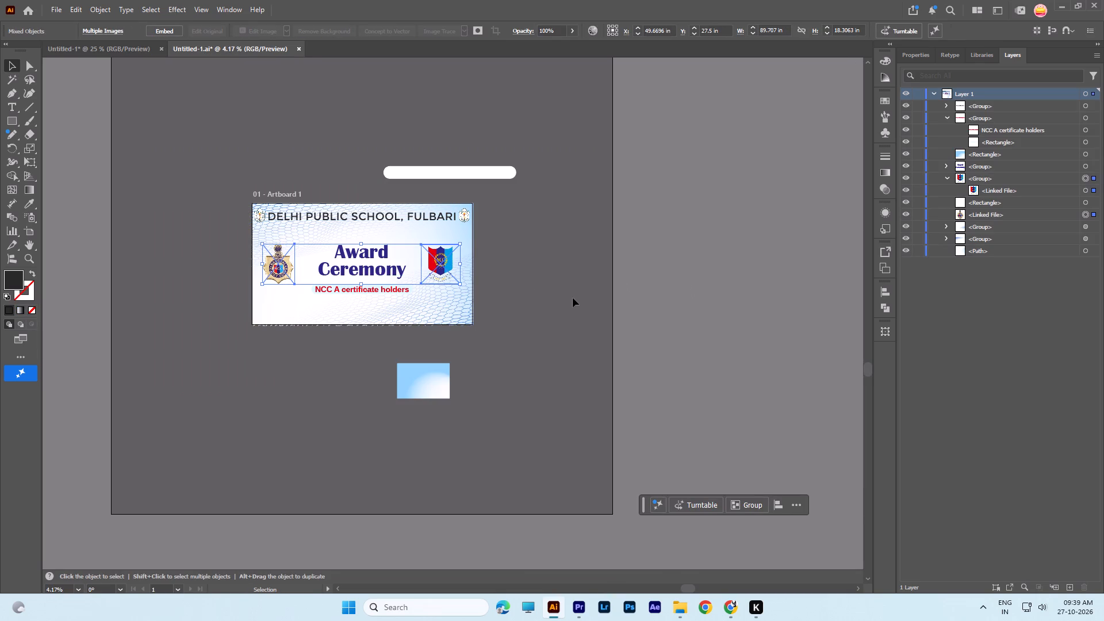
{"action": "left_click", "coordinate": [365, 266], "text": "shift"}
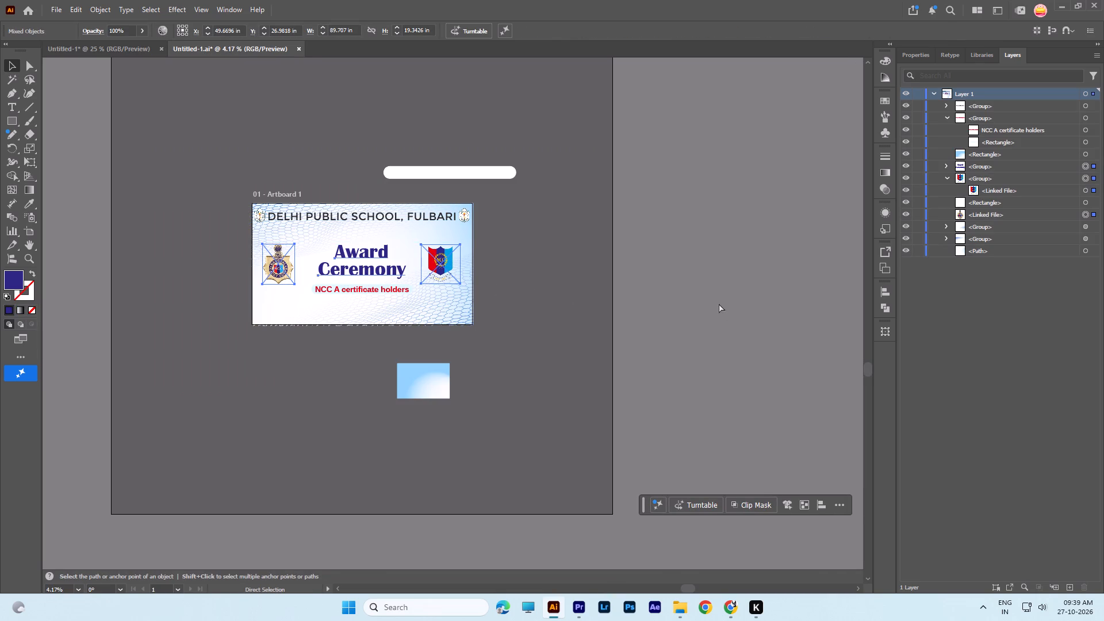
{"action": "key", "text": "ctrl+c"}
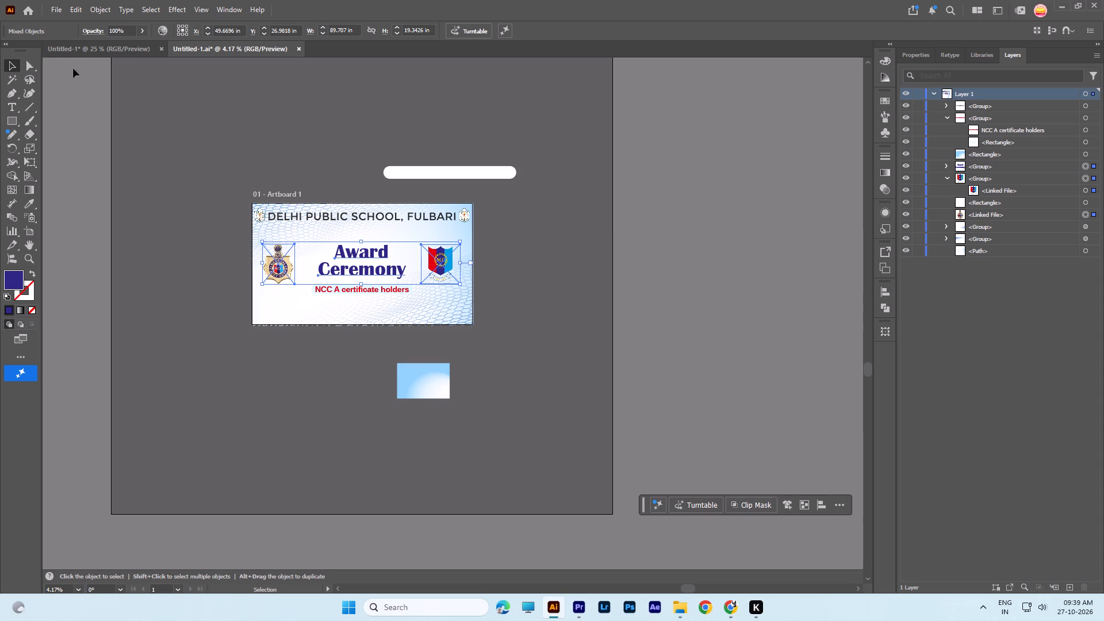
{"action": "left_click", "coordinate": [74, 47]}
{"action": "key", "text": "ctrl+v"}
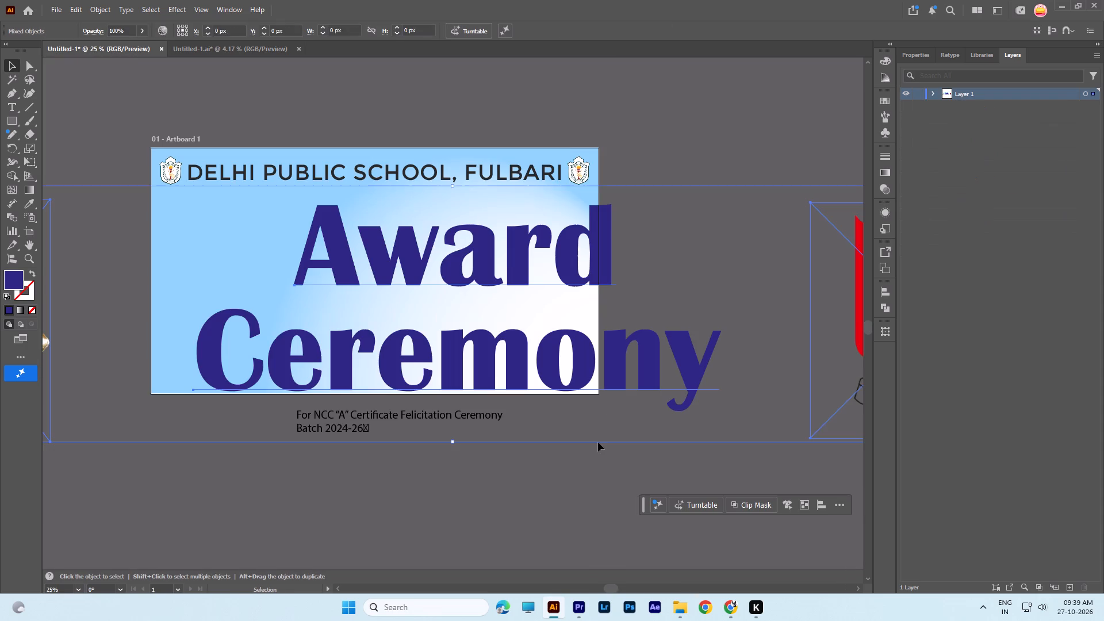
Scale the pasted title and emblems proportionally to about 2377 px wide and centre them on the artboard below the school header.
{"action": "scroll", "coordinate": [513, 409], "scroll_direction": "down", "scroll_amount": 5}
{"action": "scroll", "coordinate": [551, 299], "scroll_direction": "down", "scroll_amount": 2, "text": "alt"}
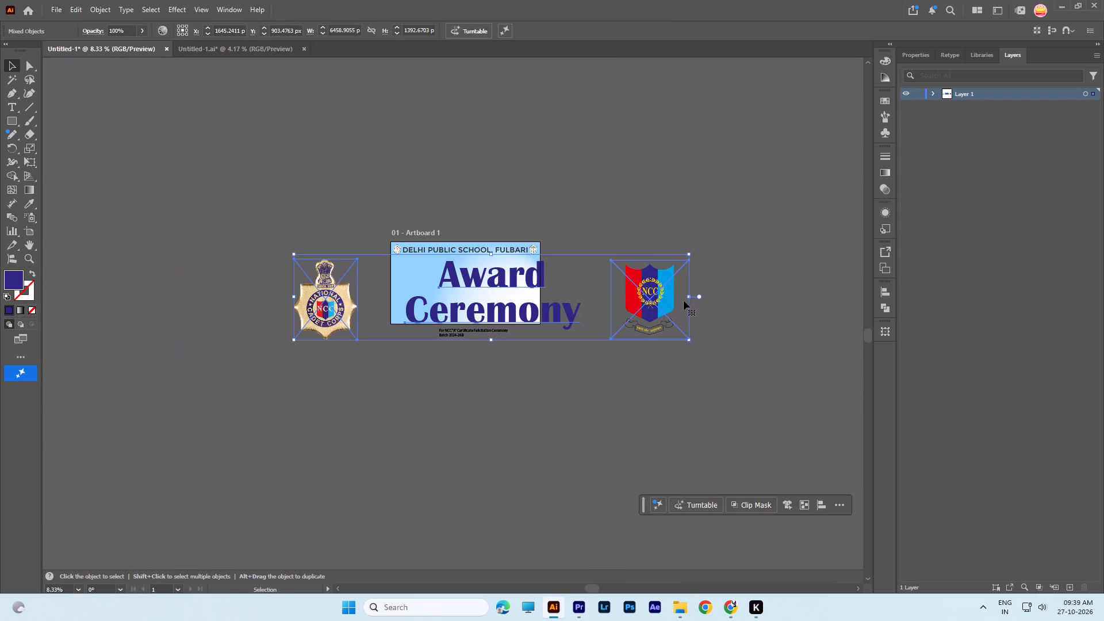
{"action": "left_click_drag", "start_coordinate": [690, 297], "coordinate": [438, 300]}
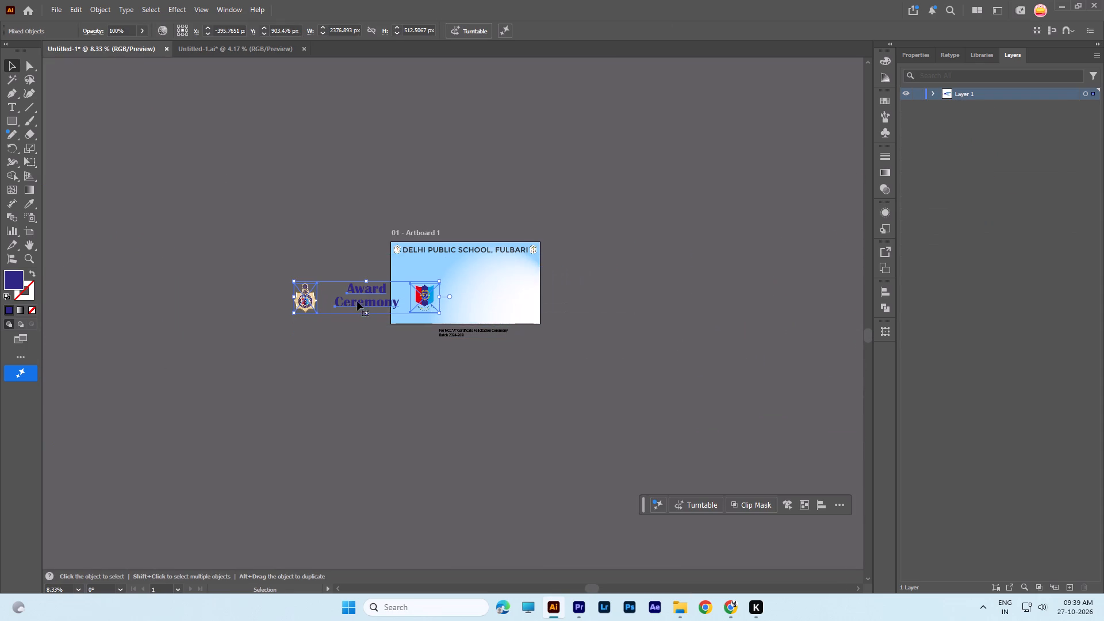
{"action": "left_click_drag", "start_coordinate": [359, 301], "coordinate": [457, 289]}
{"action": "left_click", "coordinate": [615, 302]}
Move the "For NCC "A" Certificate Felicitation Ceremony Batch 2024-26" text from below the artboard to just above it.
{"action": "left_click_drag", "start_coordinate": [486, 332], "coordinate": [496, 240]}
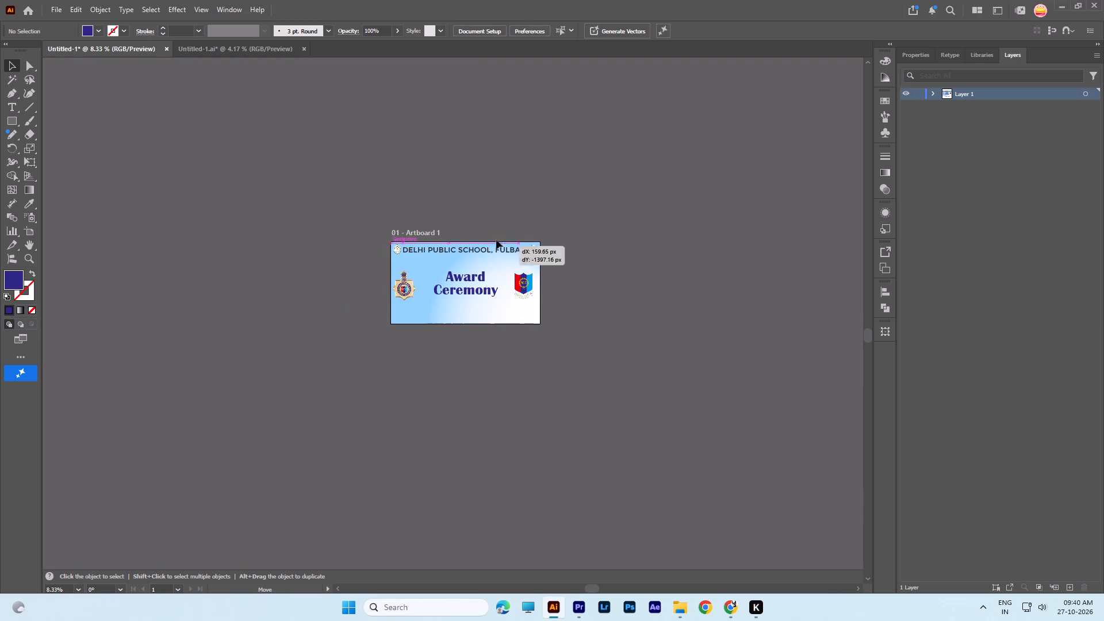
{"action": "left_click_drag", "start_coordinate": [496, 240], "coordinate": [496, 216]}
{"action": "scroll", "coordinate": [470, 227], "scroll_direction": "up", "scroll_amount": 5, "text": "alt"}
{"action": "scroll", "coordinate": [512, 225], "scroll_direction": "down", "scroll_amount": 3, "text": "alt"}
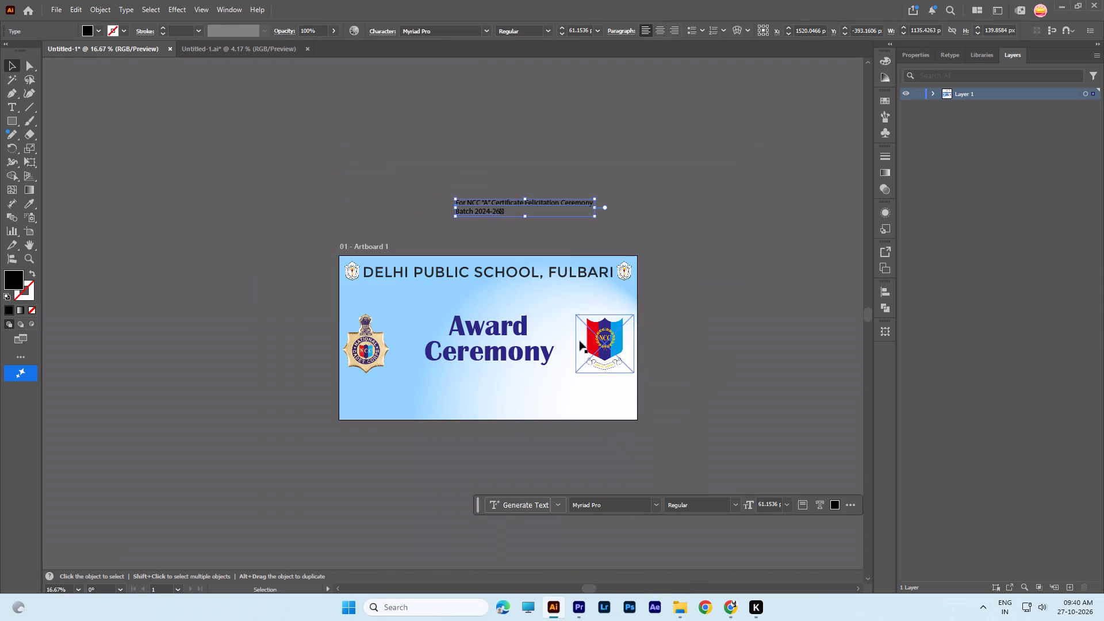
Move both NCC emblems inward from the artboard's side edges, closer to the Award Ceremony title.
{"action": "left_click", "coordinate": [779, 351]}
{"action": "left_click_drag", "start_coordinate": [617, 338], "coordinate": [607, 336]}
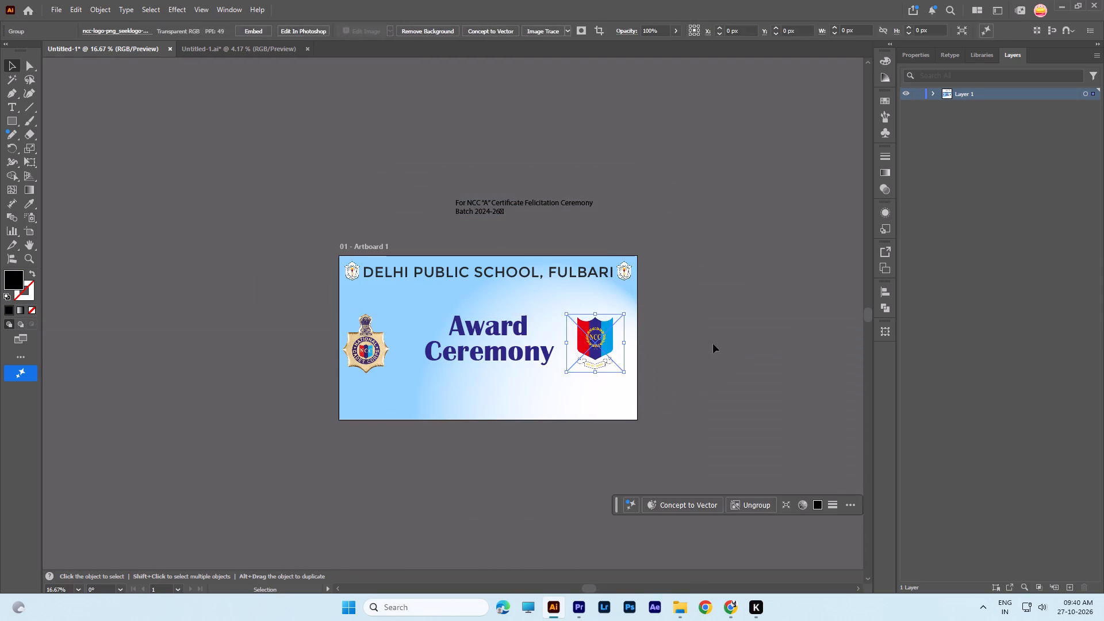
{"action": "left_click", "coordinate": [713, 344]}
{"action": "left_click_drag", "start_coordinate": [361, 354], "coordinate": [386, 353]}
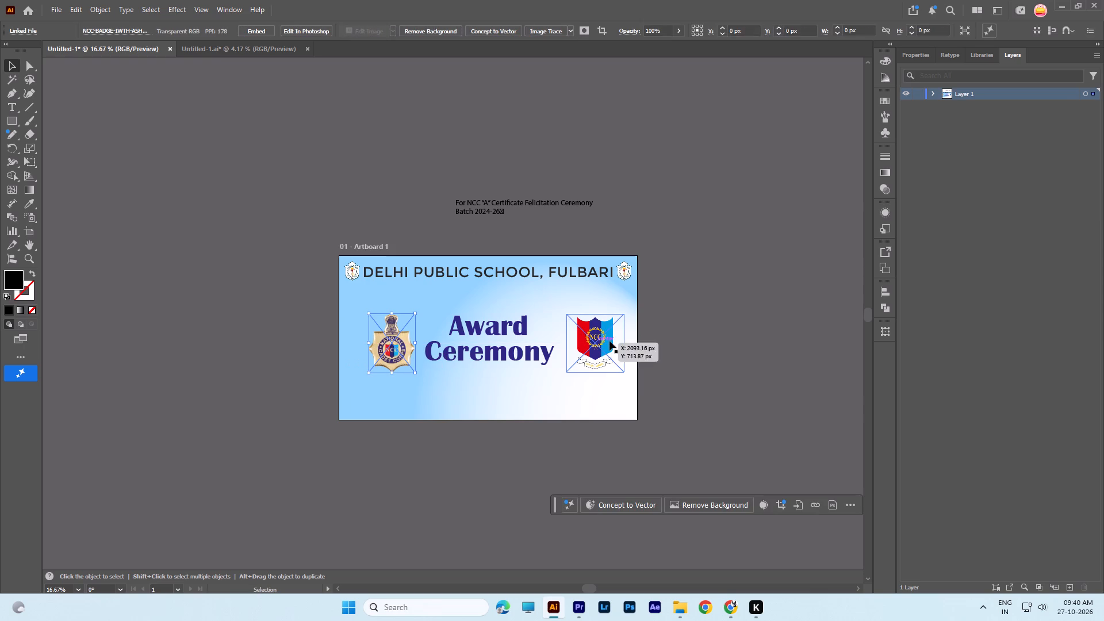
{"action": "left_click", "coordinate": [662, 331]}
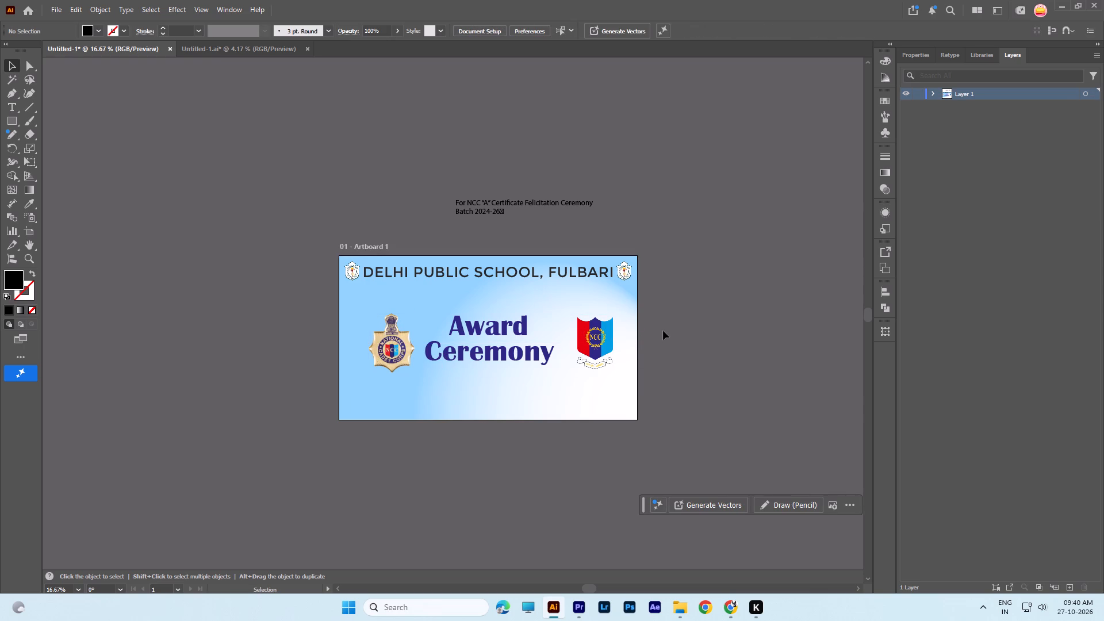
Cut "For NCC "A" Certificate" from the text above the artboard and paste it as a separate text object.
{"action": "left_click", "coordinate": [502, 211]}
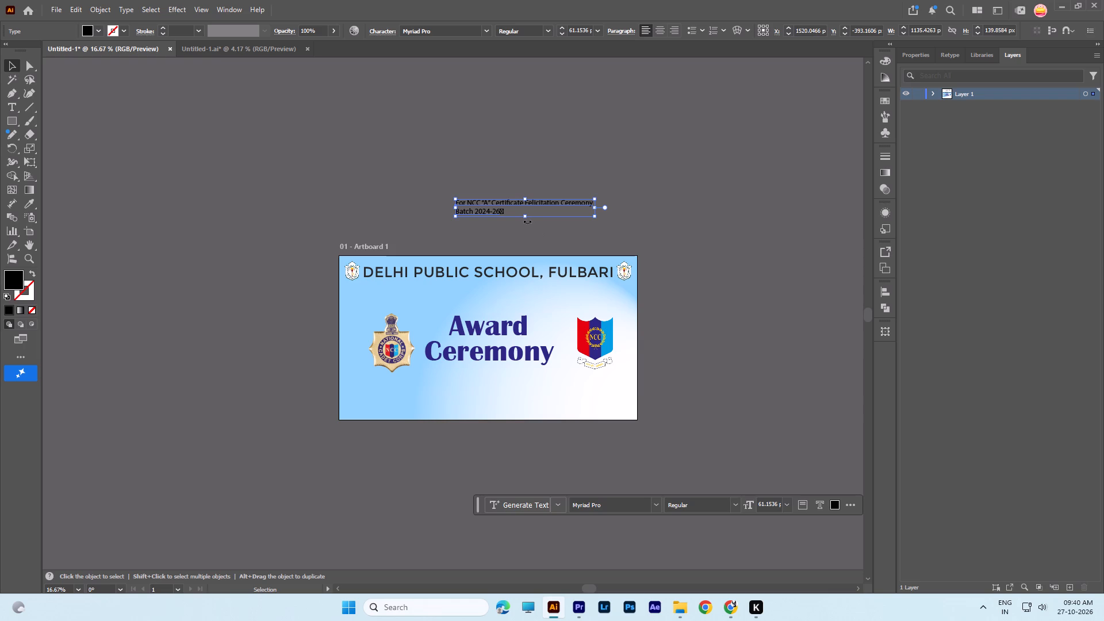
{"action": "left_click", "coordinate": [557, 204]}
{"action": "left_click", "coordinate": [560, 203]}
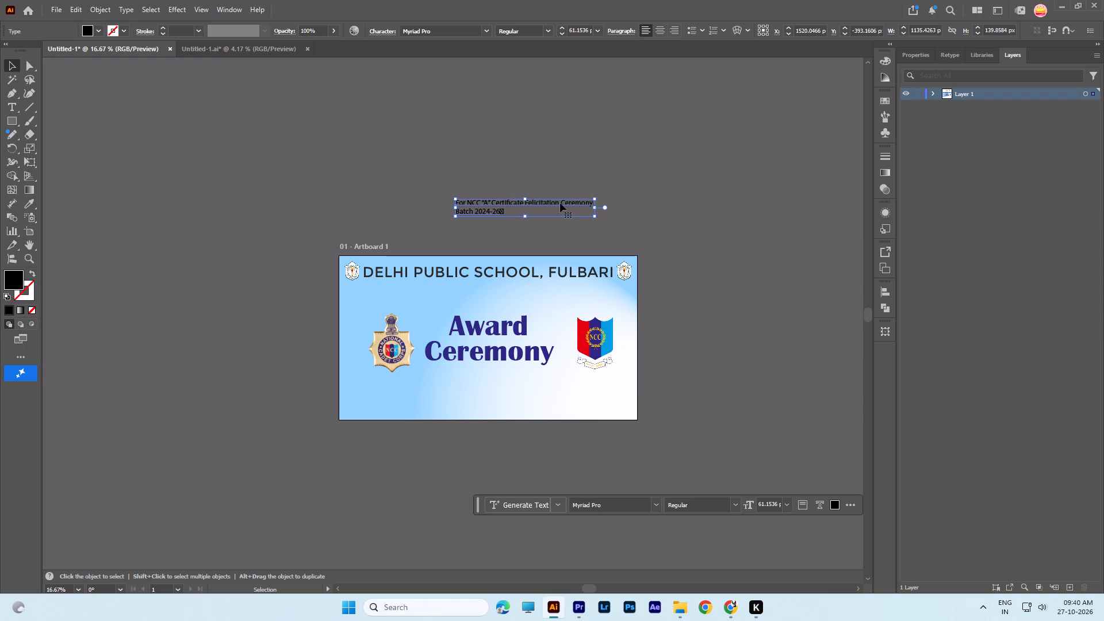
{"action": "double_click", "coordinate": [560, 203]}
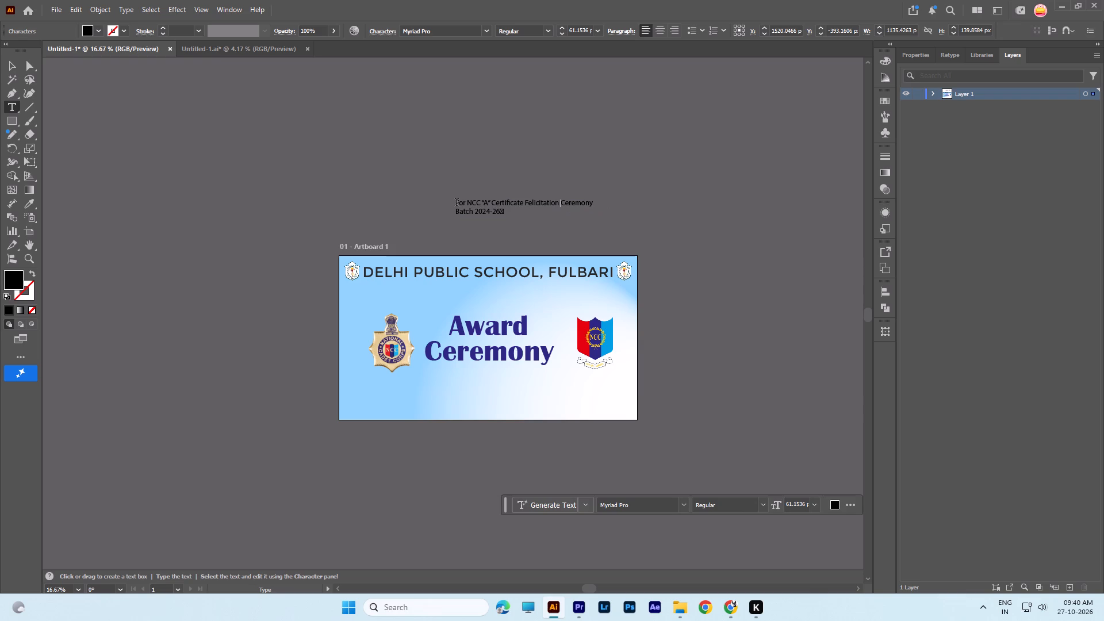
{"action": "left_click_drag", "start_coordinate": [457, 204], "coordinate": [557, 206]}
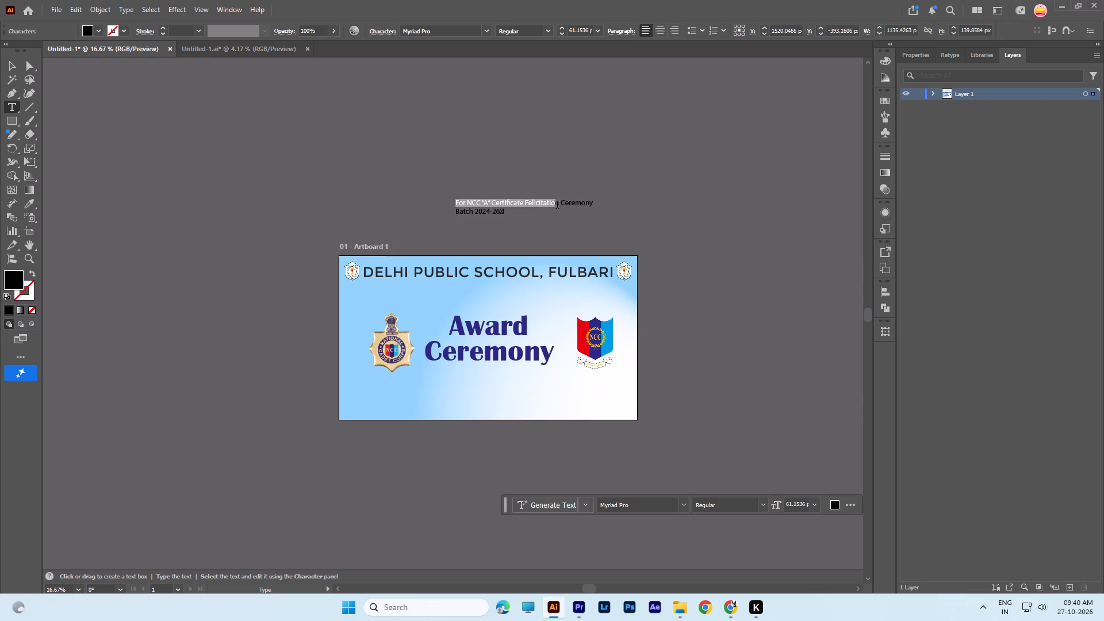
{"action": "left_click_drag", "start_coordinate": [557, 206], "coordinate": [558, 206]}
{"action": "left_click_drag", "start_coordinate": [558, 206], "coordinate": [516, 205]}
{"action": "left_click_drag", "start_coordinate": [516, 205], "coordinate": [524, 205]}
{"action": "key", "text": "ctrl+x"}
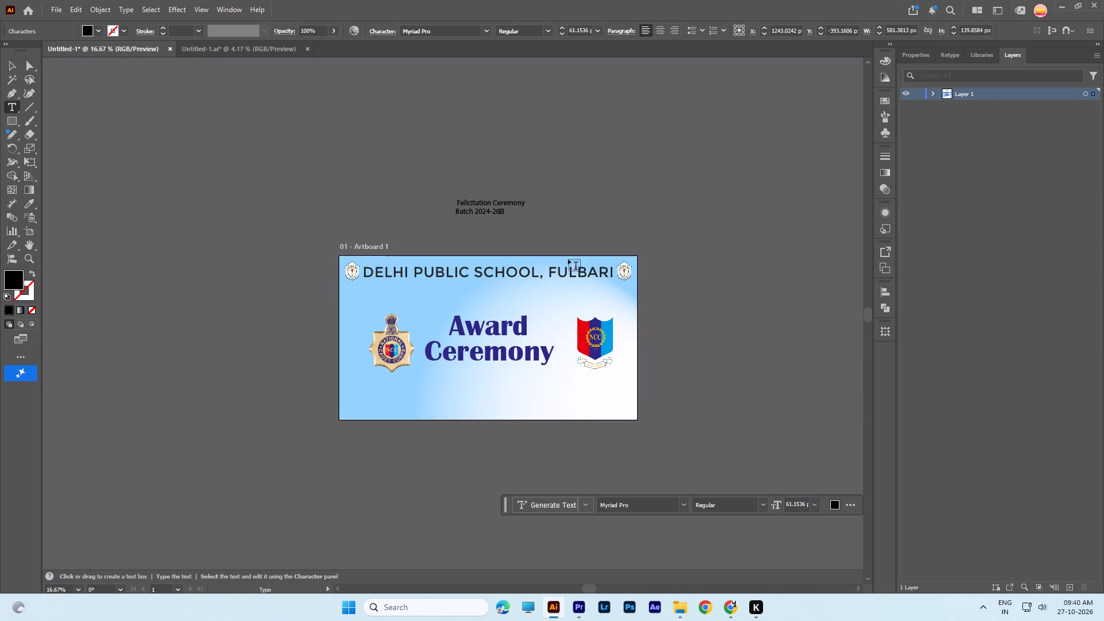
{"action": "double_click", "coordinate": [545, 224]}
{"action": "key", "text": "ctrl+v"}
Scale the "For NCC "A" Certificate" text up to about 146 pt and place it just below the artboard.
{"action": "left_click", "coordinate": [13, 70]}
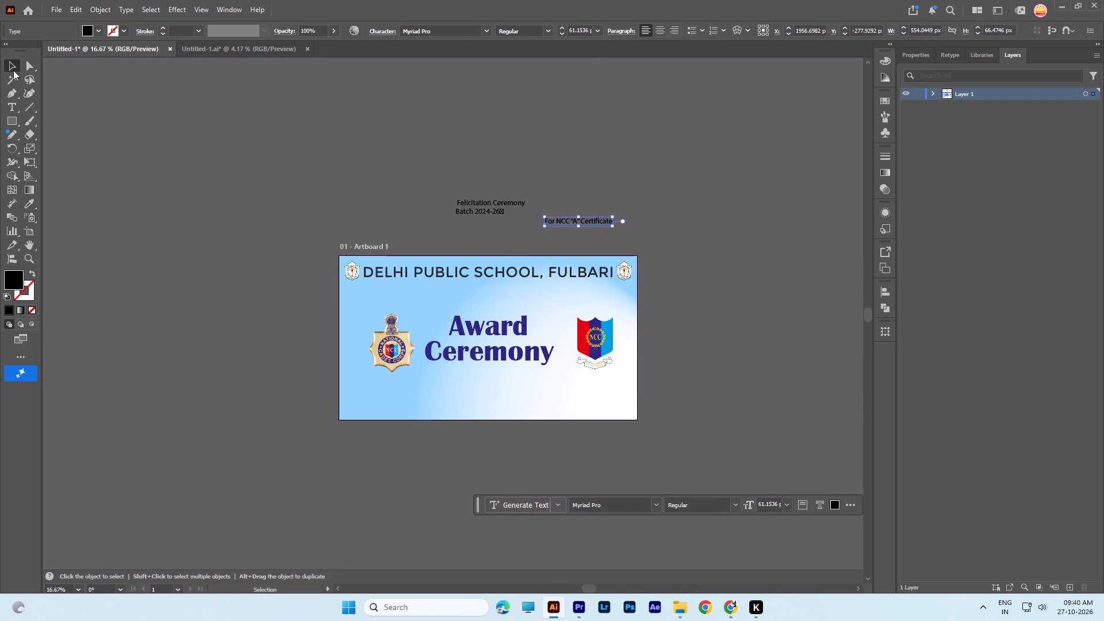
{"action": "left_click_drag", "start_coordinate": [612, 227], "coordinate": [712, 258]}
{"action": "left_click", "coordinate": [724, 267]}
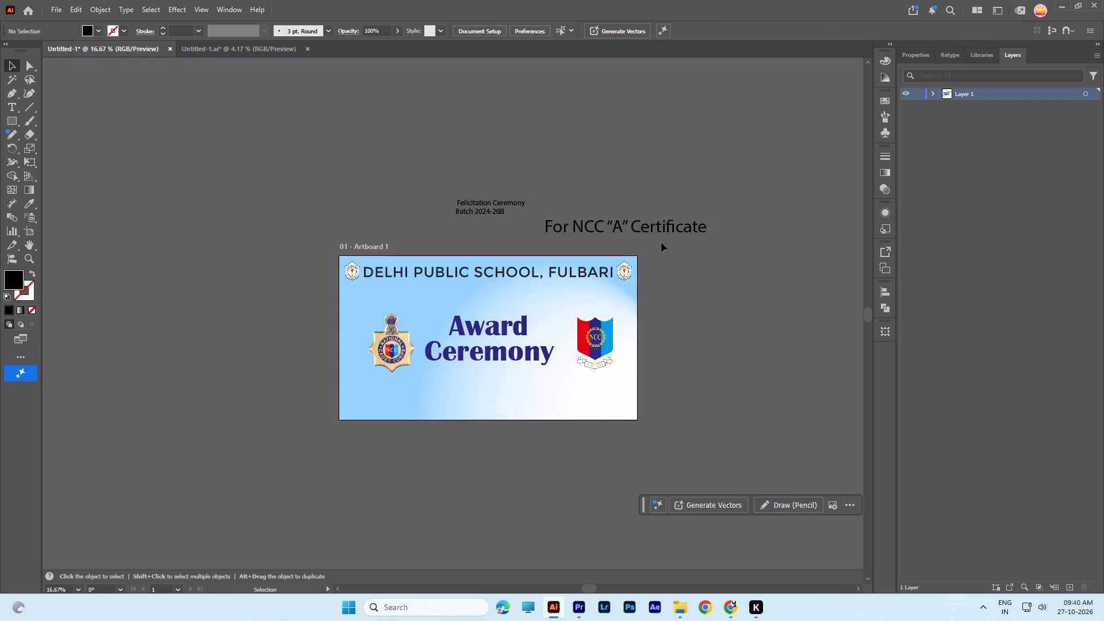
{"action": "left_click_drag", "start_coordinate": [667, 226], "coordinate": [551, 457]}
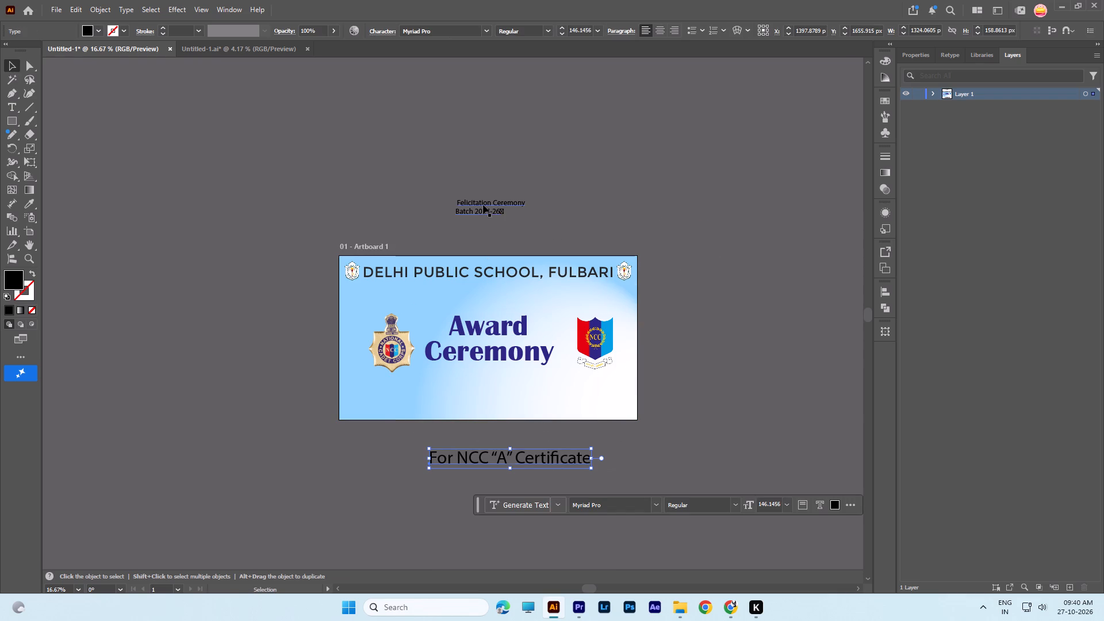
Cut "Felicitation Ceremony" from the remaining text above the artboard and paste it as its own text object.
{"action": "left_click", "coordinate": [483, 205]}
{"action": "double_click", "coordinate": [464, 201]}
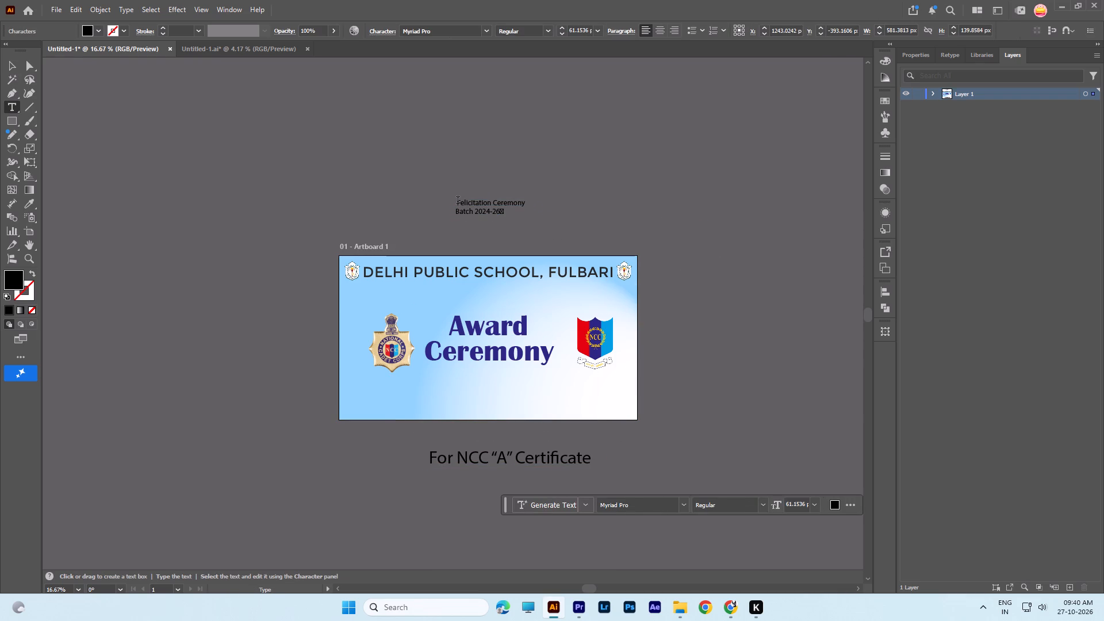
{"action": "left_click_drag", "start_coordinate": [458, 201], "coordinate": [533, 207]}
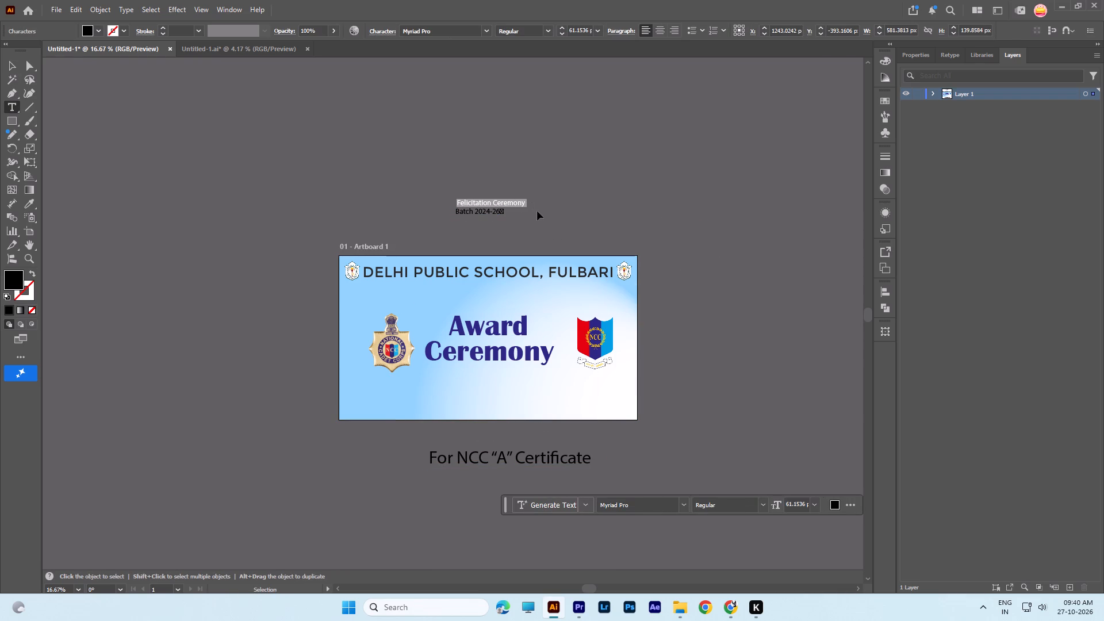
{"action": "key", "text": "ctrl+x"}
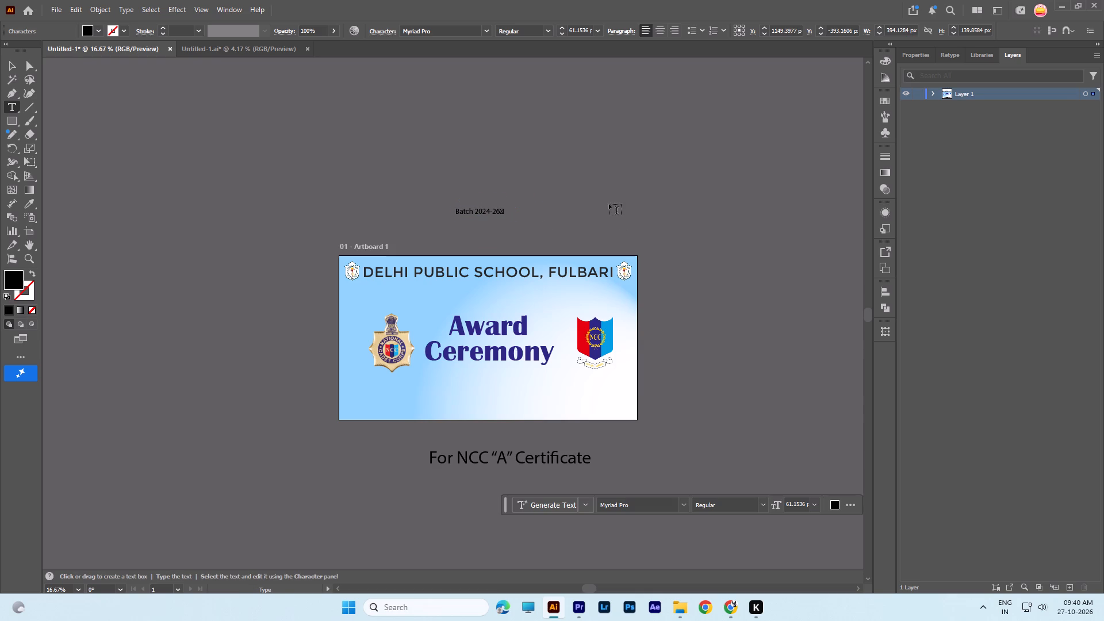
{"action": "left_click", "coordinate": [609, 204]}
{"action": "left_click", "coordinate": [635, 205]}
{"action": "key", "text": "ctrl+v"}
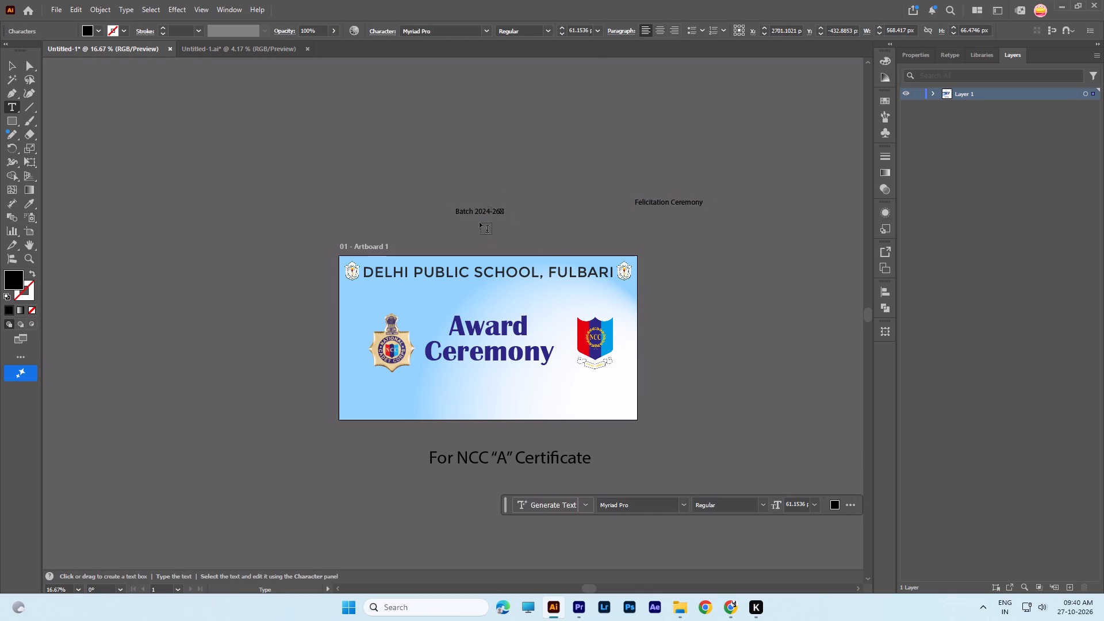
Apply the Award Ceremony title's Britannic Bold font, size and dark blue fill to the Felicitation Ceremony text with the Eyedropper.
{"action": "left_click", "coordinate": [30, 203]}
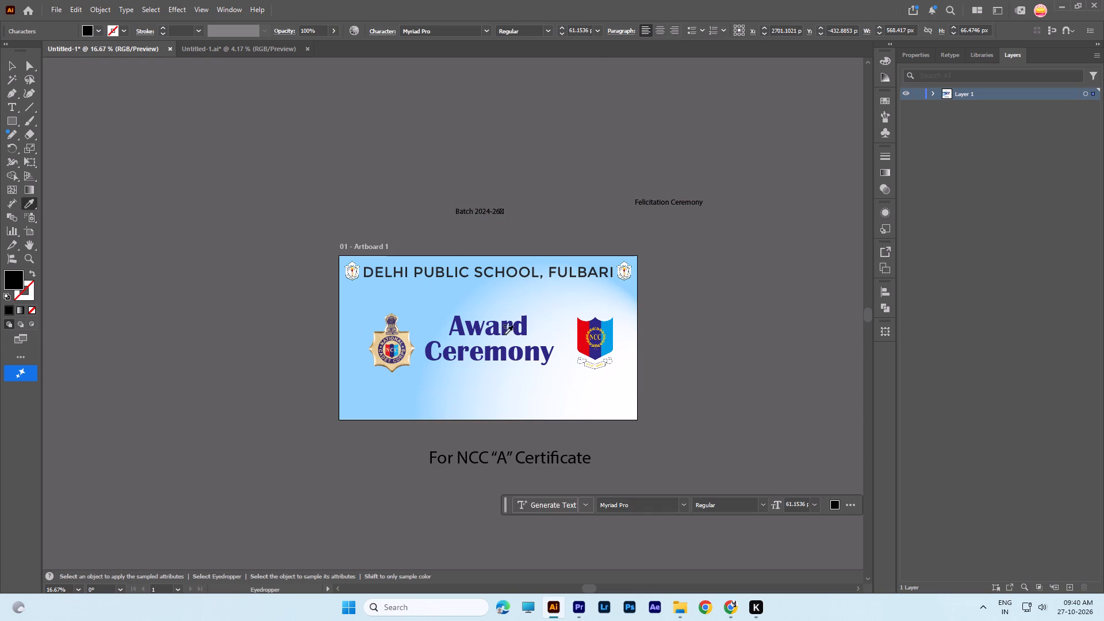
{"action": "left_click", "coordinate": [507, 327]}
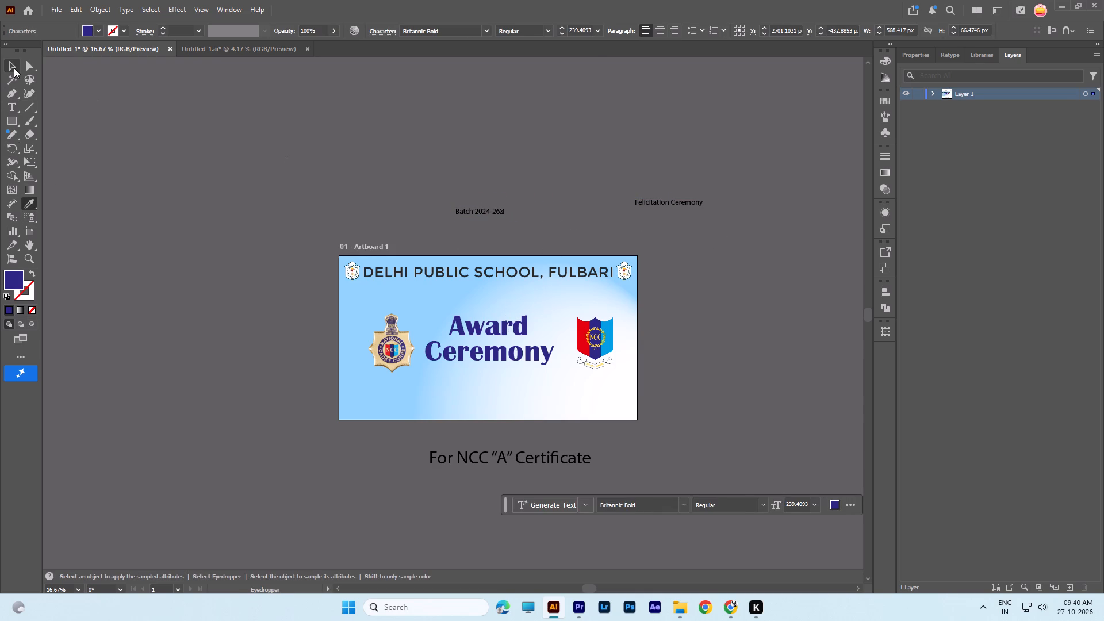
{"action": "left_click", "coordinate": [14, 68]}
{"action": "left_click", "coordinate": [386, 109]}
{"action": "left_click", "coordinate": [694, 204]}
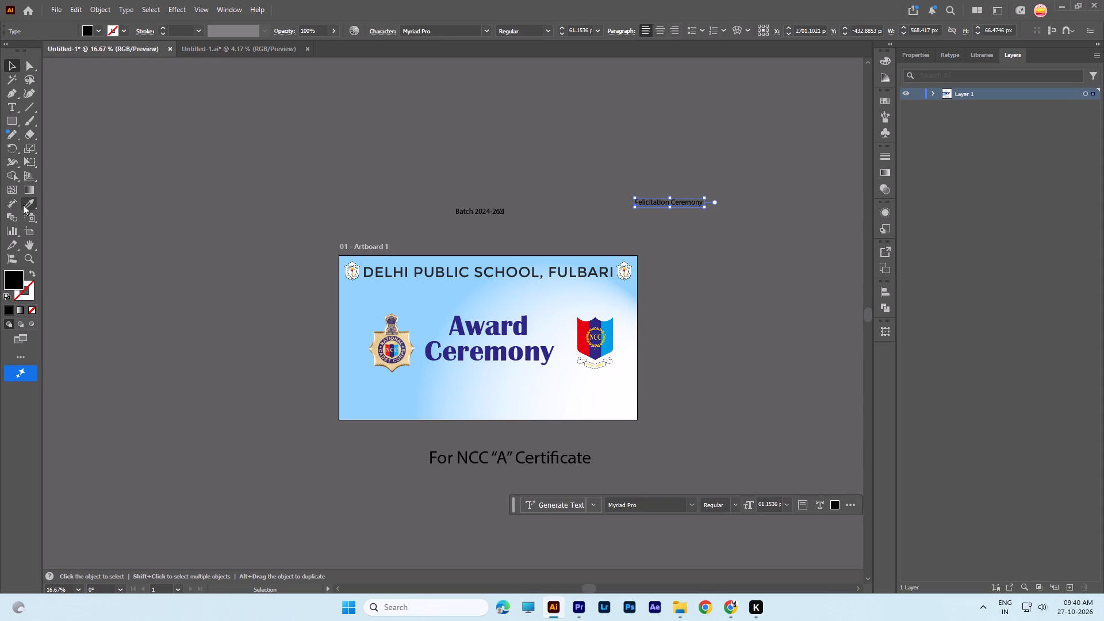
{"action": "left_click", "coordinate": [29, 206]}
{"action": "left_click", "coordinate": [496, 328]}
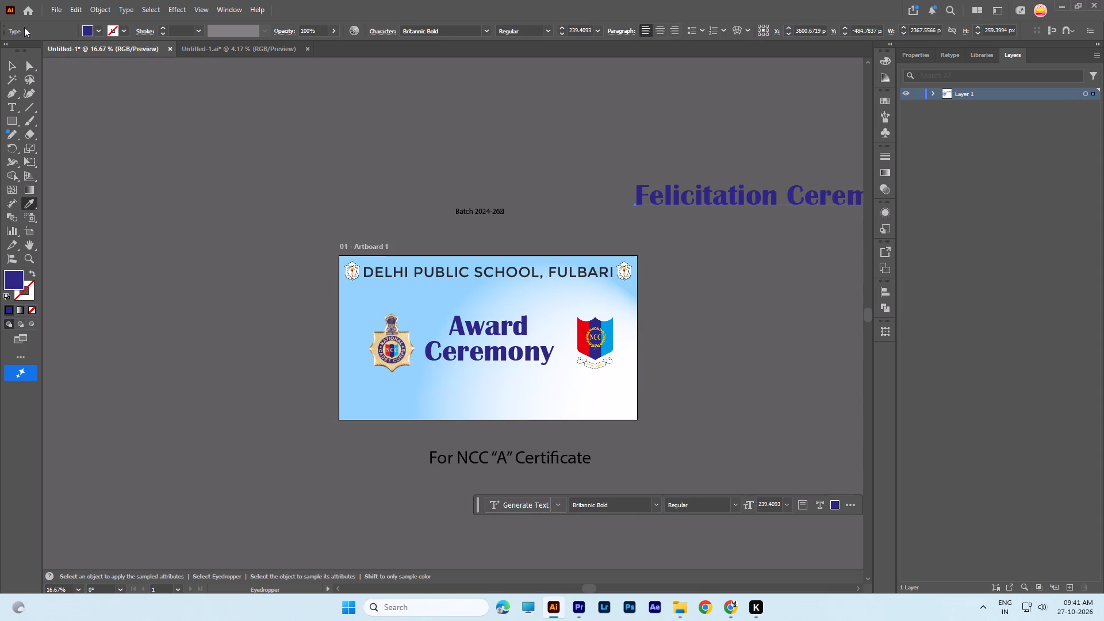
Move the Award Ceremony title off the artboard into the empty area above and to its left.
{"action": "left_click", "coordinate": [16, 68]}
{"action": "left_click", "coordinate": [523, 351]}
{"action": "left_click_drag", "start_coordinate": [521, 349], "coordinate": [478, 318]}
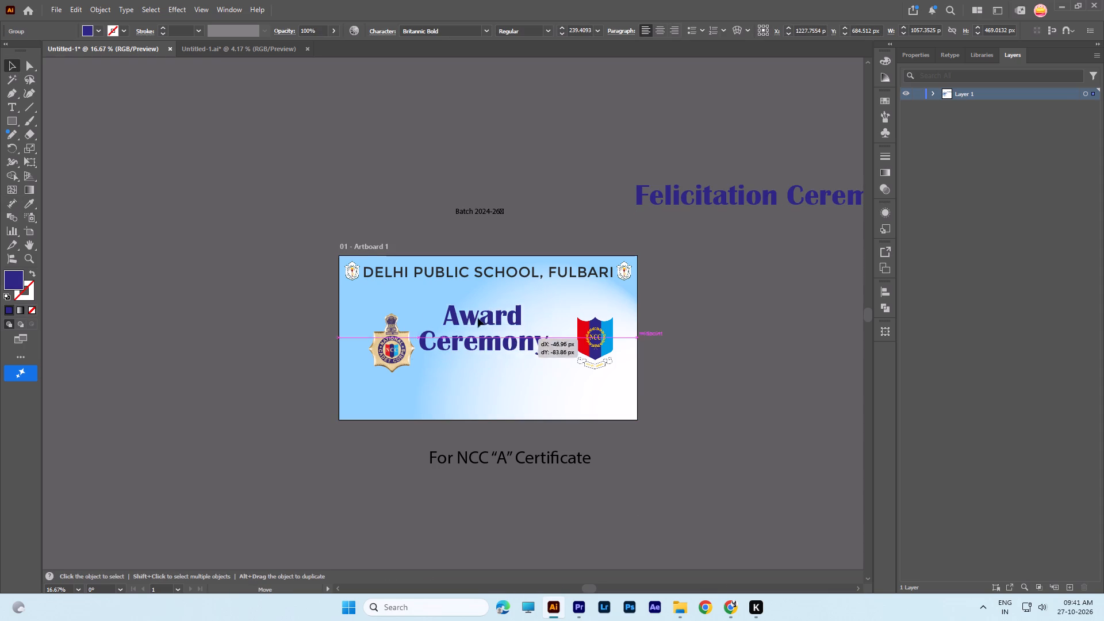
{"action": "left_click_drag", "start_coordinate": [478, 318], "coordinate": [295, 155]}
{"action": "left_click", "coordinate": [740, 308]}
Place the Felicitation Ceremony text on the artboard below the school header and break it into two lines before "Ceremony".
{"action": "left_click_drag", "start_coordinate": [749, 195], "coordinate": [529, 317]}
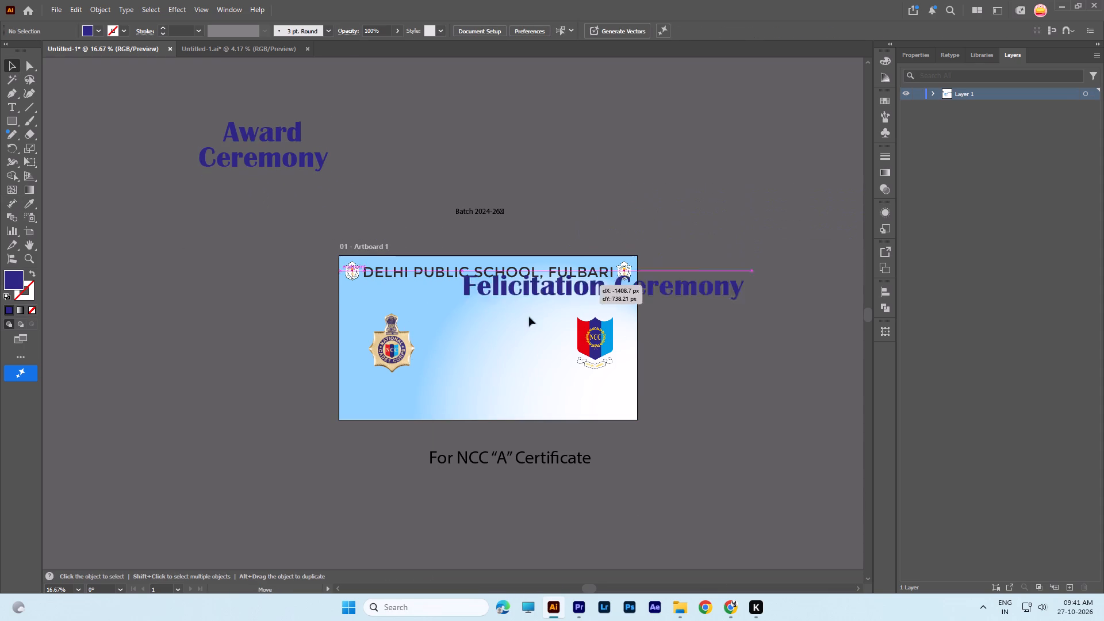
{"action": "left_click_drag", "start_coordinate": [529, 317], "coordinate": [522, 333]}
{"action": "double_click", "coordinate": [559, 338]}
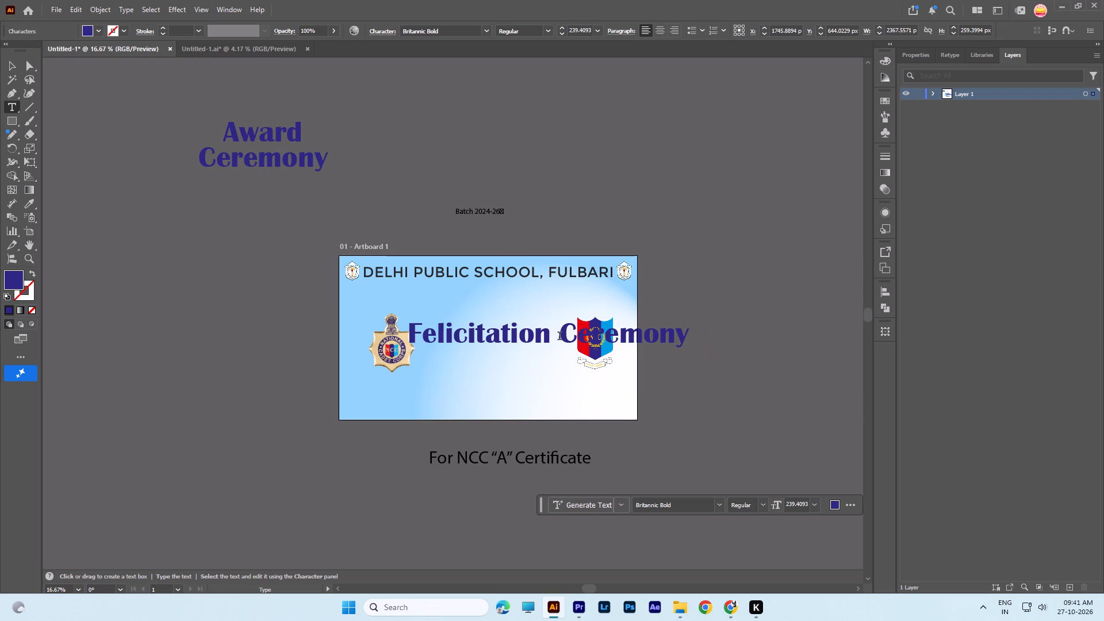
{"action": "key", "text": "BackSpace"}
{"action": "key", "text": "Return"}
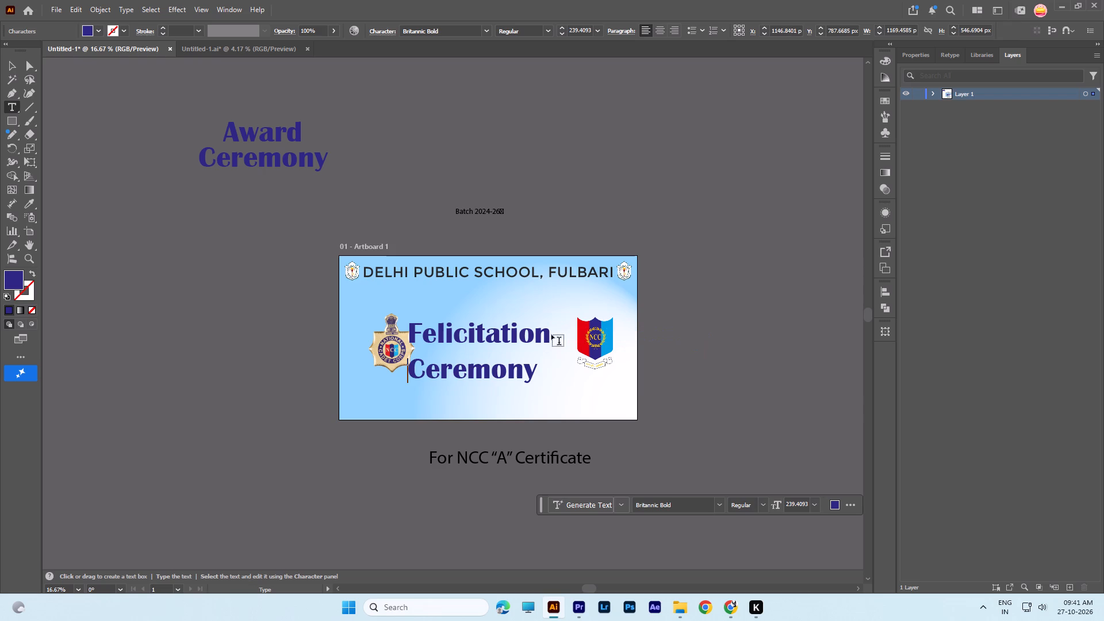
Centre-align the two-line Felicitation Ceremony title and position it between the two NCC emblems.
{"action": "left_click", "coordinate": [12, 68]}
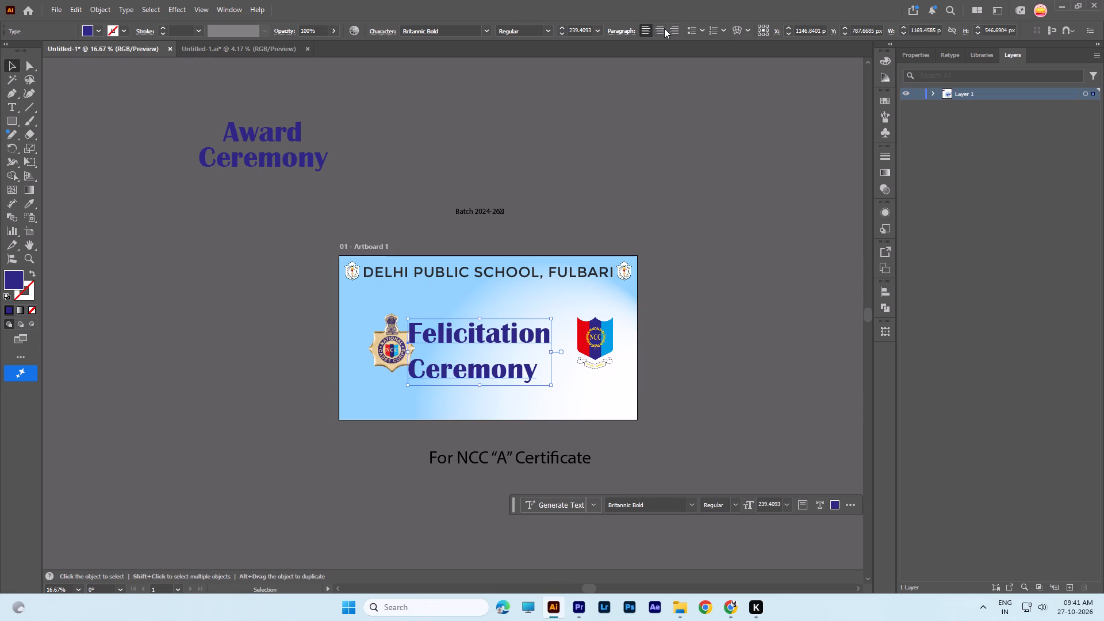
{"action": "left_click", "coordinate": [664, 28]}
{"action": "left_click", "coordinate": [717, 195]}
{"action": "left_click_drag", "start_coordinate": [443, 333], "coordinate": [520, 335]}
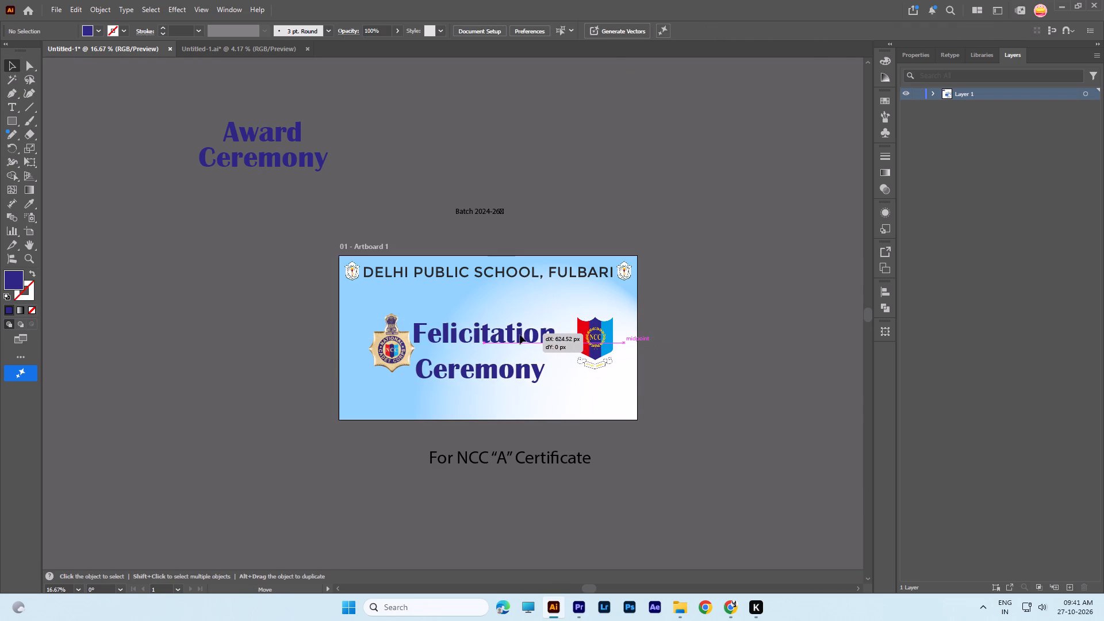
{"action": "left_click_drag", "start_coordinate": [520, 335], "coordinate": [535, 332]}
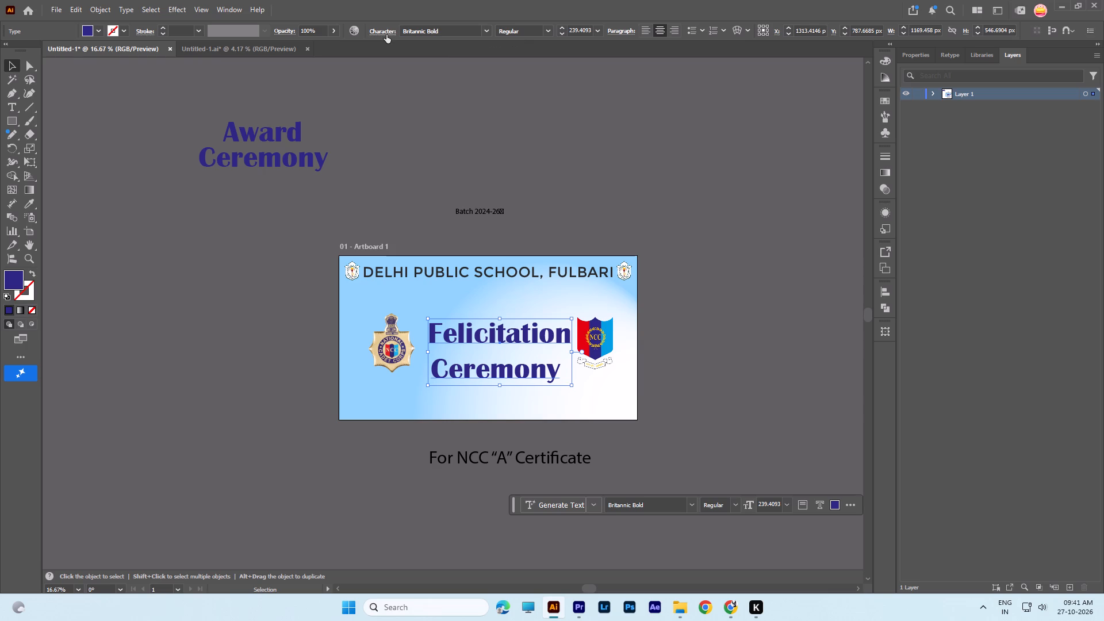
Reduce the Felicitation Ceremony title's line spacing to 232 pt.
{"action": "left_click", "coordinate": [386, 34]}
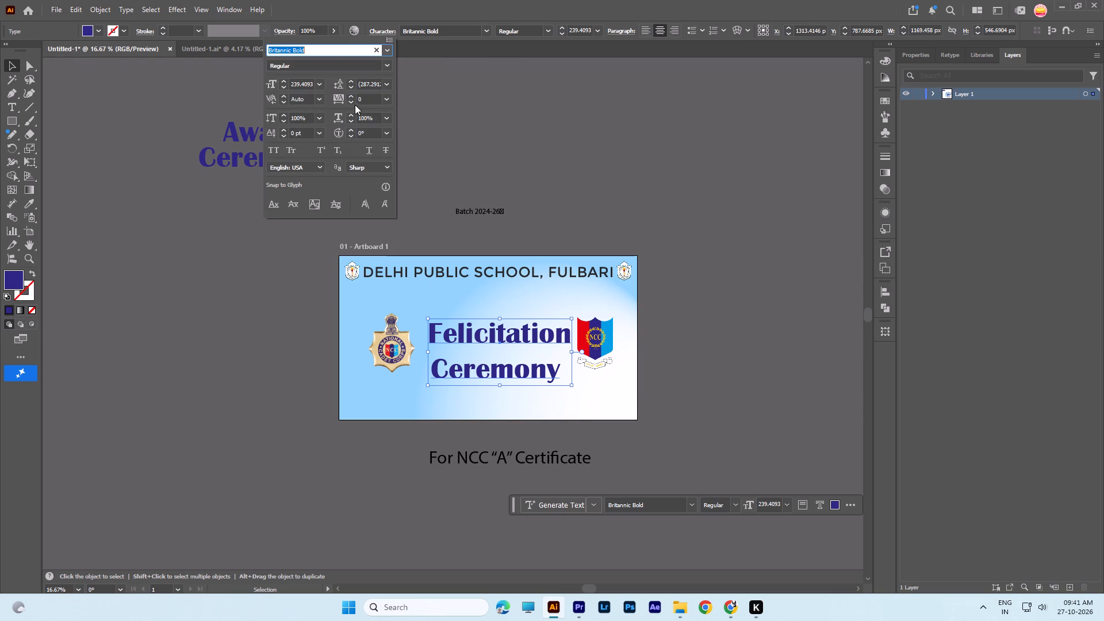
{"action": "left_click", "coordinate": [350, 87]}
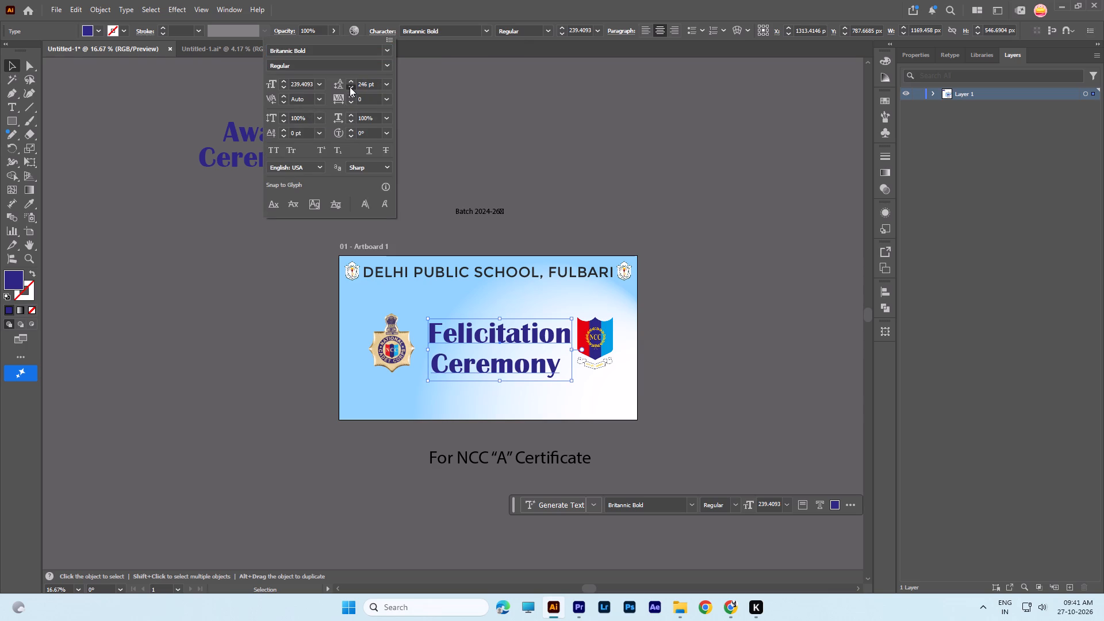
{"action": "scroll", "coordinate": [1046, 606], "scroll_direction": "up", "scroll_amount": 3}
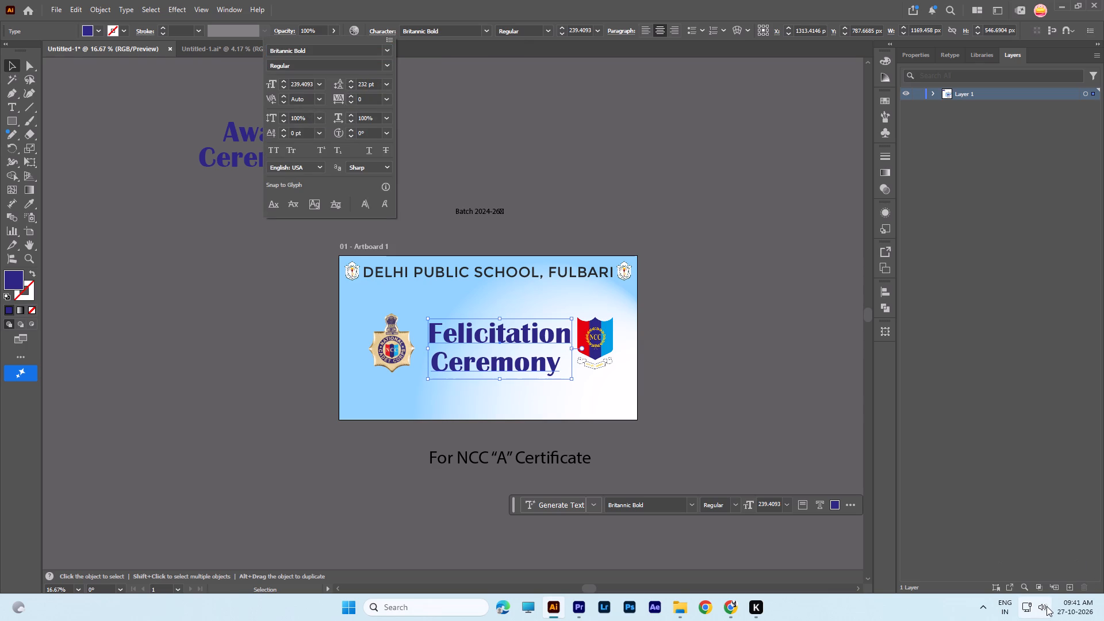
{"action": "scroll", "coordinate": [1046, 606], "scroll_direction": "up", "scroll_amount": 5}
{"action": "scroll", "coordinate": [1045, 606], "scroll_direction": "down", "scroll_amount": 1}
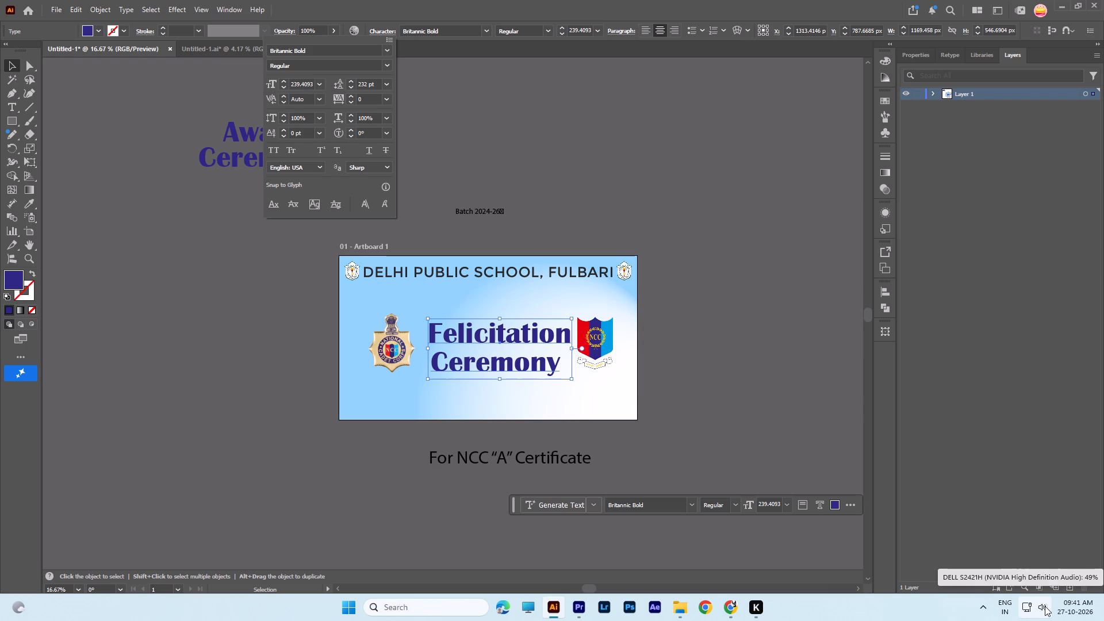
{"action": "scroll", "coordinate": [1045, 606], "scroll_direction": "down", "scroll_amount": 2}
Centre the Felicitation Ceremony title horizontally on the artboard.
{"action": "left_click", "coordinate": [728, 228]}
{"action": "left_click", "coordinate": [503, 328]}
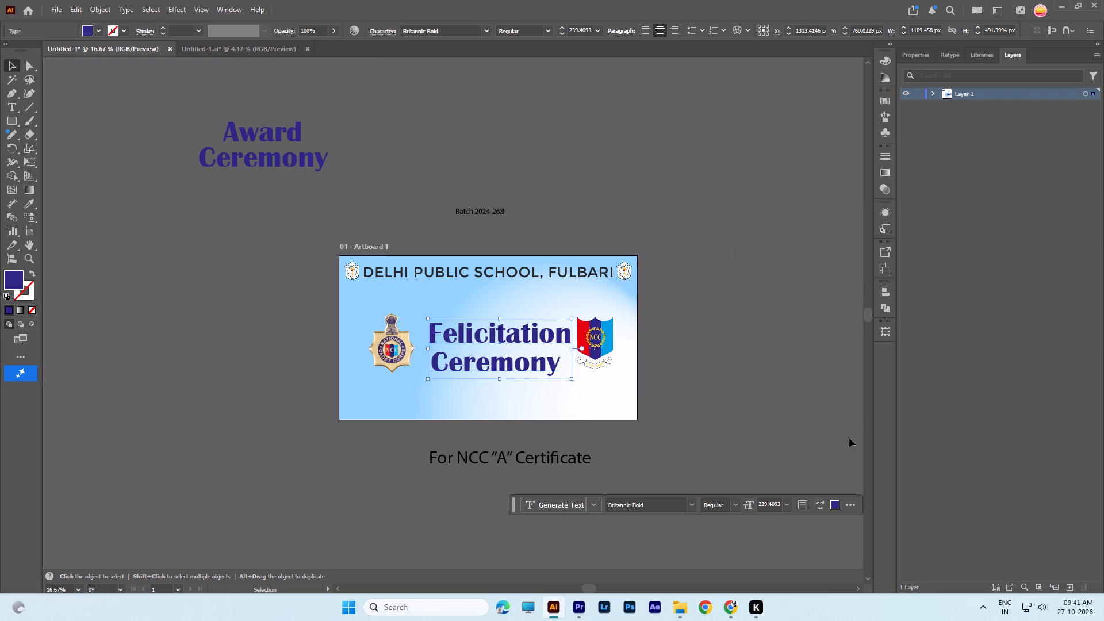
{"action": "left_click", "coordinate": [881, 286]}
{"action": "left_click", "coordinate": [772, 317]}
{"action": "left_click", "coordinate": [718, 204]}
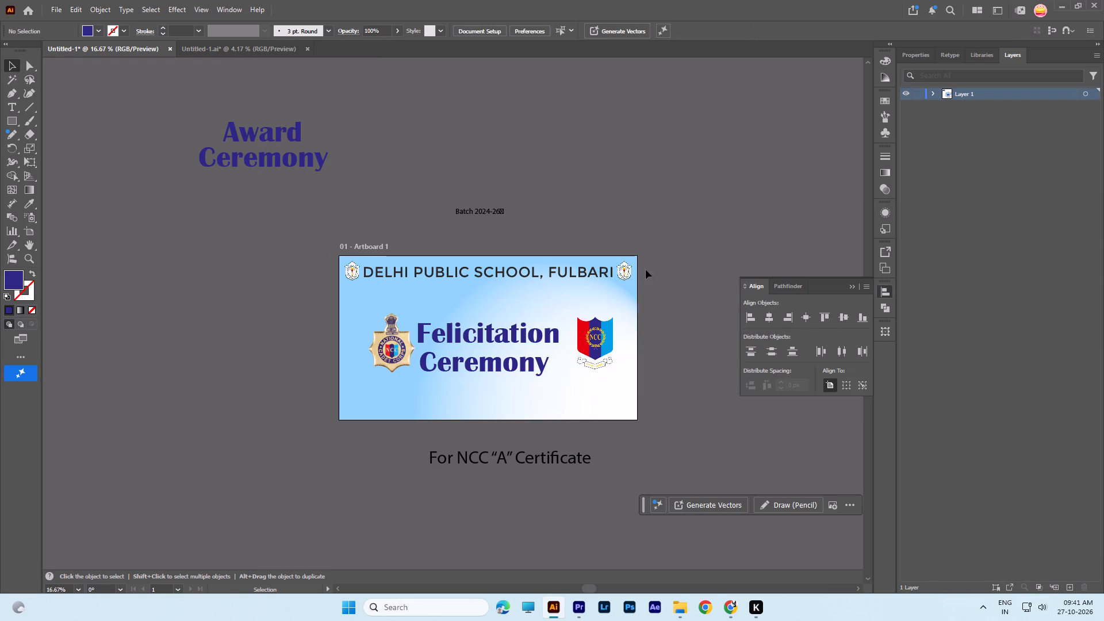
Delete the trailing space after "Ceremony" in the title so its second line centres properly.
{"action": "left_click", "coordinate": [494, 365]}
{"action": "scroll", "coordinate": [448, 365], "scroll_direction": "up", "scroll_amount": 3, "text": "alt"}
{"action": "scroll", "coordinate": [511, 360], "scroll_direction": "down", "scroll_amount": 3, "text": "alt"}
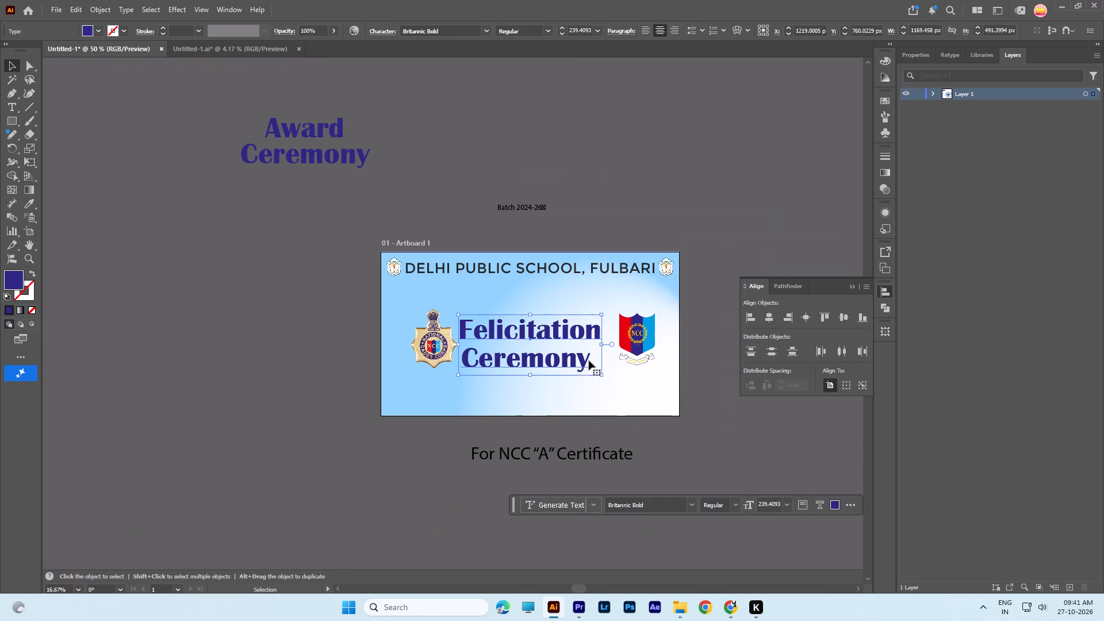
{"action": "scroll", "coordinate": [586, 362], "scroll_direction": "up", "scroll_amount": 3, "text": "alt"}
{"action": "double_click", "coordinate": [588, 362]}
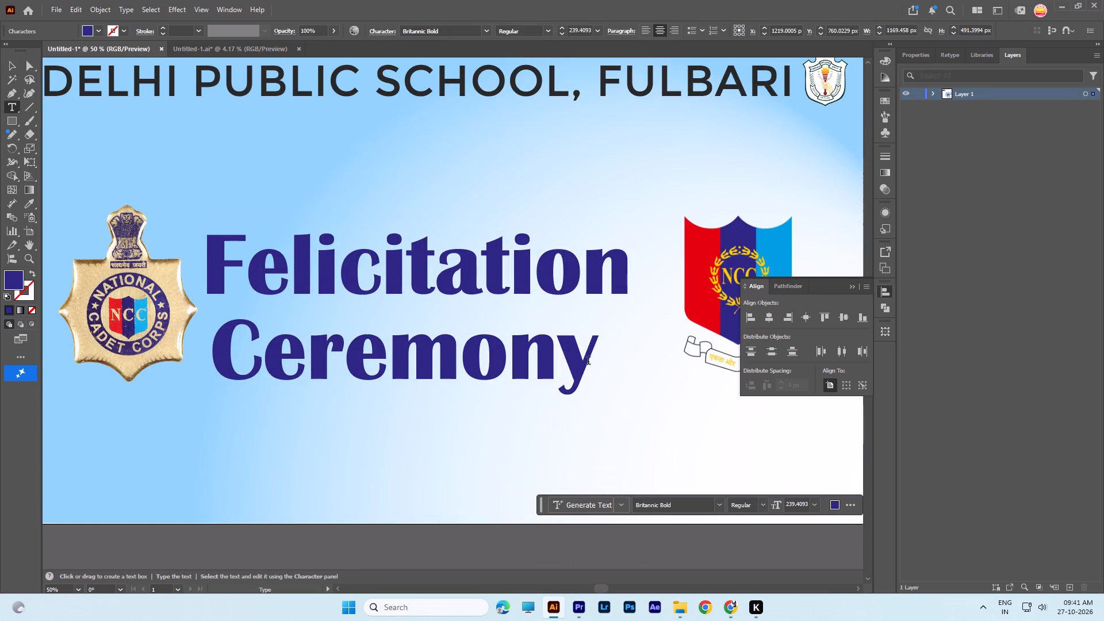
{"action": "key", "text": "Right"}
{"action": "key", "text": "BackSpace"}
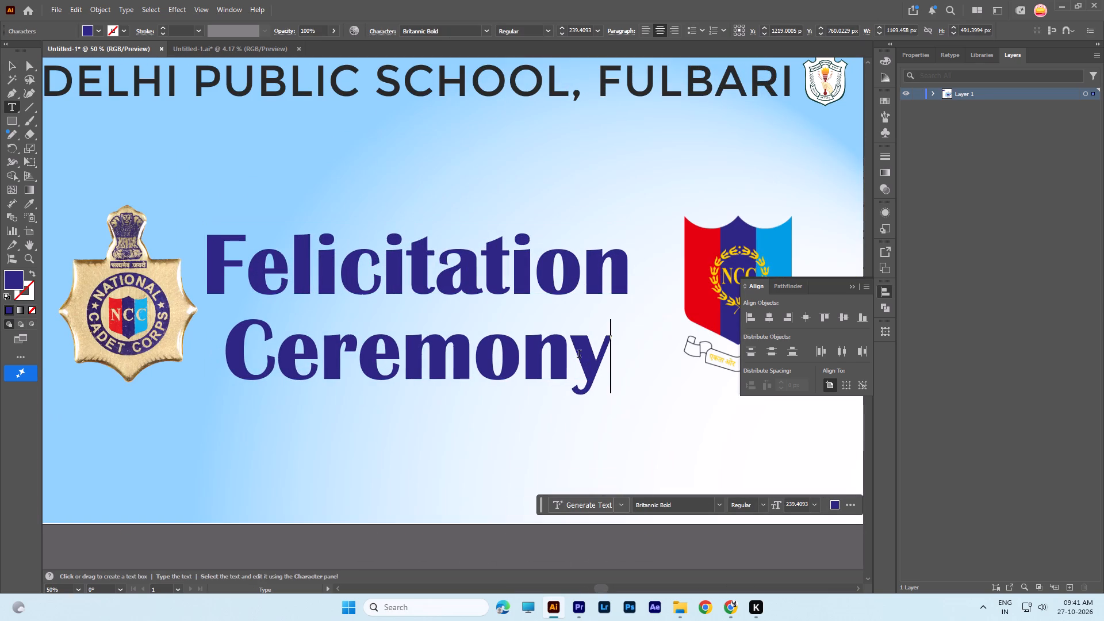
{"action": "left_click", "coordinate": [1, 64]}
{"action": "left_click", "coordinate": [10, 64]}
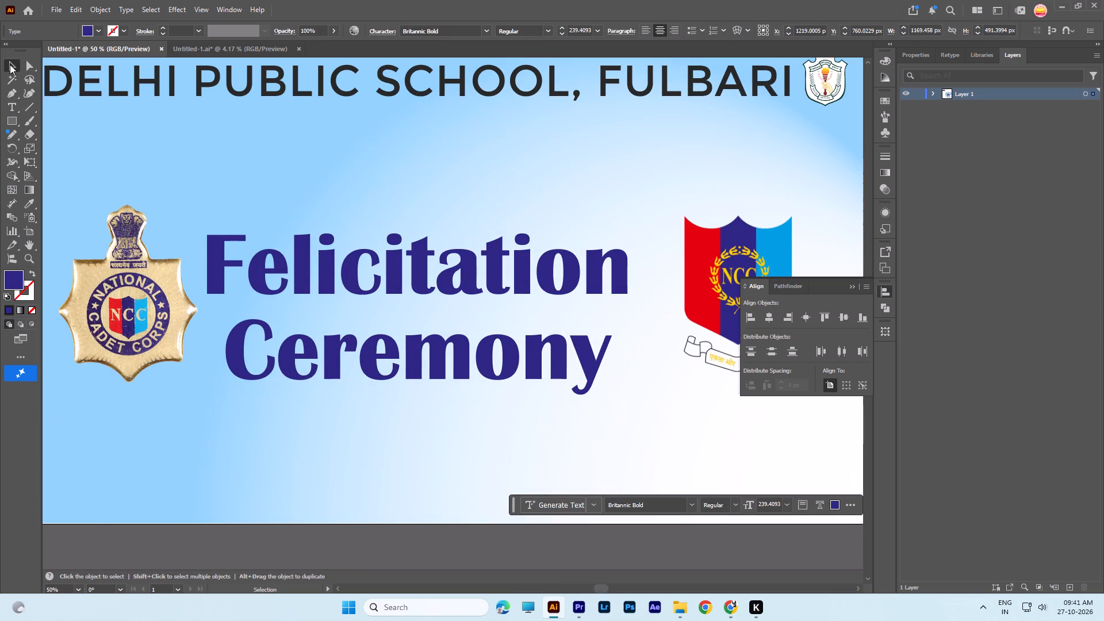
Scale the Felicitation Ceremony title down proportionally to about 217 pt, keeping it between the two emblems.
{"action": "scroll", "coordinate": [421, 232], "scroll_direction": "down", "scroll_amount": 3, "text": "alt"}
{"action": "key", "text": "space"}
{"action": "left_click_drag", "start_coordinate": [410, 245], "coordinate": [417, 232]}
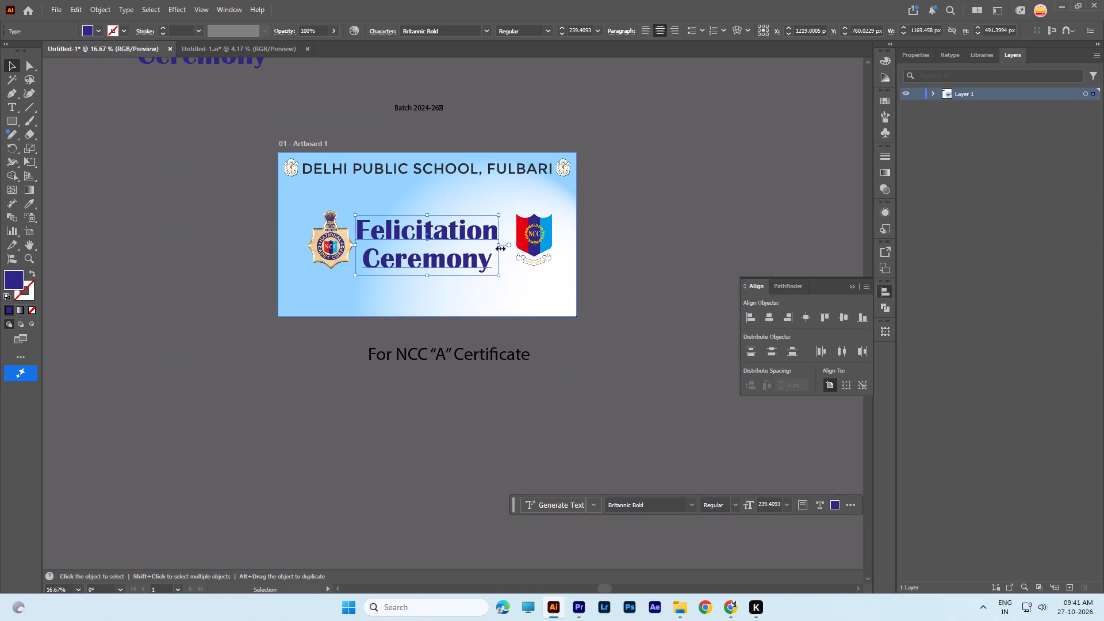
{"action": "left_click_drag", "start_coordinate": [499, 247], "coordinate": [479, 251]}
{"action": "left_click_drag", "start_coordinate": [479, 246], "coordinate": [485, 245]}
{"action": "left_click", "coordinate": [639, 253]}
{"action": "left_click_drag", "start_coordinate": [433, 236], "coordinate": [439, 239]}
Move the NCC shield emblem about 96 px closer to the title and slightly lower.
{"action": "left_click", "coordinate": [519, 238]}
{"action": "left_click_drag", "start_coordinate": [542, 243], "coordinate": [530, 254]}
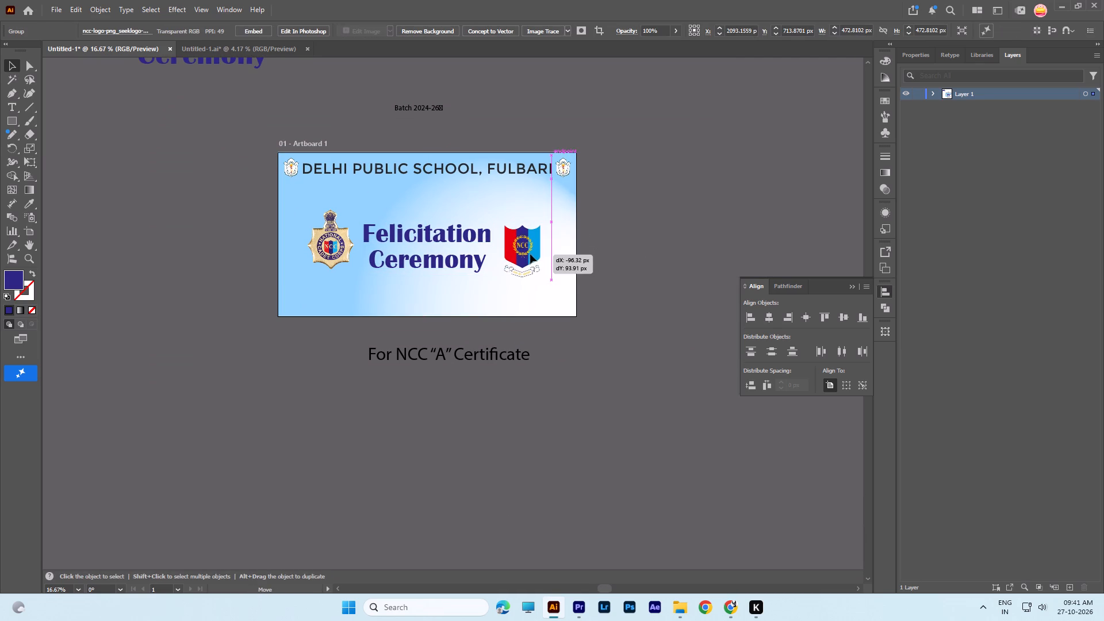
{"action": "left_click_drag", "start_coordinate": [530, 254], "coordinate": [530, 252]}
{"action": "left_click", "coordinate": [666, 250]}
{"action": "left_click", "coordinate": [346, 239]}
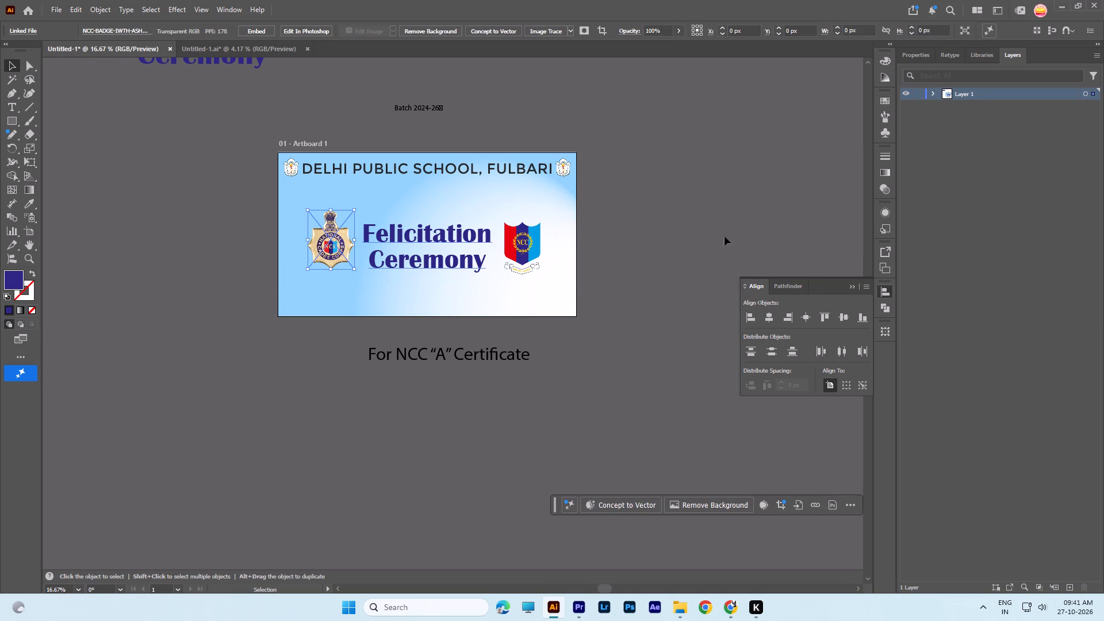
{"action": "left_click", "coordinate": [727, 224]}
Change the font of the For NCC “A” Certificate text below the artboard to Poppins.
{"action": "left_click", "coordinate": [452, 351]}
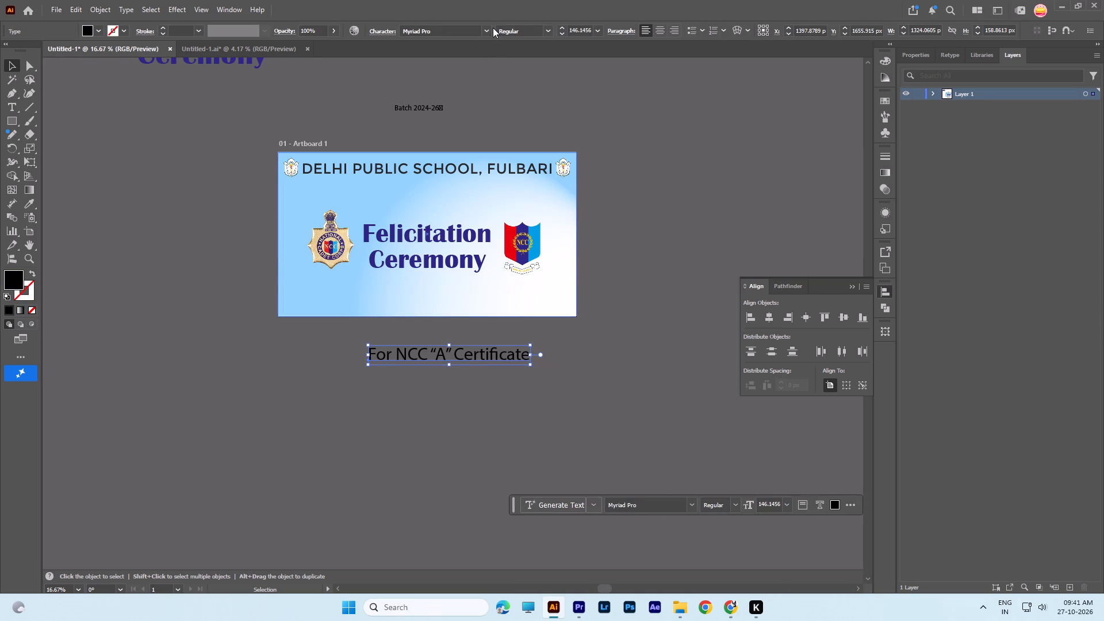
{"action": "left_click", "coordinate": [484, 30]}
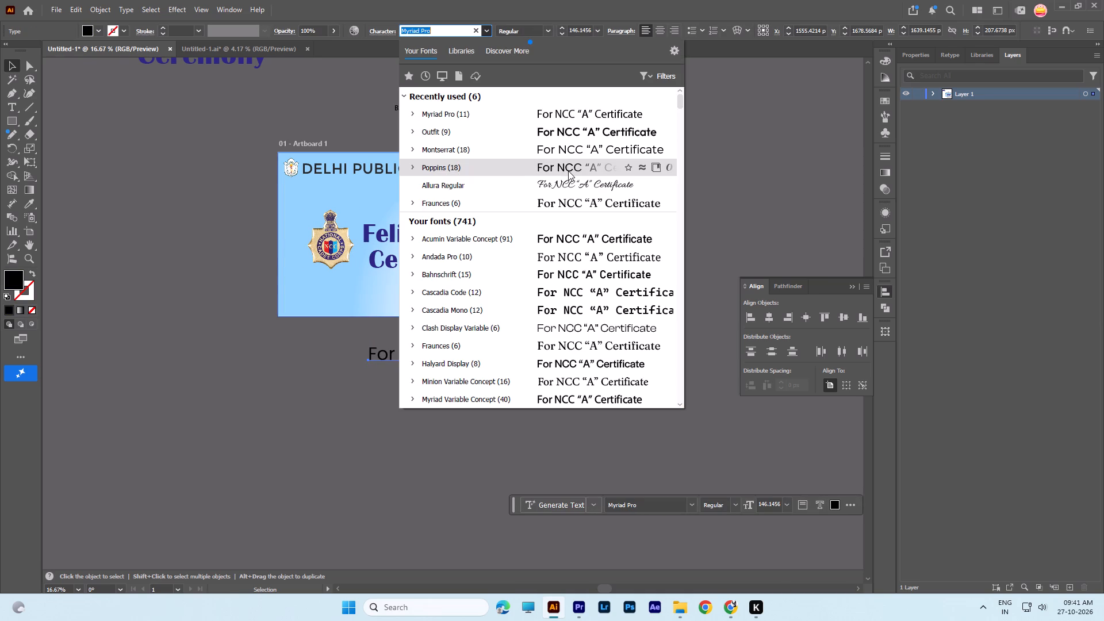
{"action": "left_click", "coordinate": [568, 171]}
Place the For NCC “A” Certificate line directly above the title and scale it to the title's width, about 95 pt.
{"action": "left_click_drag", "start_coordinate": [569, 359], "coordinate": [549, 359]}
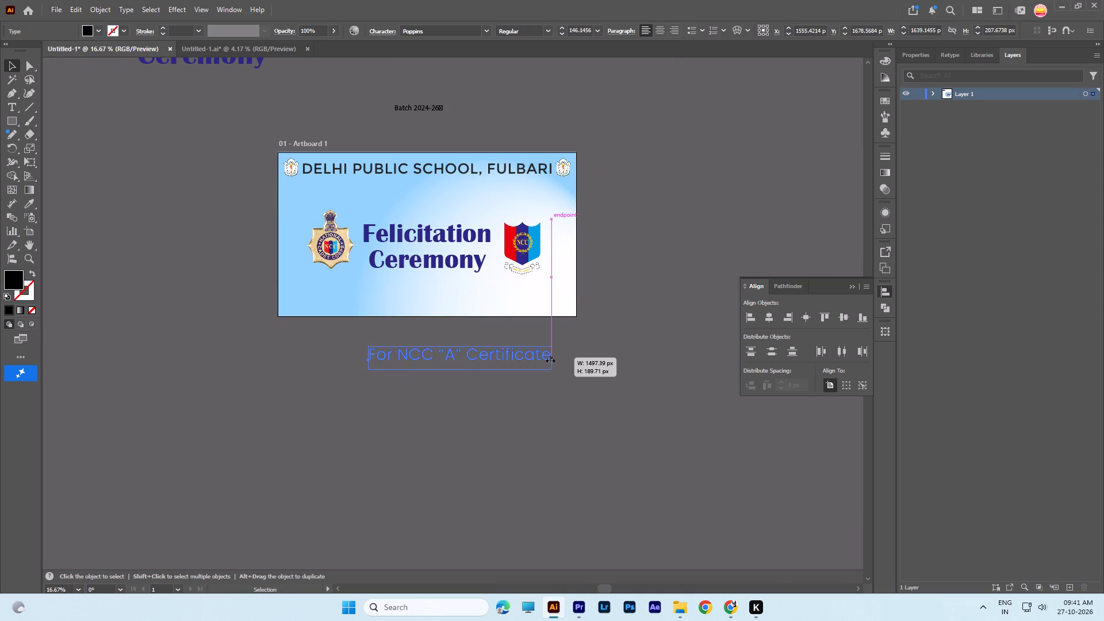
{"action": "left_click_drag", "start_coordinate": [549, 359], "coordinate": [549, 360]}
{"action": "left_click_drag", "start_coordinate": [517, 356], "coordinate": [502, 213]}
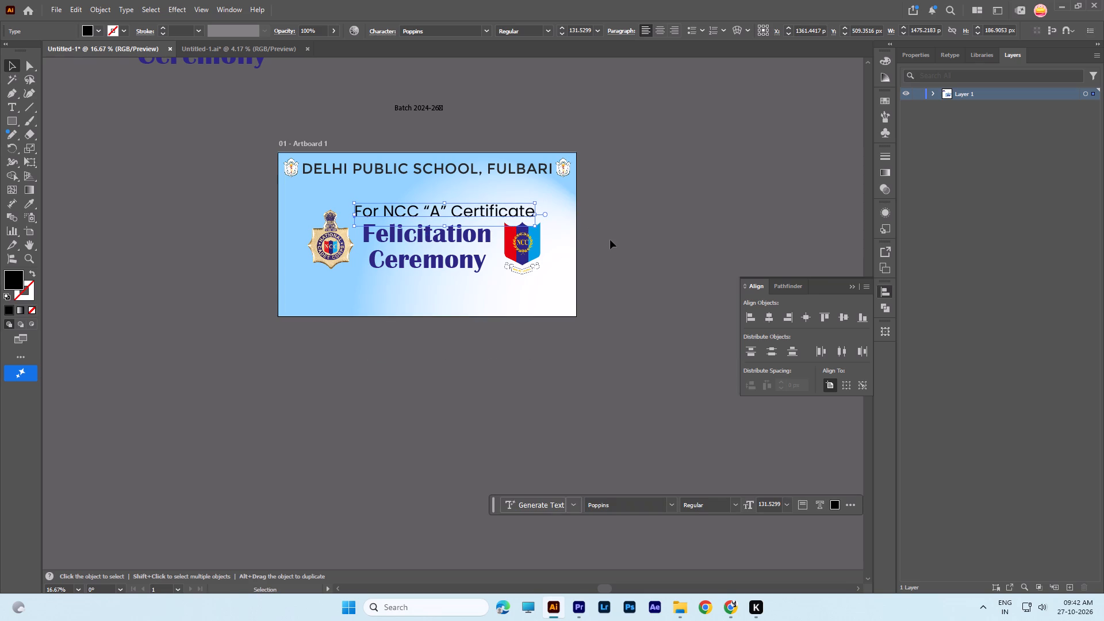
{"action": "scroll", "coordinate": [538, 230], "scroll_direction": "up", "scroll_amount": 3, "text": "alt"}
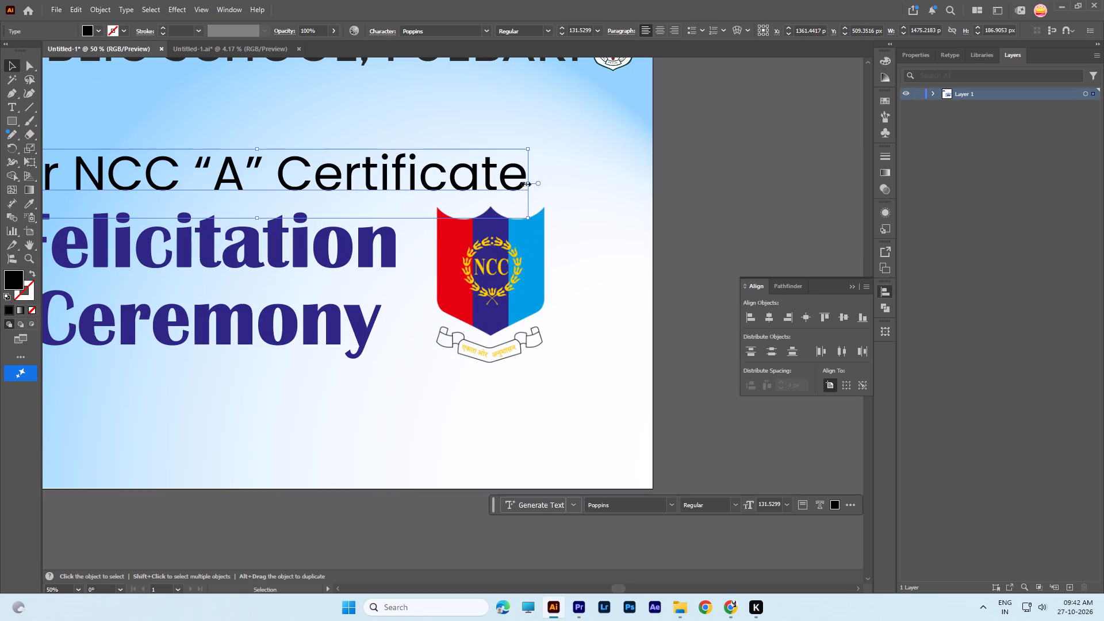
{"action": "left_click_drag", "start_coordinate": [525, 183], "coordinate": [404, 181]}
{"action": "scroll", "coordinate": [726, 195], "scroll_direction": "down", "scroll_amount": 1, "text": "alt"}
{"action": "key", "text": "space"}
{"action": "left_click_drag", "start_coordinate": [303, 194], "coordinate": [361, 193]}
{"action": "scroll", "coordinate": [300, 193], "scroll_direction": "up", "scroll_amount": 3, "text": "alt"}
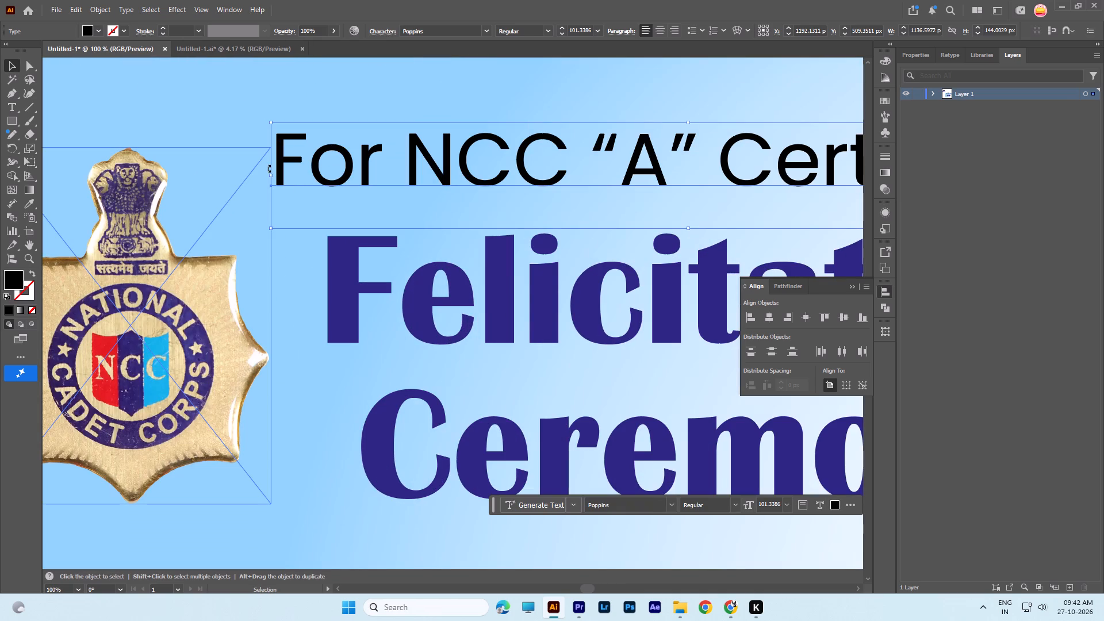
{"action": "left_click_drag", "start_coordinate": [270, 175], "coordinate": [331, 174]}
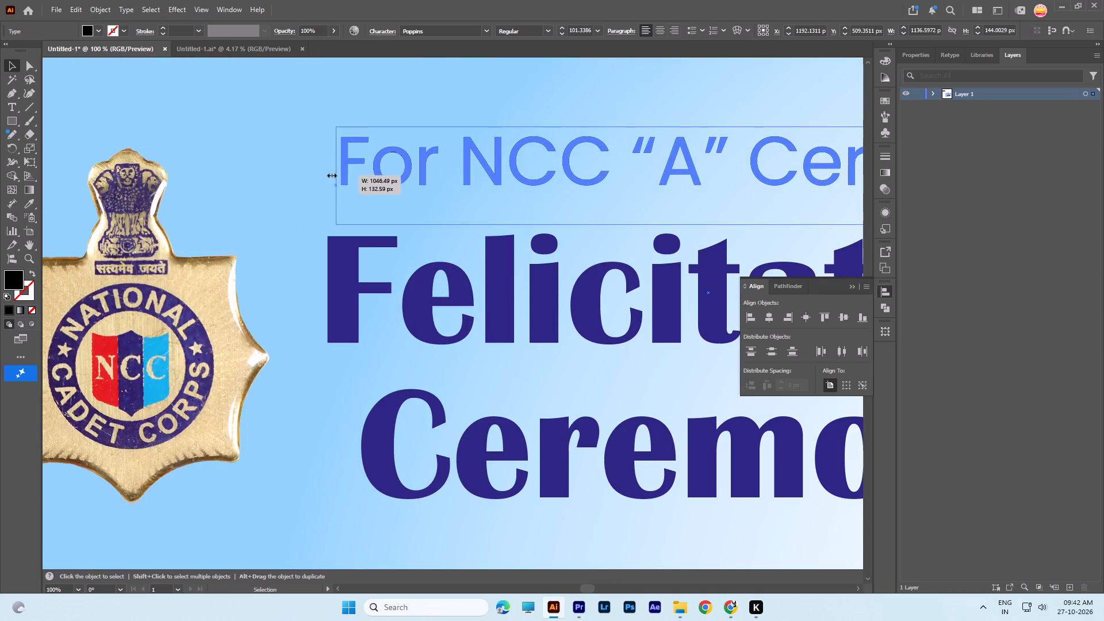
{"action": "left_click_drag", "start_coordinate": [331, 174], "coordinate": [326, 176]}
{"action": "scroll", "coordinate": [425, 159], "scroll_direction": "down", "scroll_amount": 4, "text": "alt"}
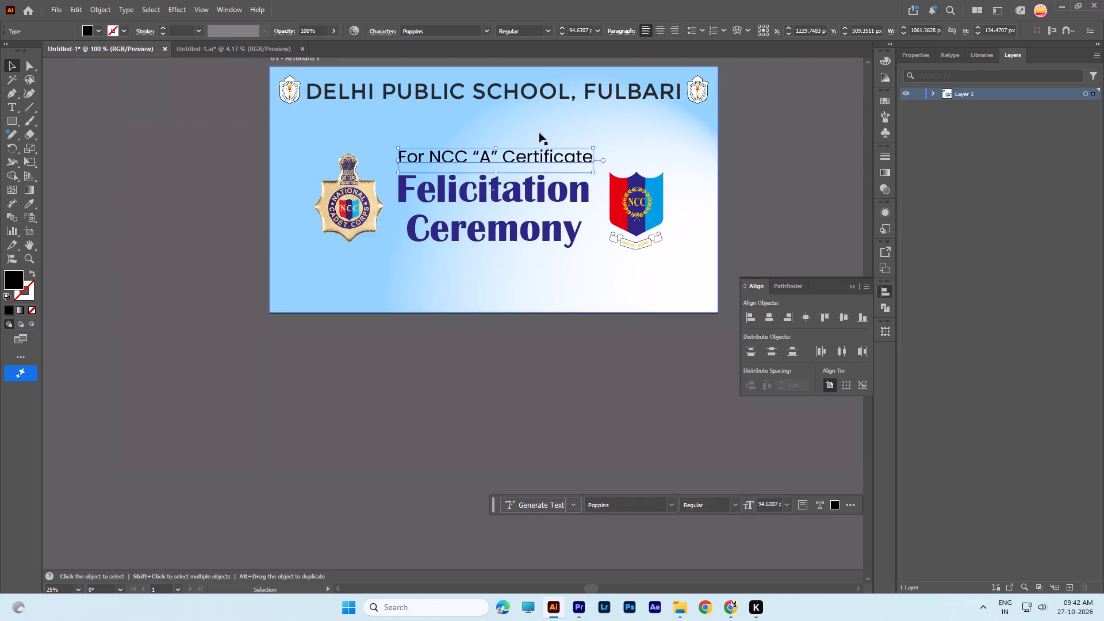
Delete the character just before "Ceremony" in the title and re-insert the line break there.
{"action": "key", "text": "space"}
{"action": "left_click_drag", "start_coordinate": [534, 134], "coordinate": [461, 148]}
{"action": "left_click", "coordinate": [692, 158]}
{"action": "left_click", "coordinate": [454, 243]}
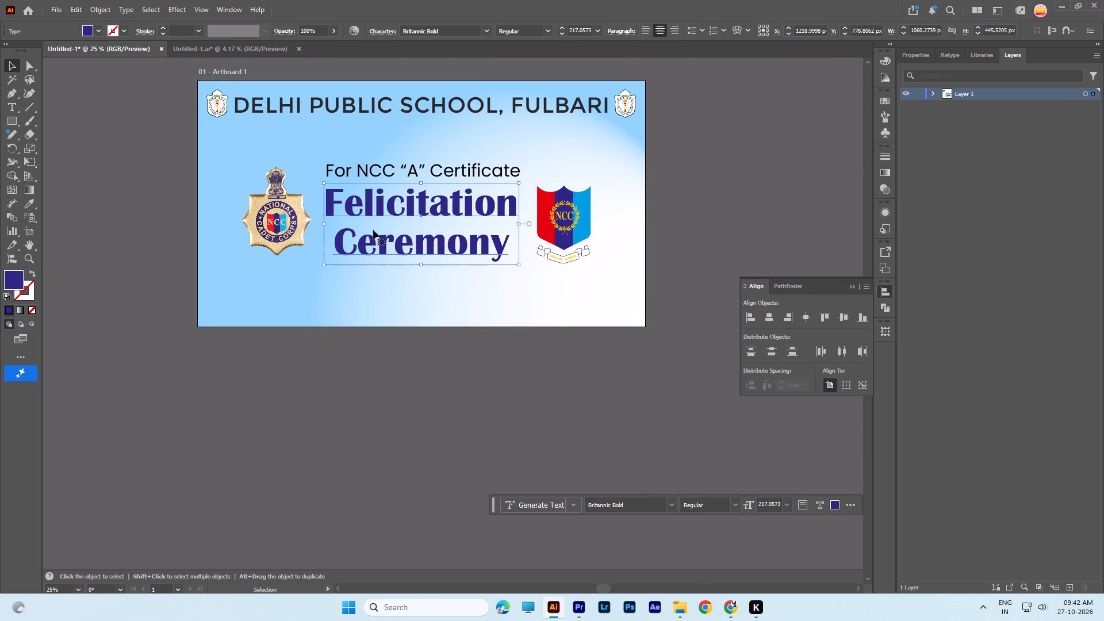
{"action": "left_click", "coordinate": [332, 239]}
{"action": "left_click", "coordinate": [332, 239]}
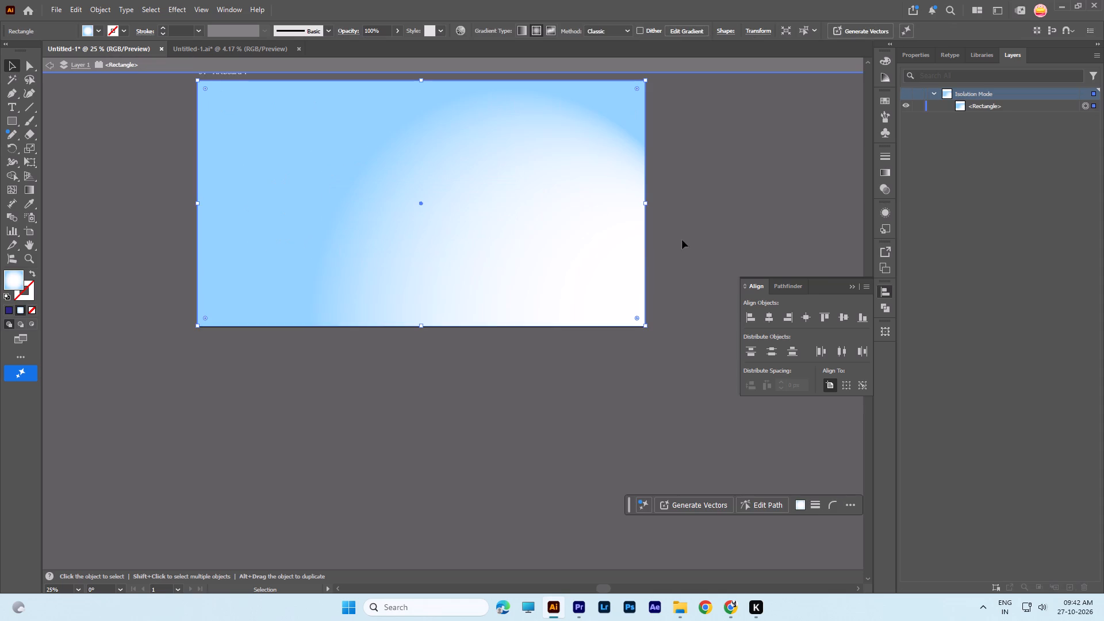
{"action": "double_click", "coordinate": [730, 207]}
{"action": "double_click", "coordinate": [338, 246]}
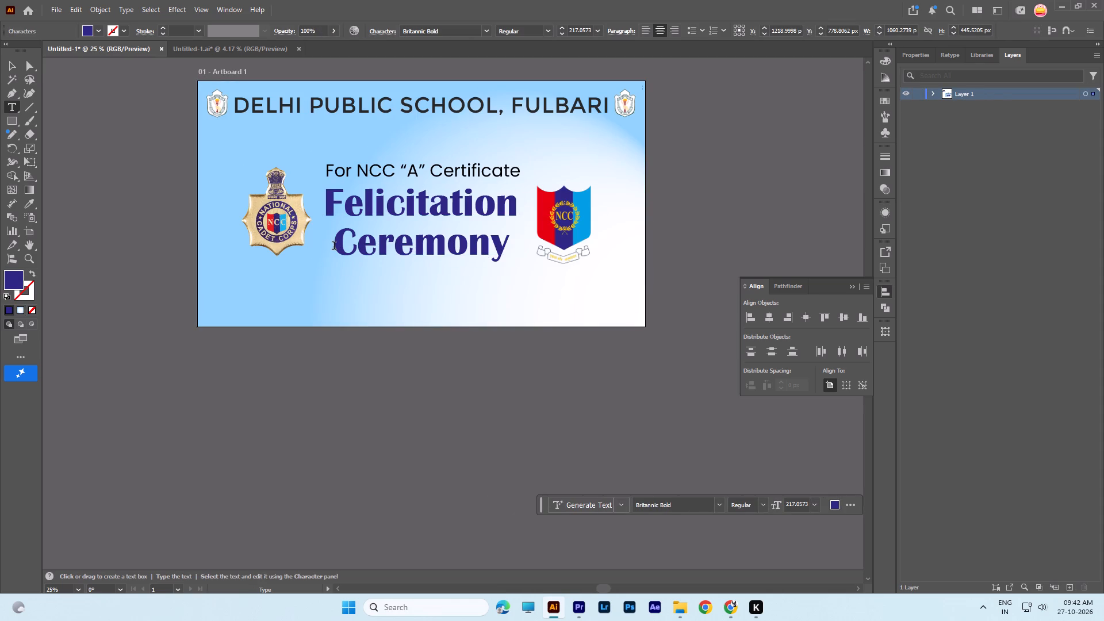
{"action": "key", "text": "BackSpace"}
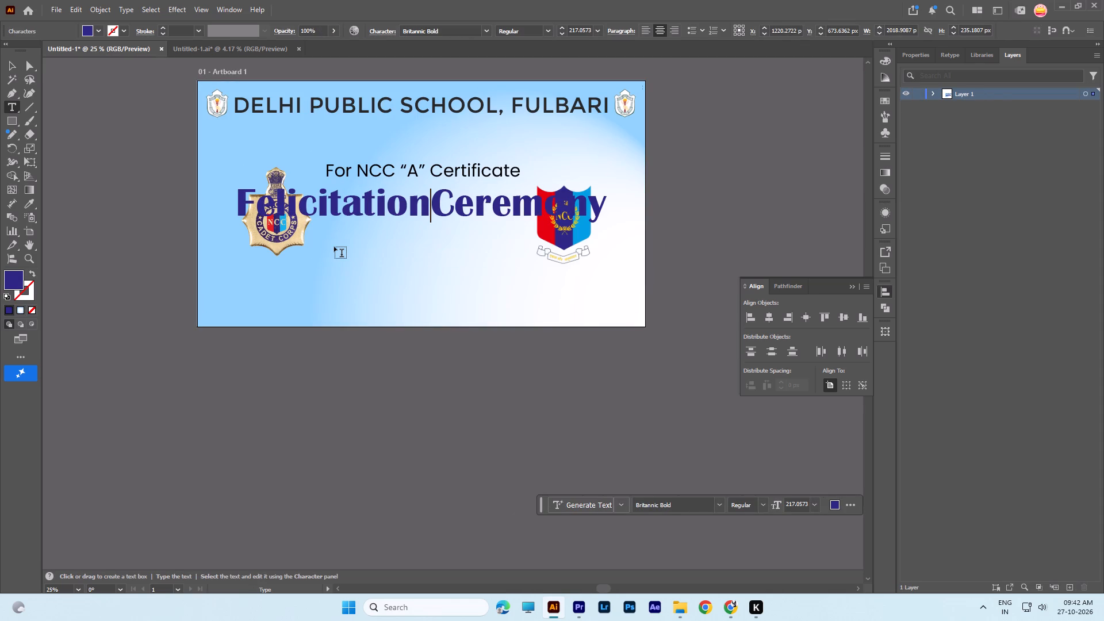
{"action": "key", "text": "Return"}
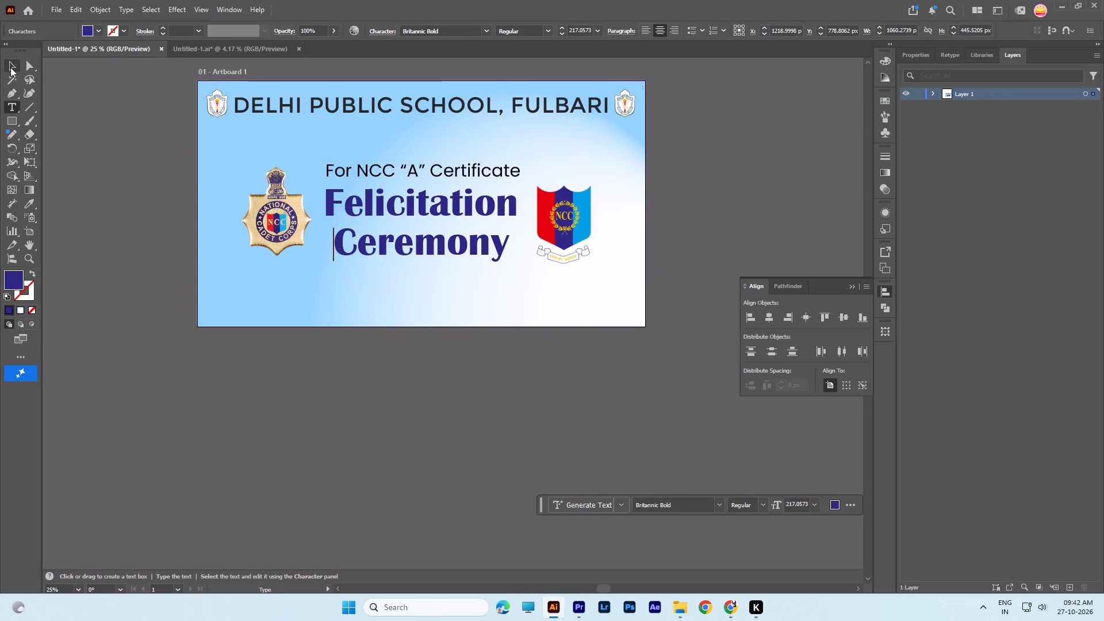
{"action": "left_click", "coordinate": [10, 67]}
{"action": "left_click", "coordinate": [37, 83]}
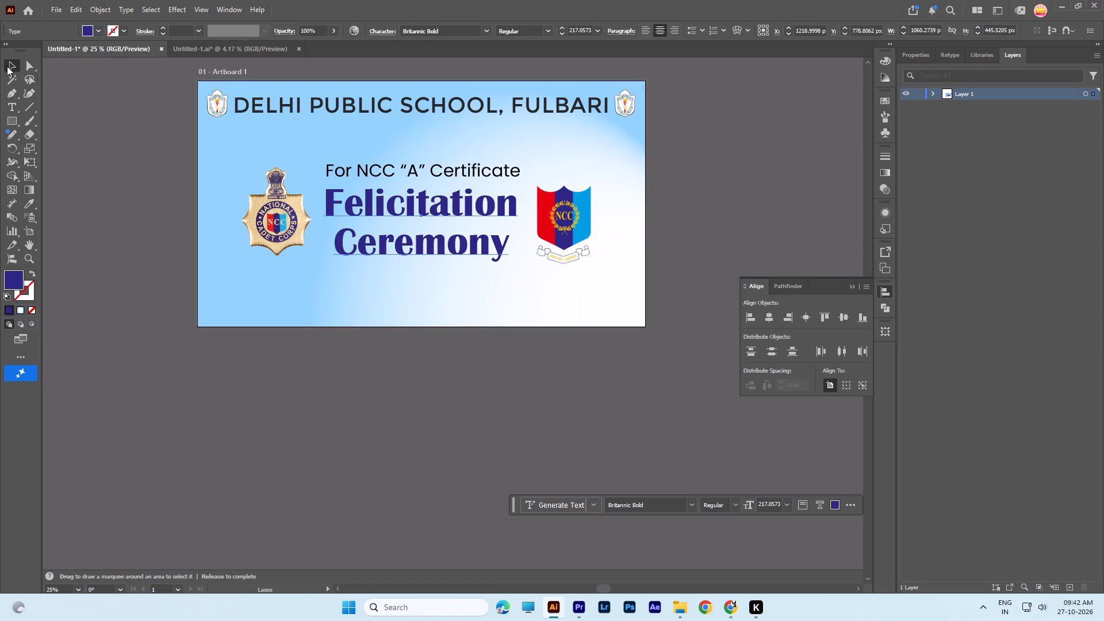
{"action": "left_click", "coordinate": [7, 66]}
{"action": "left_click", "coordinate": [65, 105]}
Shift the title slightly towards the gold NCC badge and lower the badge to line up with it.
{"action": "left_click", "coordinate": [385, 251]}
{"action": "left_click", "coordinate": [442, 241]}
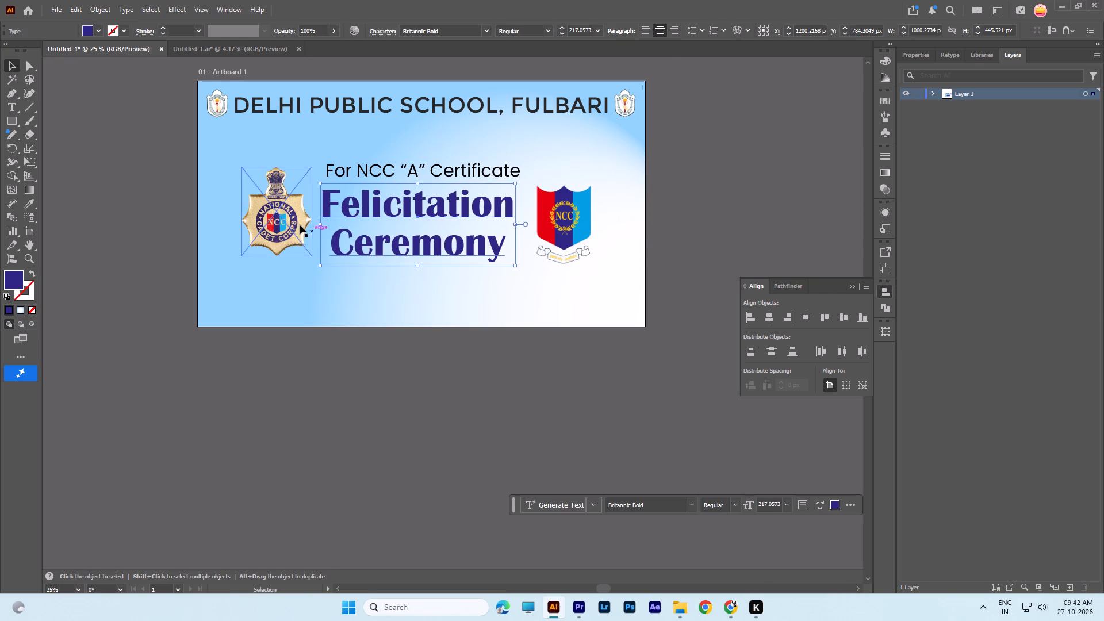
{"action": "left_click_drag", "start_coordinate": [294, 220], "coordinate": [294, 231]}
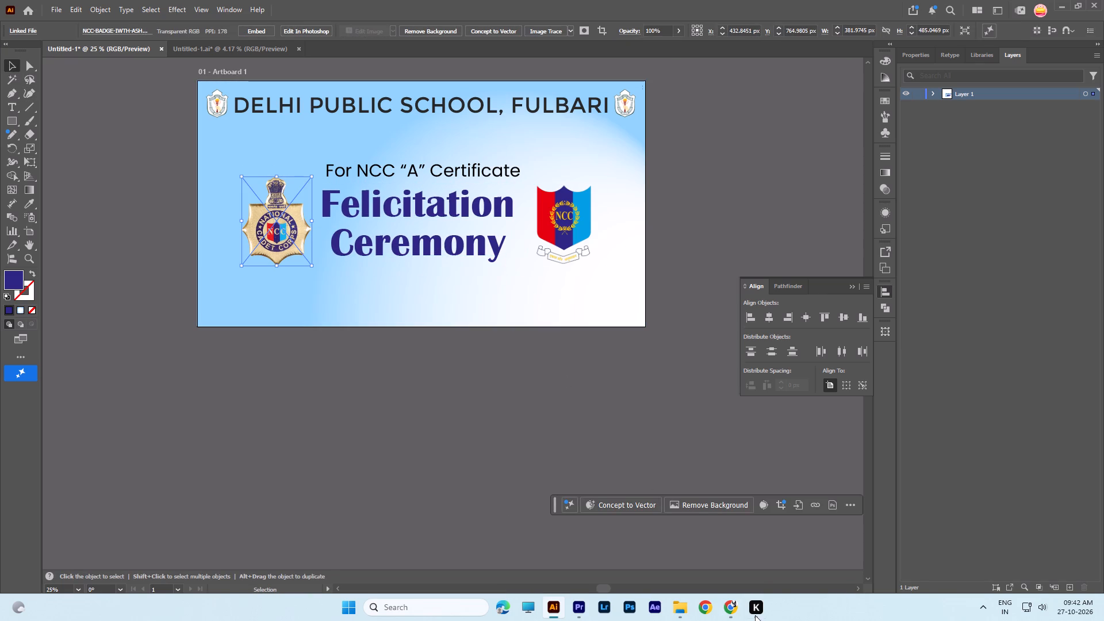
Switch to Chrome and browse the "ncc felicitation" web and image results for felicitation ceremony design references.
{"action": "left_click", "coordinate": [729, 617]}
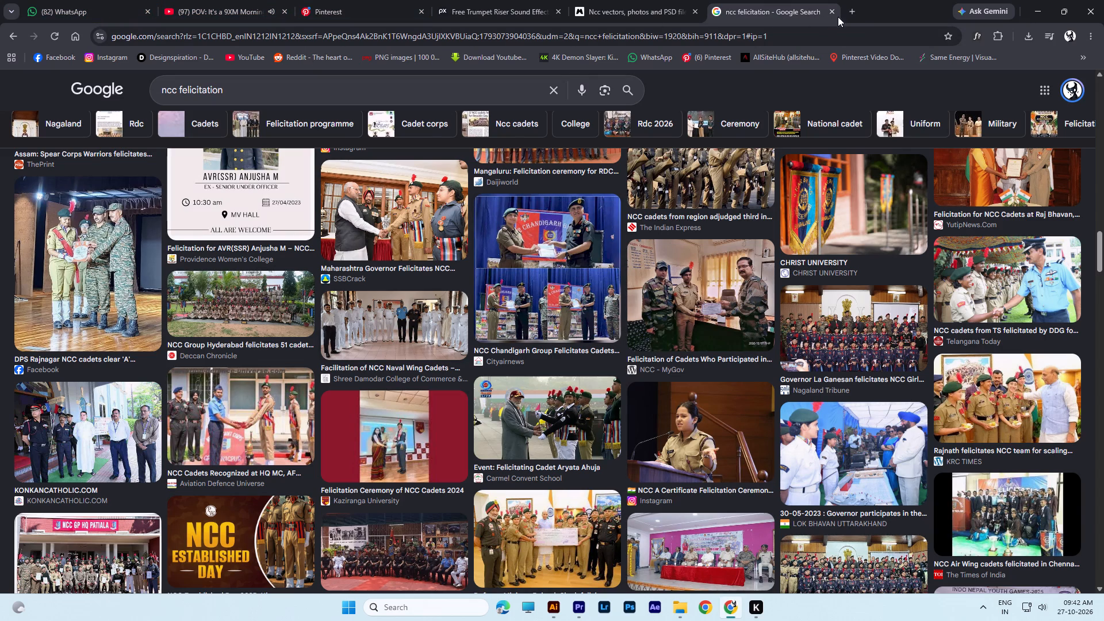
{"action": "left_click", "coordinate": [13, 34]}
{"action": "scroll", "coordinate": [468, 212], "scroll_direction": "down", "scroll_amount": 12}
{"action": "scroll", "coordinate": [343, 234], "scroll_direction": "down", "scroll_amount": 12}
{"action": "scroll", "coordinate": [335, 246], "scroll_direction": "up", "scroll_amount": 19}
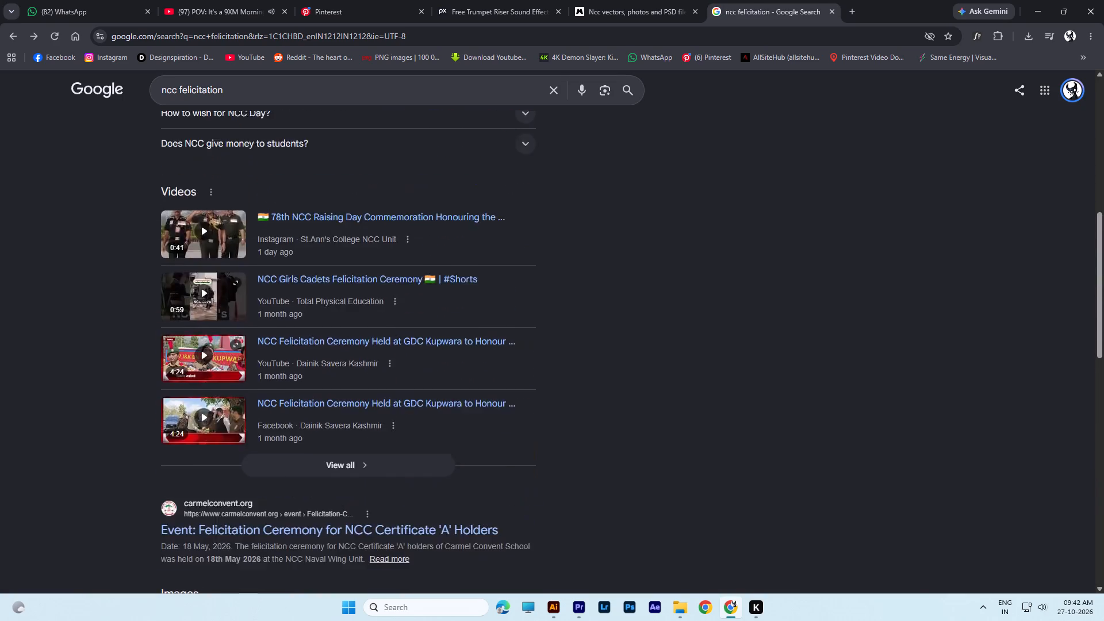
{"action": "scroll", "coordinate": [336, 247], "scroll_direction": "up", "scroll_amount": 2}
{"action": "scroll", "coordinate": [221, 132], "scroll_direction": "up", "scroll_amount": 9}
{"action": "left_click", "coordinate": [256, 135]}
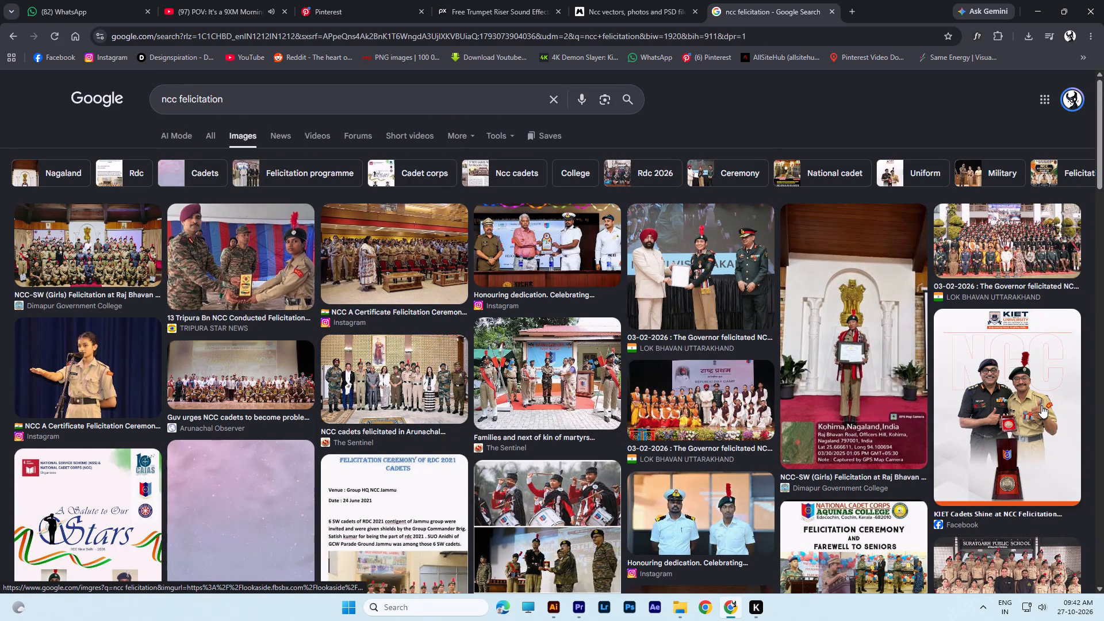
{"action": "scroll", "coordinate": [1045, 406], "scroll_direction": "down", "scroll_amount": 3}
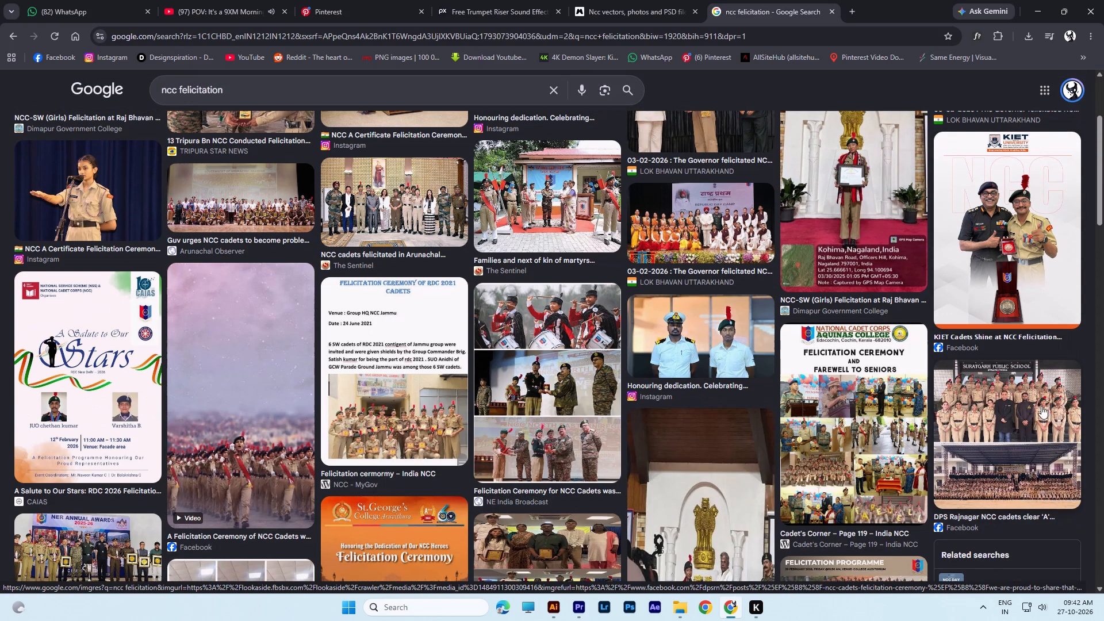
{"action": "left_click", "coordinate": [997, 315]}
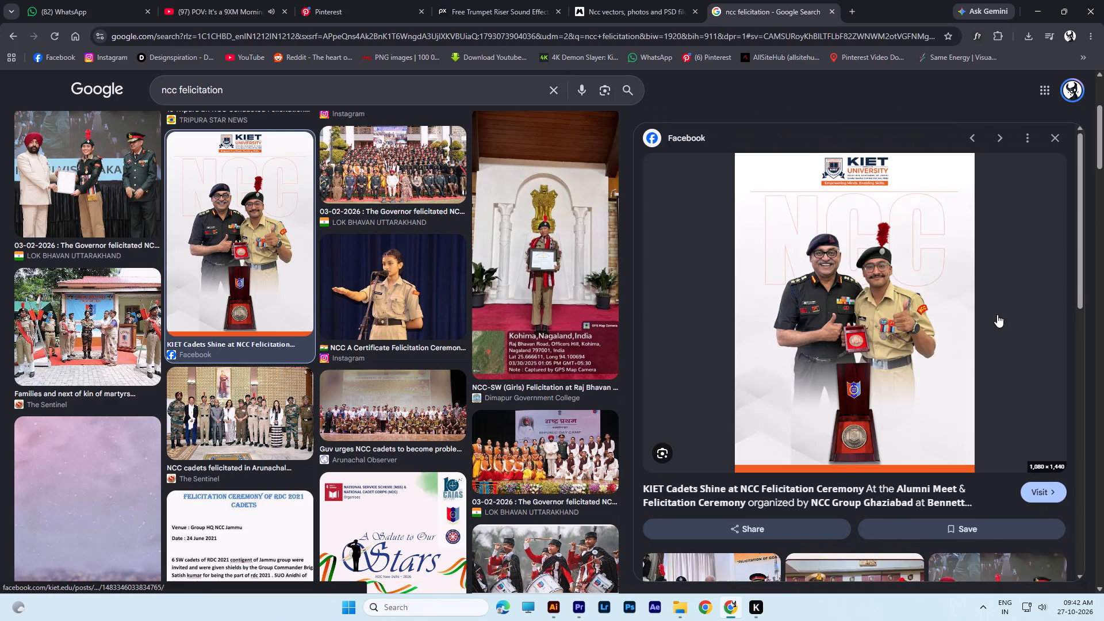
Look through the "ncc felicitation" image results and related images for felicitation ceremony layout references.
{"action": "scroll", "coordinate": [787, 294], "scroll_direction": "down", "scroll_amount": 10}
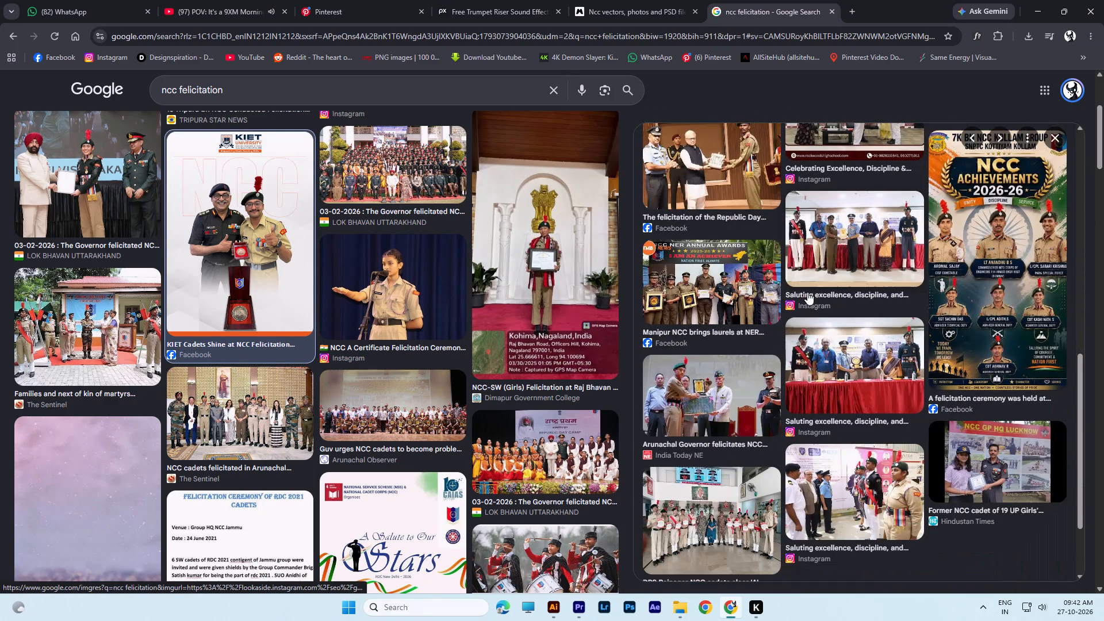
{"action": "scroll", "coordinate": [807, 292], "scroll_direction": "down", "scroll_amount": 5}
{"action": "scroll", "coordinate": [392, 362], "scroll_direction": "down", "scroll_amount": 11}
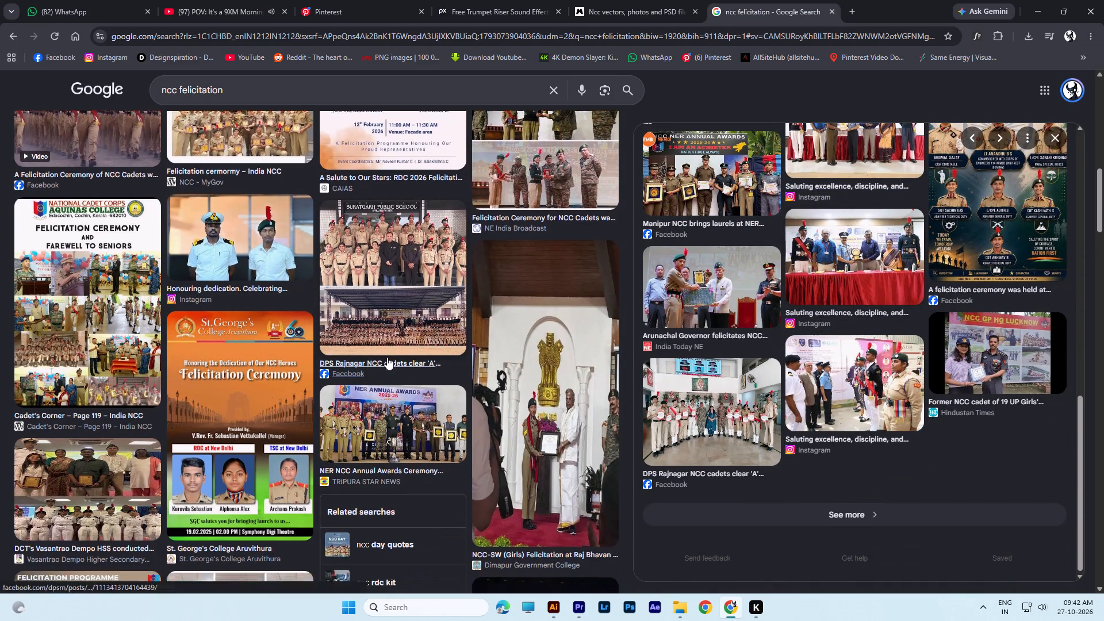
{"action": "scroll", "coordinate": [387, 357], "scroll_direction": "down", "scroll_amount": 1}
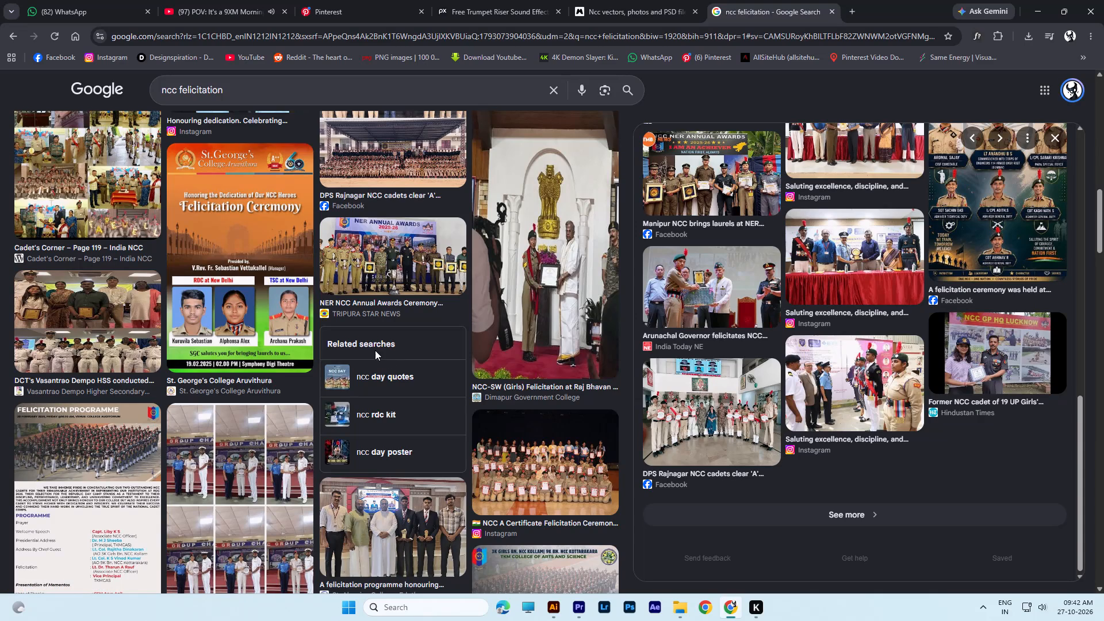
{"action": "scroll", "coordinate": [455, 362], "scroll_direction": "down", "scroll_amount": 6}
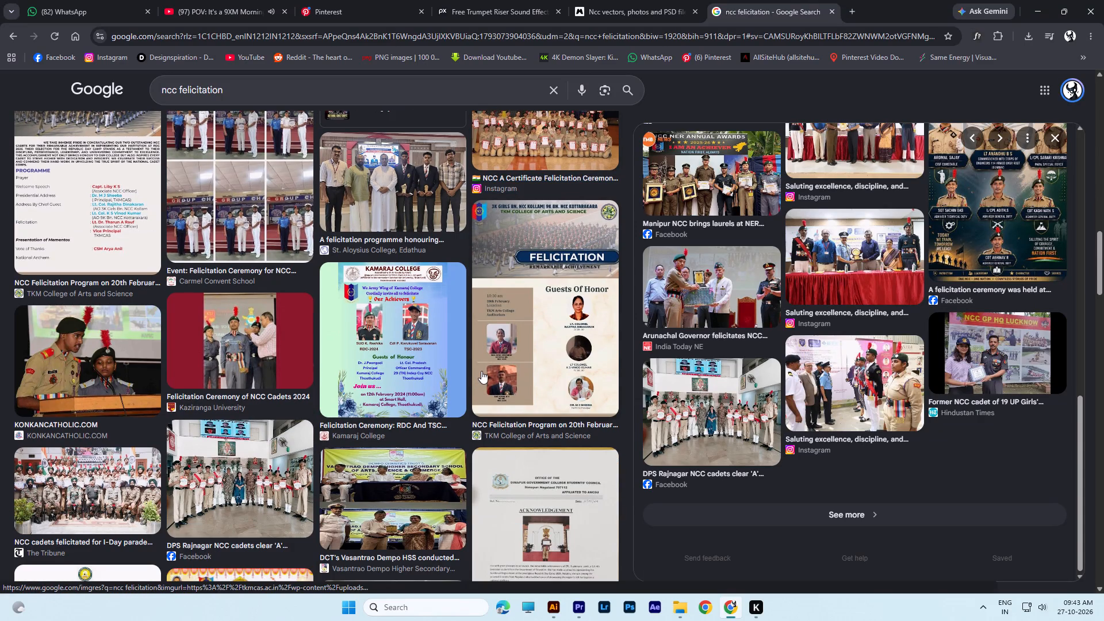
{"action": "scroll", "coordinate": [483, 370], "scroll_direction": "up", "scroll_amount": 13}
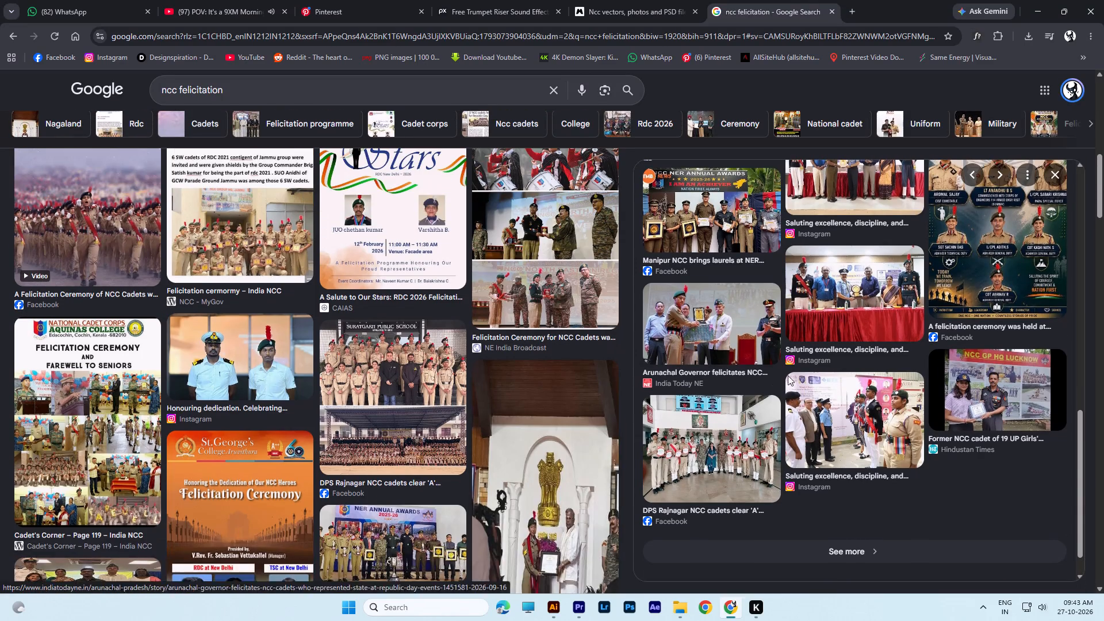
{"action": "scroll", "coordinate": [788, 375], "scroll_direction": "up", "scroll_amount": 15}
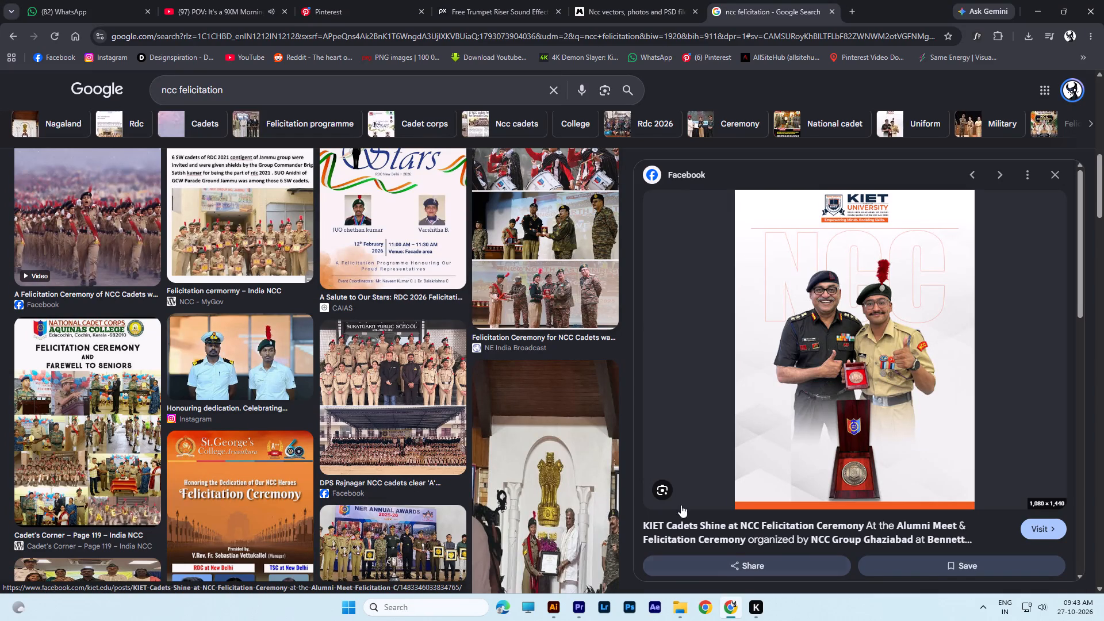
Switch to Illustrator and move the NCC shield logo and the gold NCC badge slightly up and away from the title.
{"action": "left_click", "coordinate": [574, 600]}
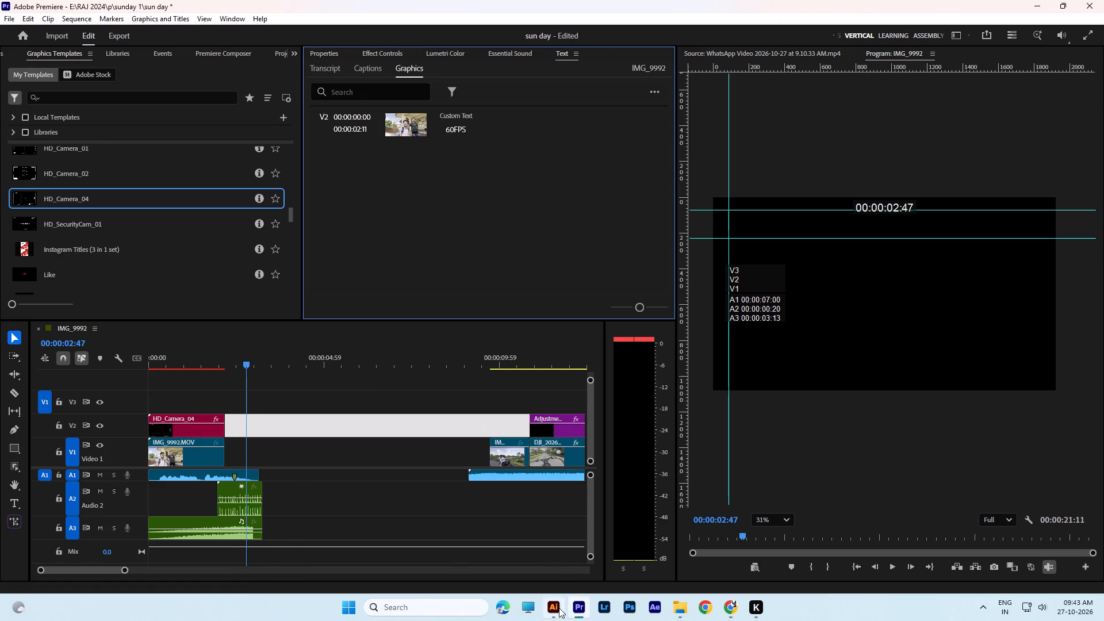
{"action": "left_click", "coordinate": [559, 608]}
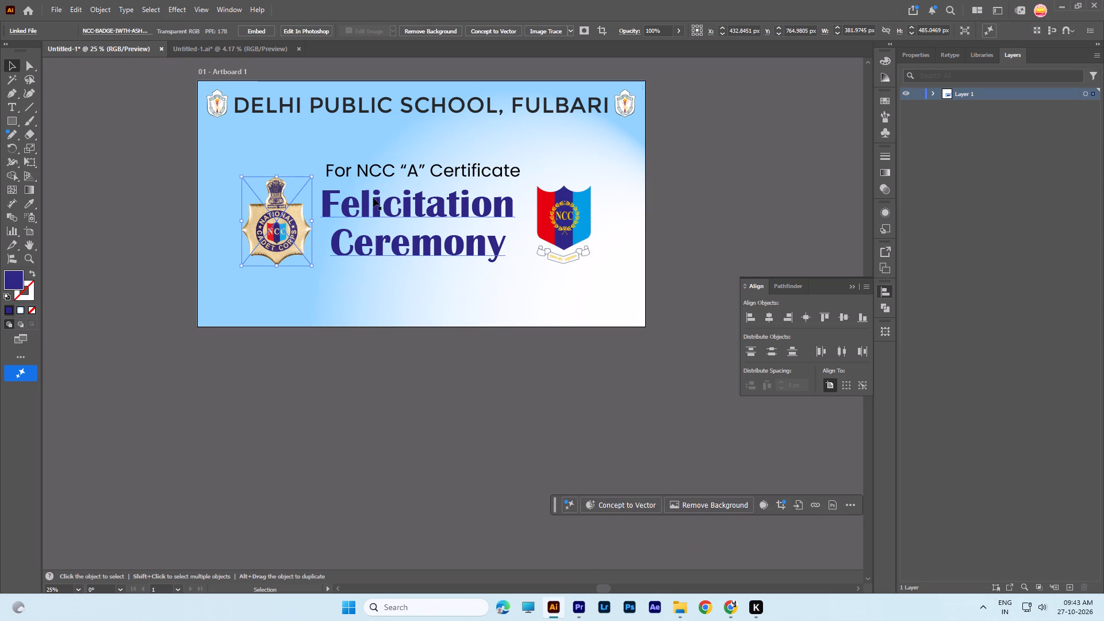
{"action": "left_click", "coordinate": [562, 212]}
{"action": "left_click_drag", "start_coordinate": [562, 213], "coordinate": [571, 208]}
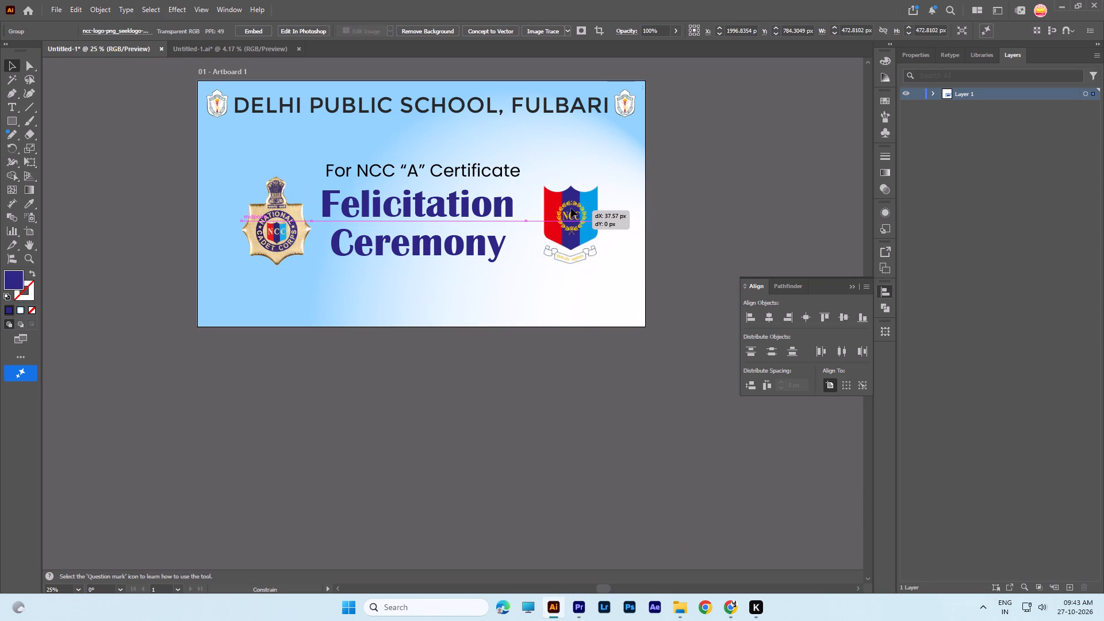
{"action": "left_click_drag", "start_coordinate": [571, 208], "coordinate": [574, 204]}
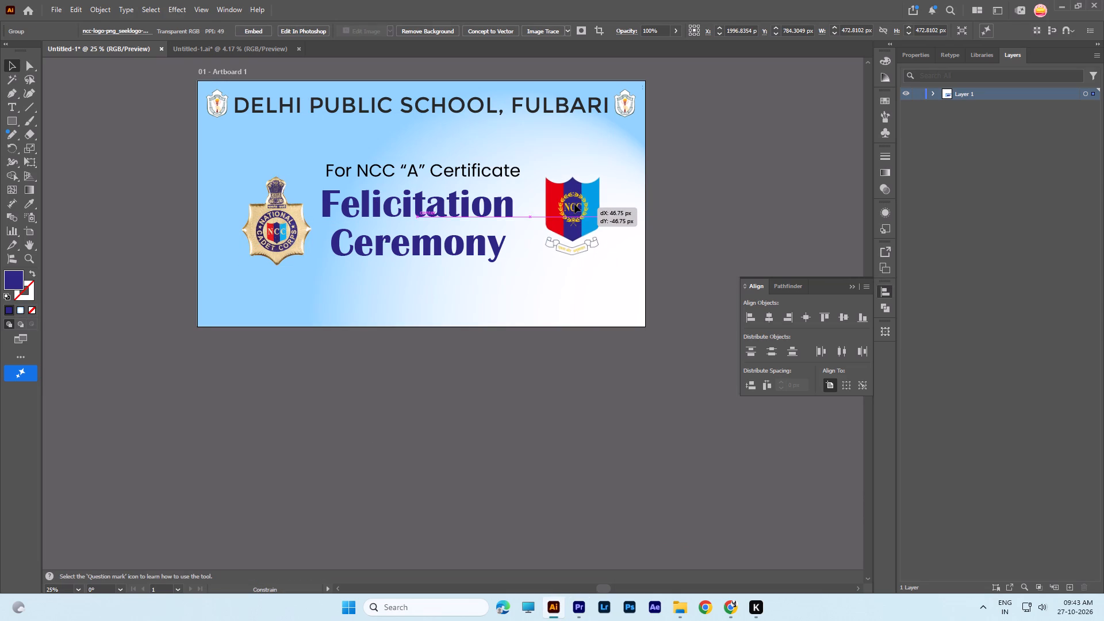
{"action": "left_click_drag", "start_coordinate": [574, 204], "coordinate": [574, 205]}
{"action": "left_click", "coordinate": [710, 205]}
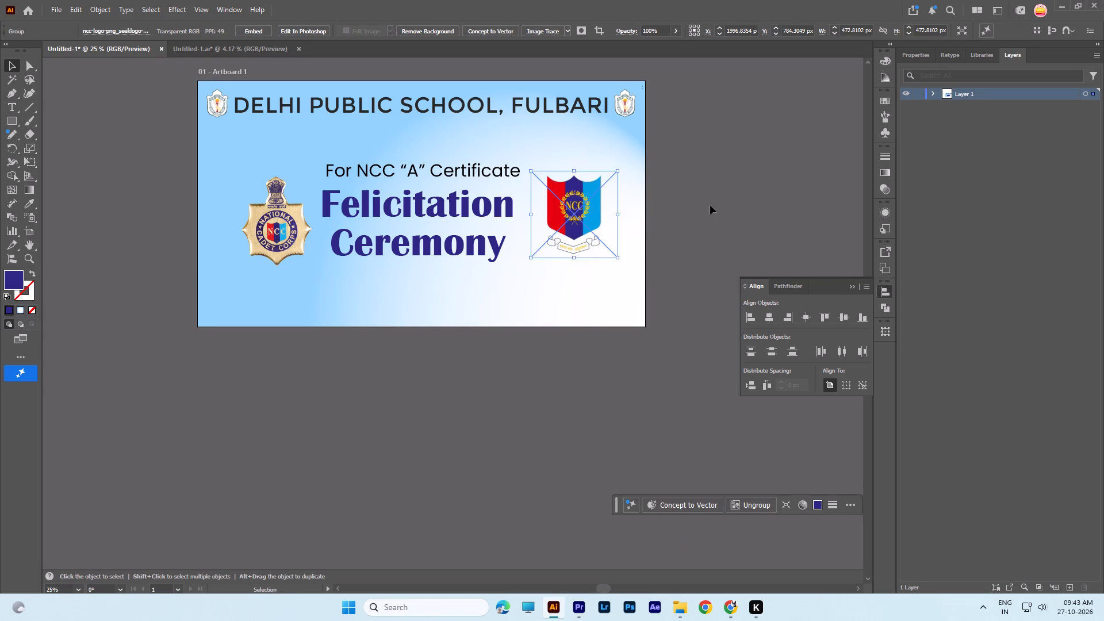
{"action": "left_click_drag", "start_coordinate": [274, 221], "coordinate": [269, 212]}
{"action": "left_click", "coordinate": [722, 194]}
Centre the Felicitation Ceremony title and the For NCC “A” Certificate line horizontally on the artboard.
{"action": "left_click", "coordinate": [423, 221]}
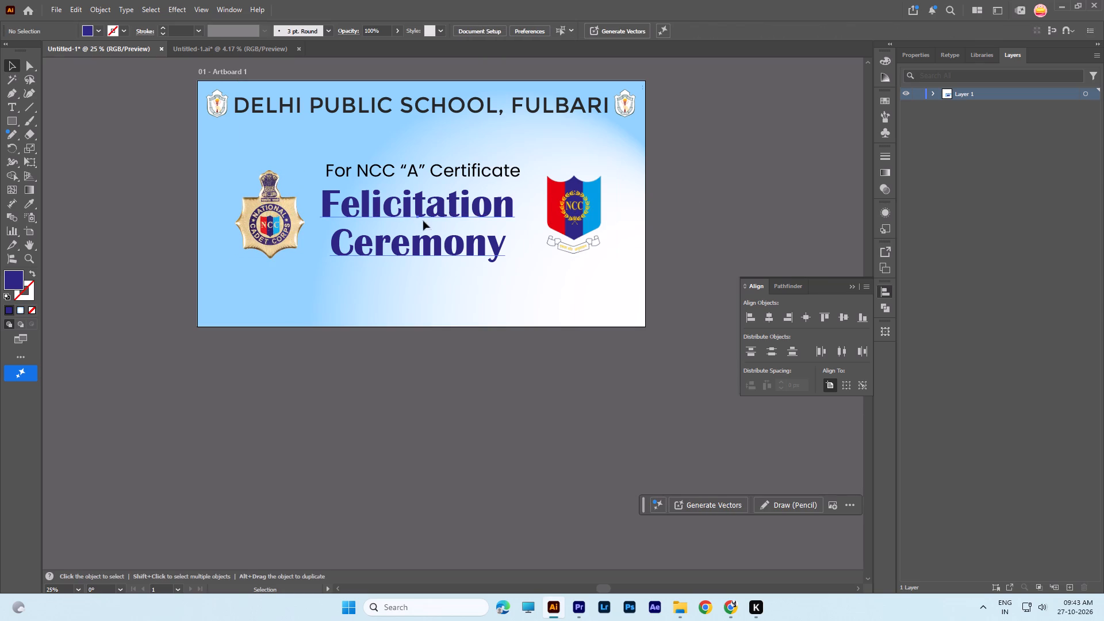
{"action": "left_click", "coordinate": [765, 313]}
{"action": "left_click", "coordinate": [671, 198]}
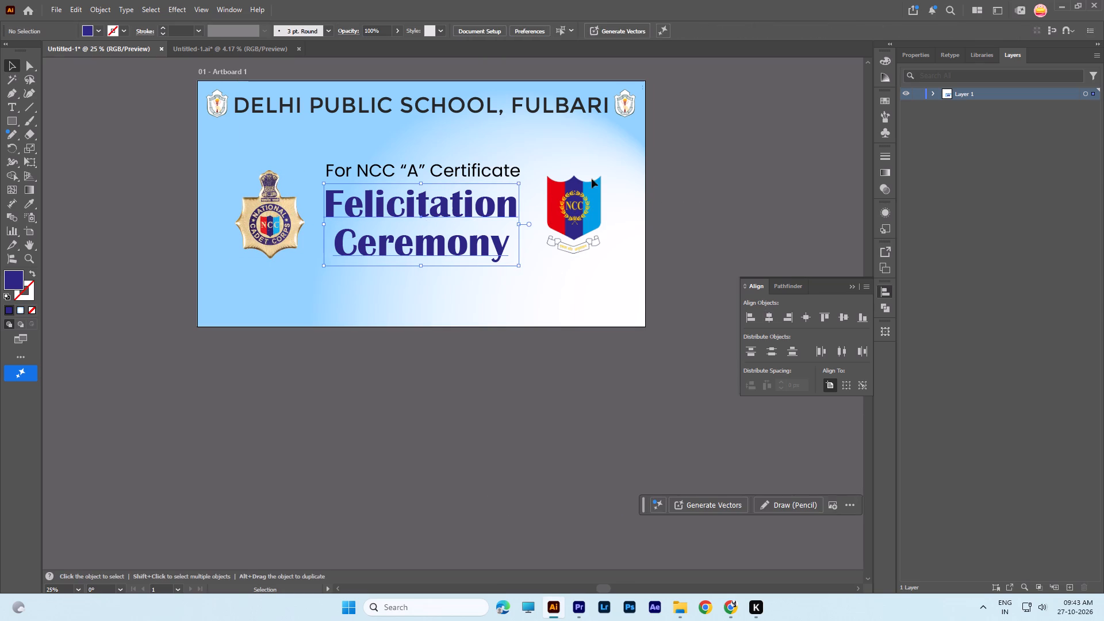
{"action": "left_click", "coordinate": [455, 170]}
{"action": "left_click", "coordinate": [769, 316]}
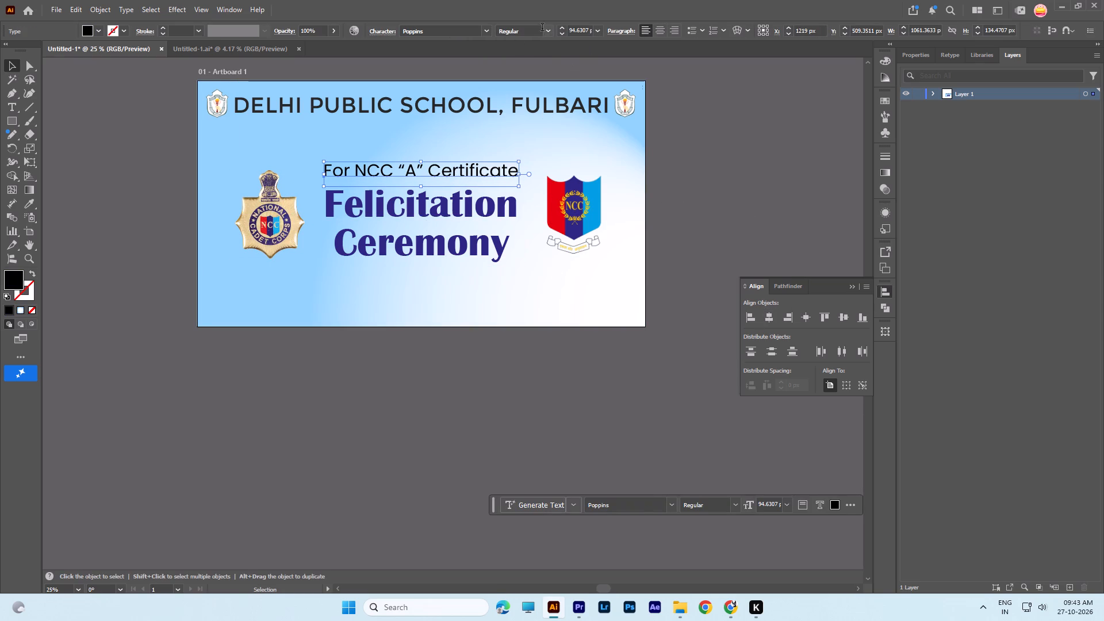
Open the Poppins font style choices for the For NCC “A” Certificate line.
{"action": "left_click", "coordinate": [557, 36]}
{"action": "left_click", "coordinate": [546, 33]}
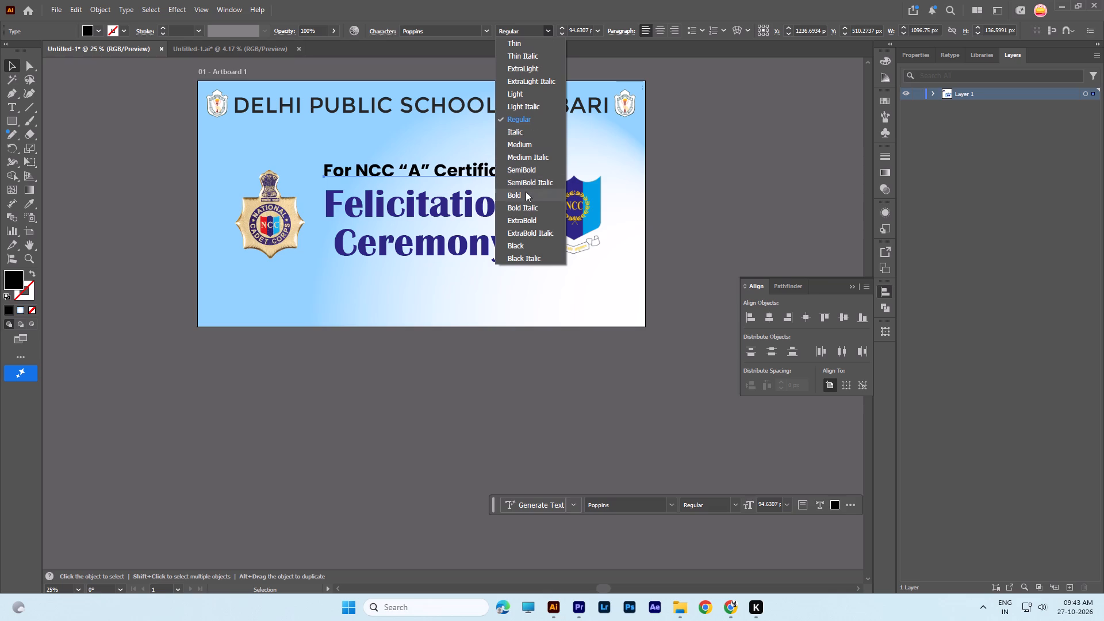
Set the For NCC “A” Certificate line to Poppins Bold and resize it to the title's width, about 1039 px.
{"action": "left_click", "coordinate": [526, 191]}
{"action": "left_click", "coordinate": [701, 193]}
{"action": "left_click", "coordinate": [514, 174]}
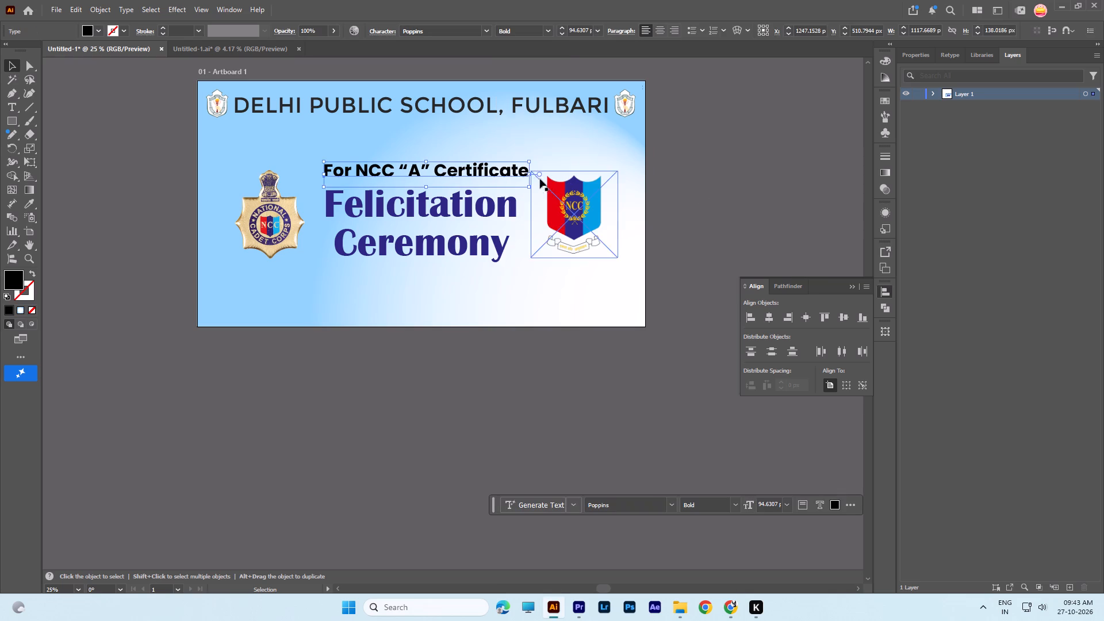
{"action": "left_click_drag", "start_coordinate": [526, 174], "coordinate": [517, 175]}
{"action": "left_click", "coordinate": [325, 174]}
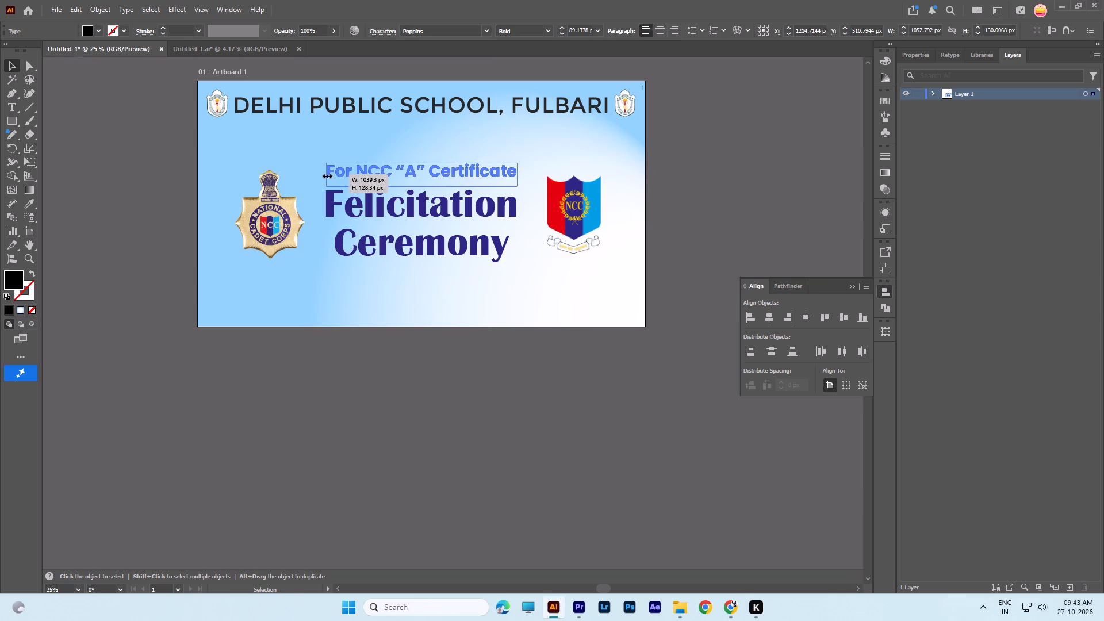
{"action": "left_click", "coordinate": [843, 171]}
{"action": "left_click", "coordinate": [781, 170]}
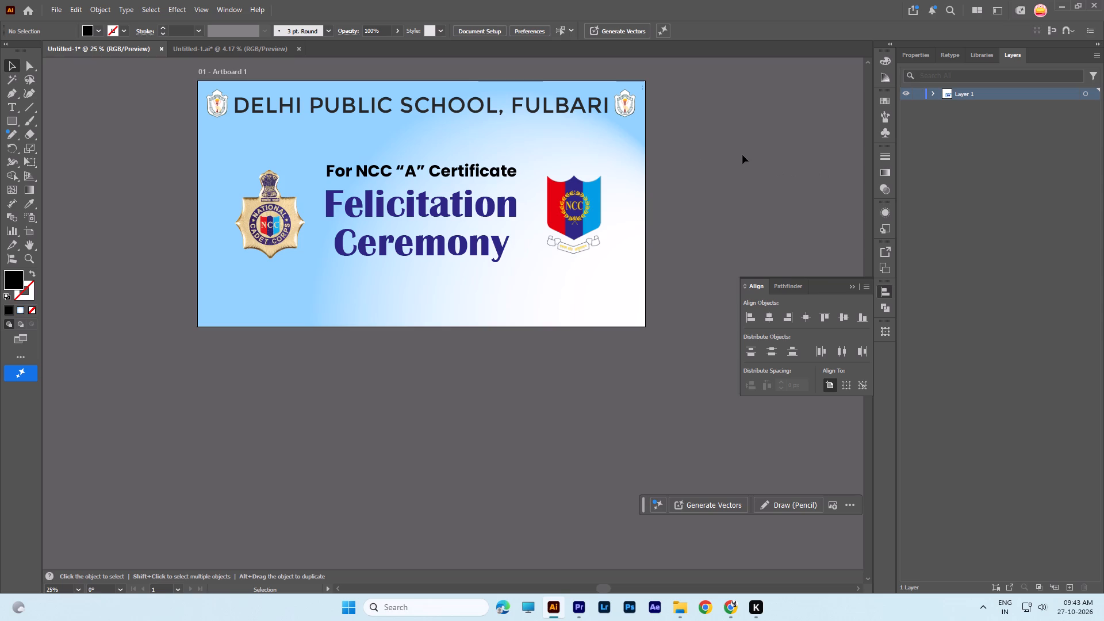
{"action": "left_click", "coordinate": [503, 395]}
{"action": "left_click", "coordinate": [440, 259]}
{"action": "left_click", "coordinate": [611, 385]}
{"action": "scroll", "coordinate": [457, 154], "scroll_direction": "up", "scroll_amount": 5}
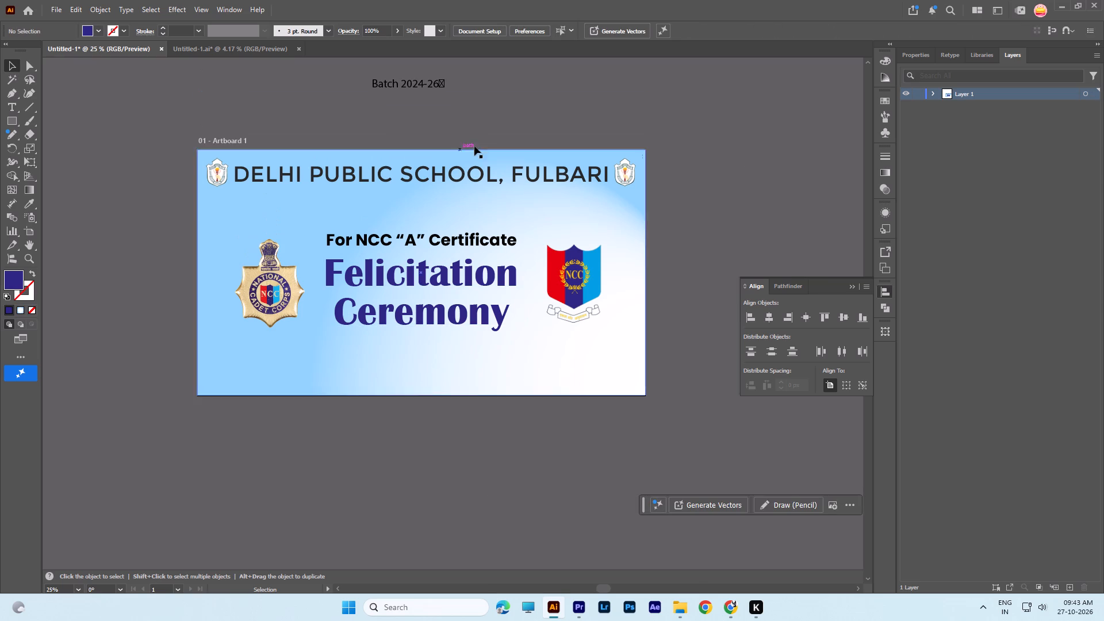
Remove the stray character after "Batch 2024-26" and the empty lines before it so only the single text line remains.
{"action": "left_click", "coordinate": [388, 82]}
{"action": "scroll", "coordinate": [431, 88], "scroll_direction": "up", "scroll_amount": 4, "text": "alt"}
{"action": "double_click", "coordinate": [465, 76]}
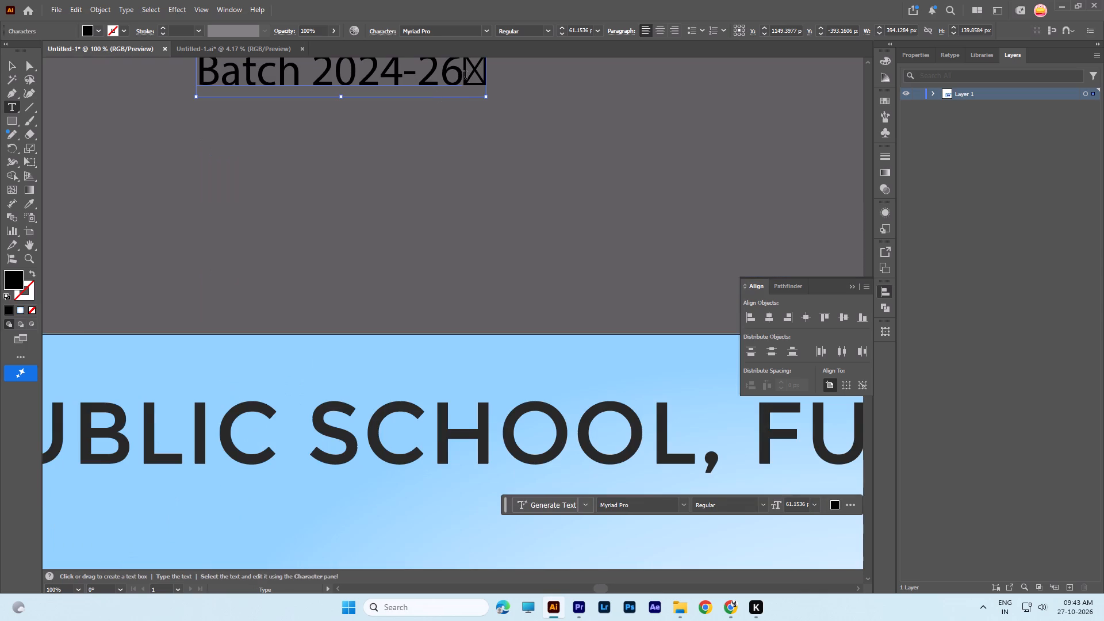
{"action": "left_click_drag", "start_coordinate": [464, 74], "coordinate": [517, 80]}
{"action": "key", "text": "BackSpace"}
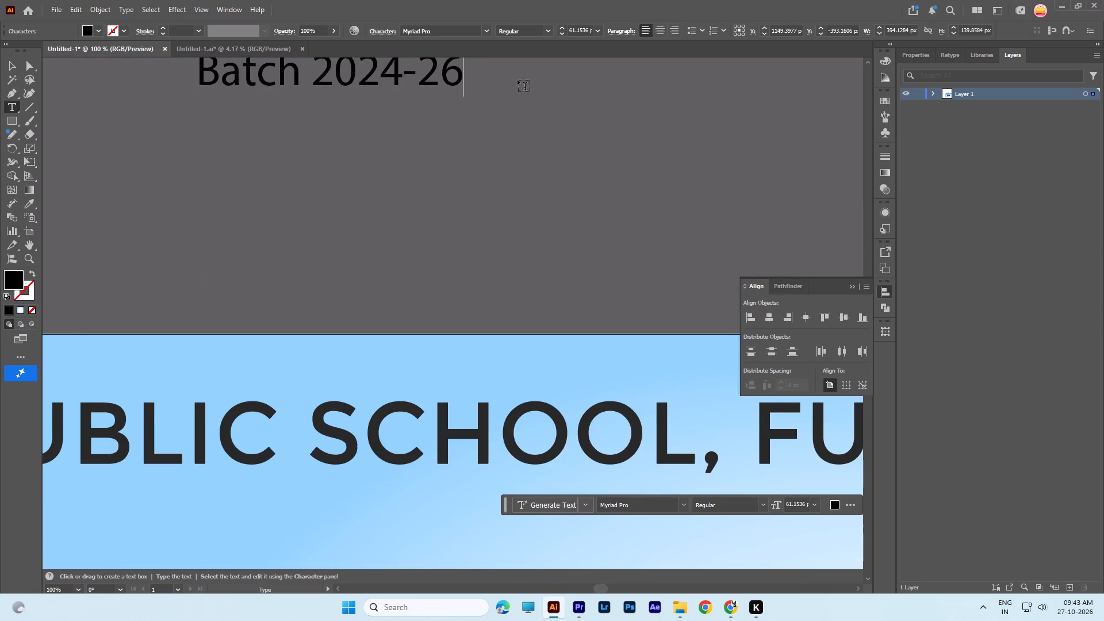
{"action": "scroll", "coordinate": [379, 91], "scroll_direction": "up", "scroll_amount": 6}
{"action": "left_click", "coordinate": [201, 141]}
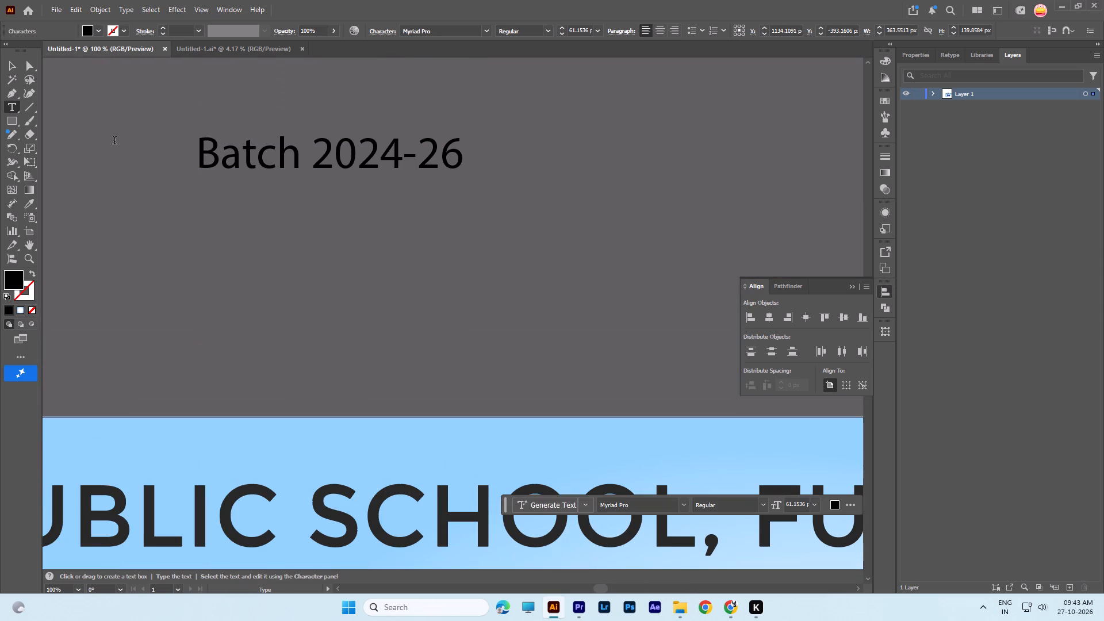
{"action": "left_click", "coordinate": [200, 145]}
{"action": "key", "text": "BackSpace"}
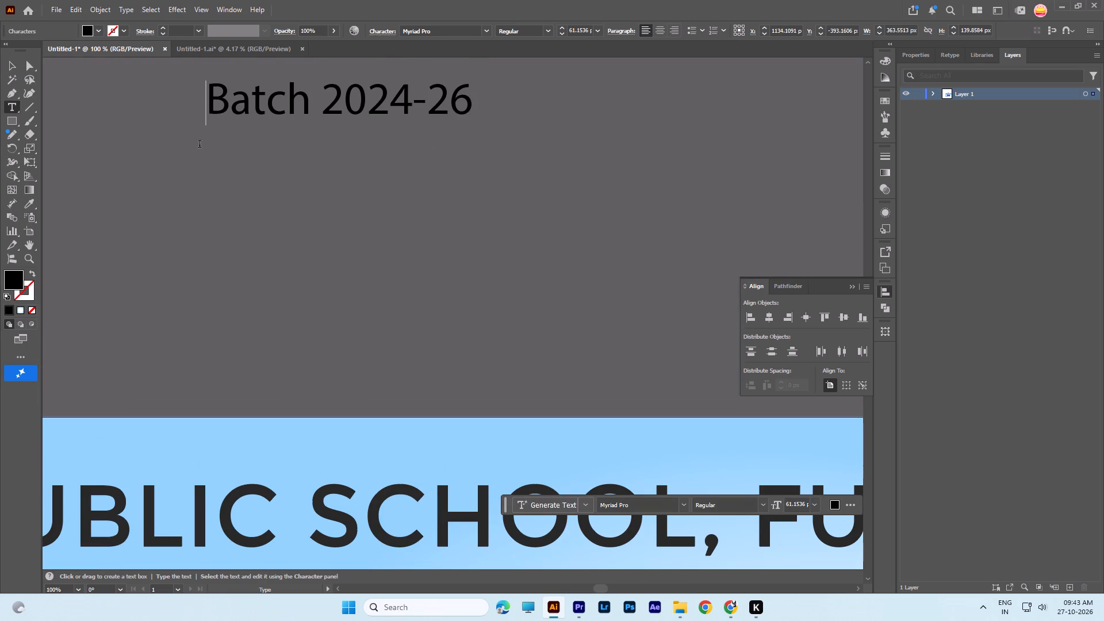
{"action": "key", "text": "BackSpace"}
{"action": "key", "text": "BackSpace"}
{"action": "key", "text": "BackSpace"}
{"action": "key", "text": "BackSpace"}
{"action": "key", "text": "BackSpace"}
{"action": "key", "text": "Right"}
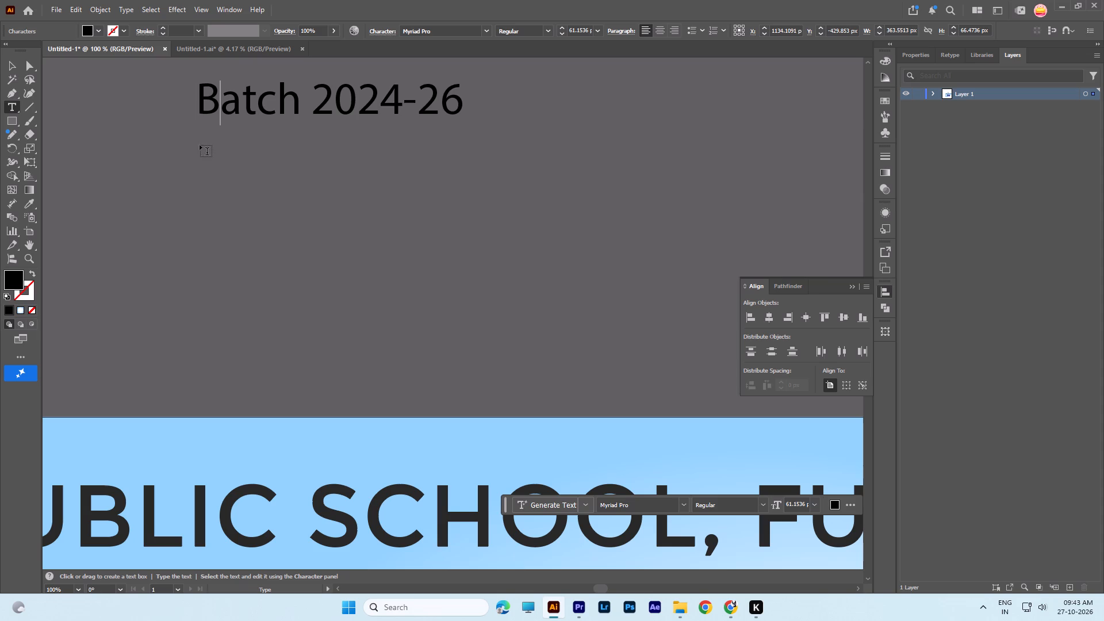
{"action": "left_click", "coordinate": [10, 61]}
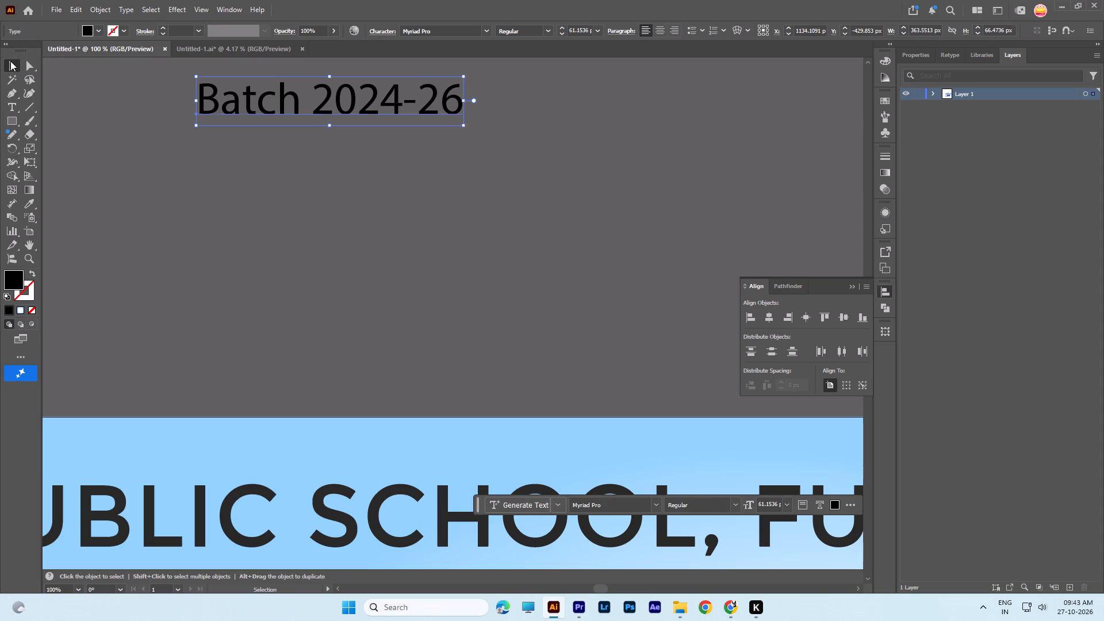
Recolour the For NCC “A” Certificate line with the red sampled from the NCC shield emblem.
{"action": "scroll", "coordinate": [478, 149], "scroll_direction": "down", "scroll_amount": 4, "text": "alt"}
{"action": "key", "text": "space"}
{"action": "key", "text": "space"}
{"action": "key", "text": "space"}
{"action": "key", "text": "space"}
{"action": "left_click_drag", "start_coordinate": [455, 225], "coordinate": [509, 159]}
{"action": "left_click", "coordinate": [540, 249]}
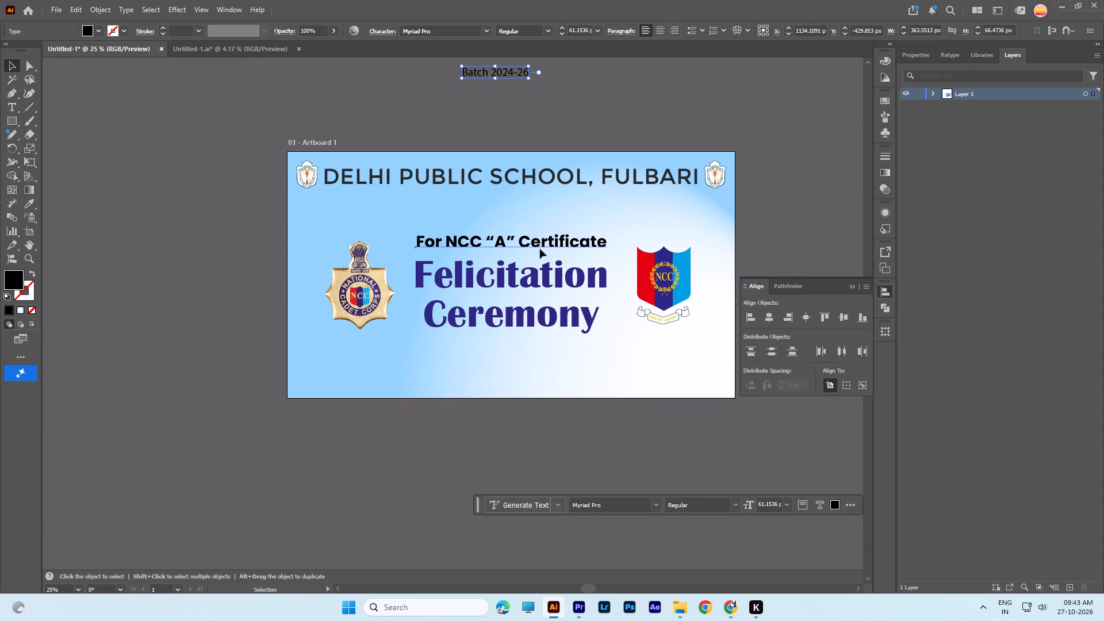
{"action": "double_click", "coordinate": [13, 282]}
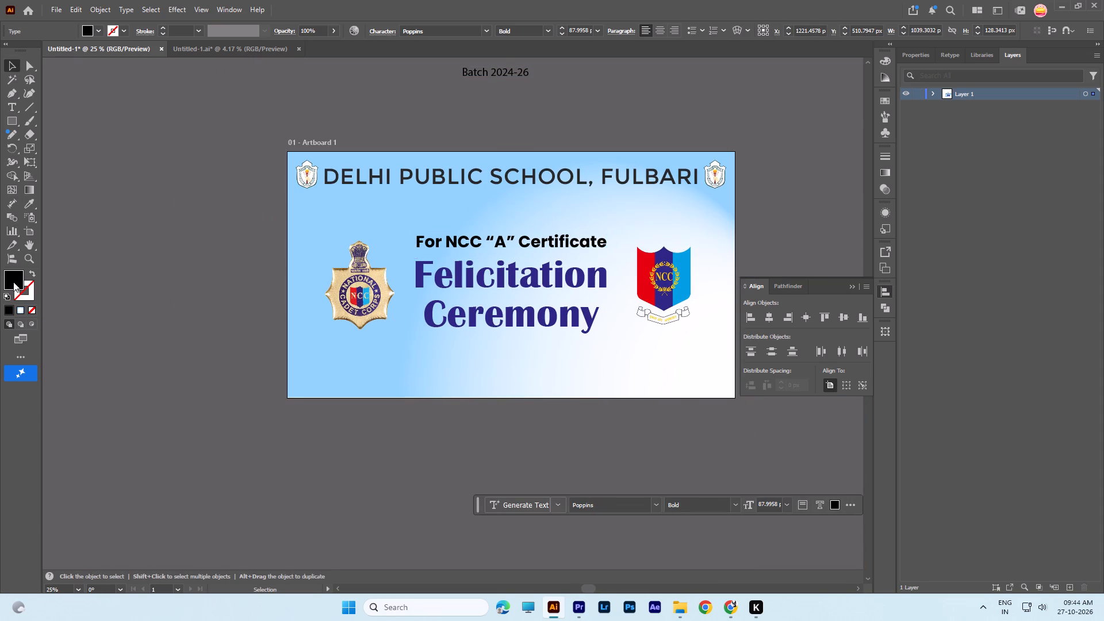
{"action": "left_click_drag", "start_coordinate": [558, 509], "coordinate": [560, 325]}
{"action": "left_click_drag", "start_coordinate": [522, 425], "coordinate": [558, 342]}
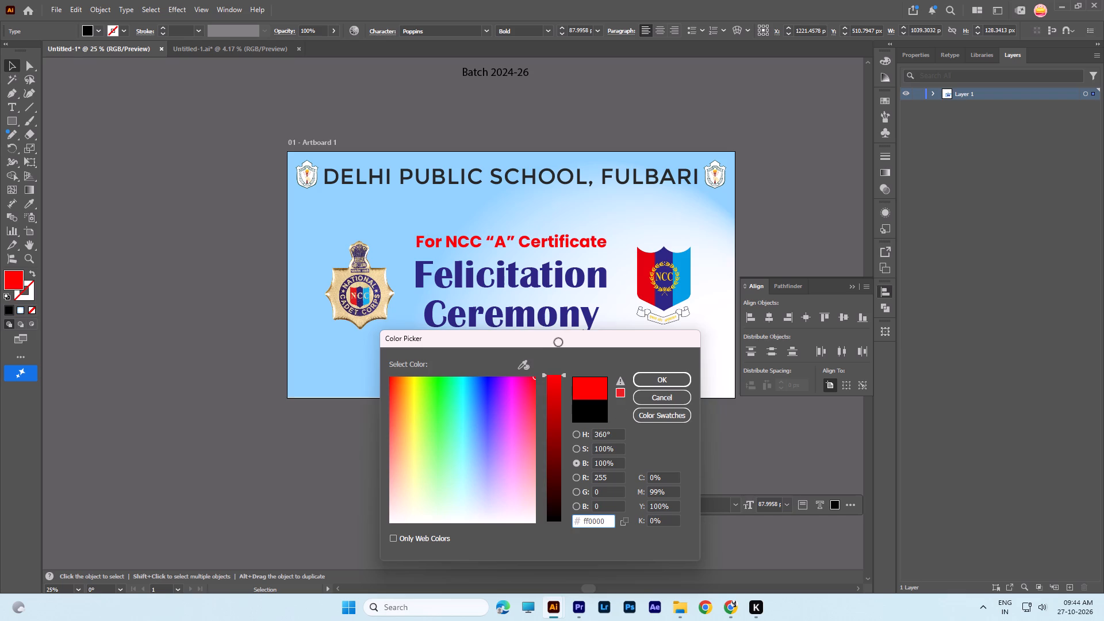
{"action": "left_click_drag", "start_coordinate": [558, 342], "coordinate": [573, 378]}
{"action": "left_click_drag", "start_coordinate": [549, 390], "coordinate": [550, 399]}
{"action": "left_click", "coordinate": [525, 365]}
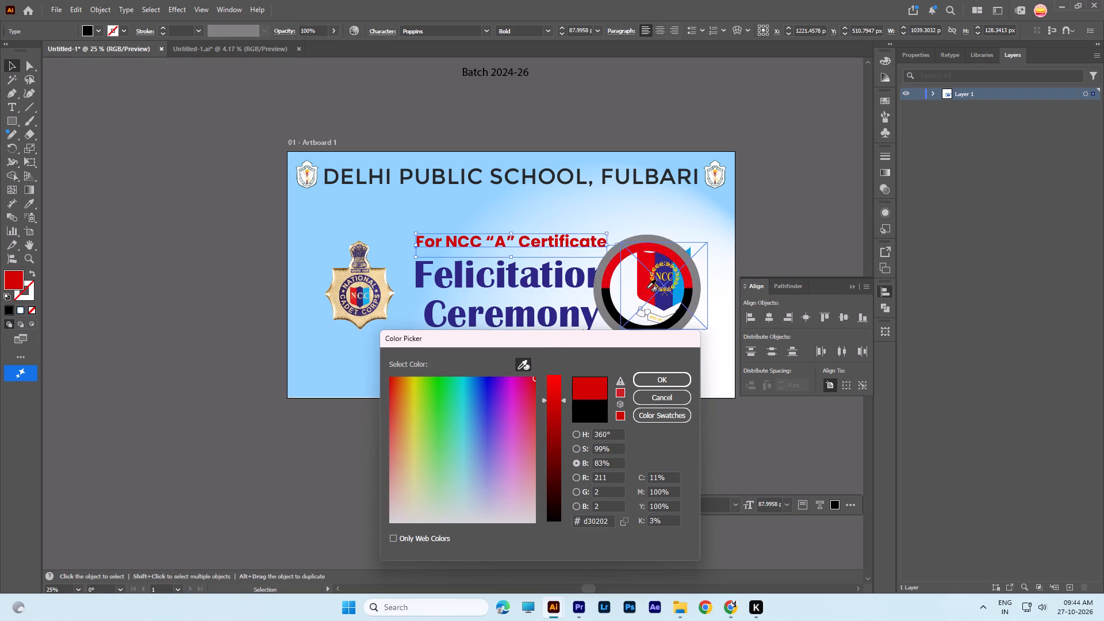
{"action": "left_click", "coordinate": [642, 285]}
{"action": "left_click", "coordinate": [660, 382]}
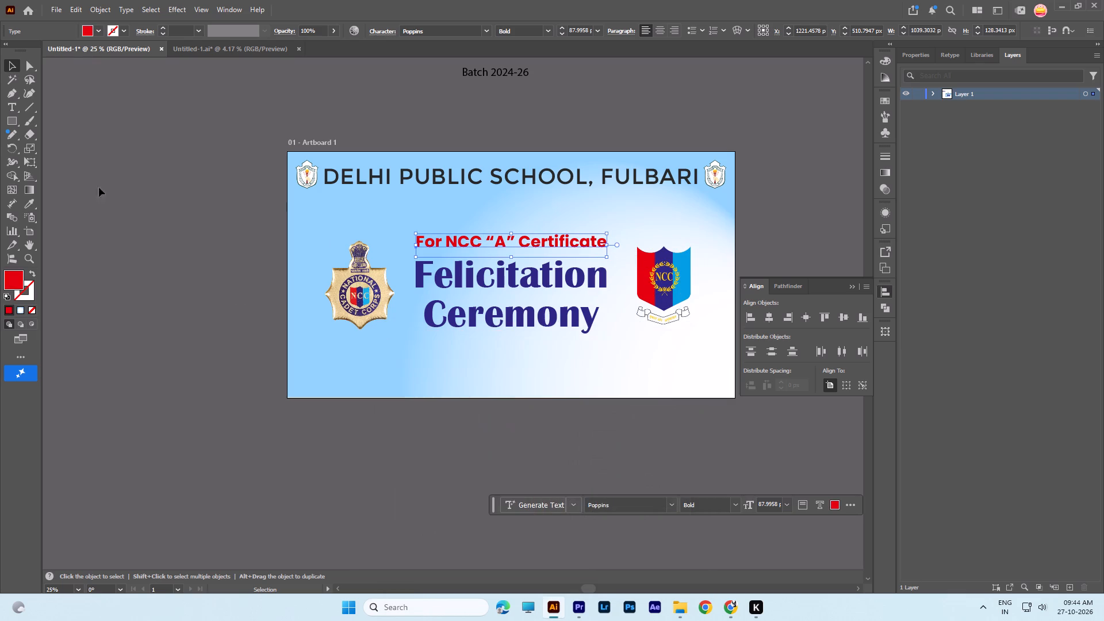
{"action": "left_click", "coordinate": [139, 187]}
Adjust the vertical positions of the gold NCC badge and NCC shield beside the title, setting the shield slightly lower than the badge.
{"action": "scroll", "coordinate": [298, 262], "scroll_direction": "down", "scroll_amount": 2, "text": "alt"}
{"action": "key", "text": "space"}
{"action": "left_click_drag", "start_coordinate": [361, 292], "coordinate": [390, 313]}
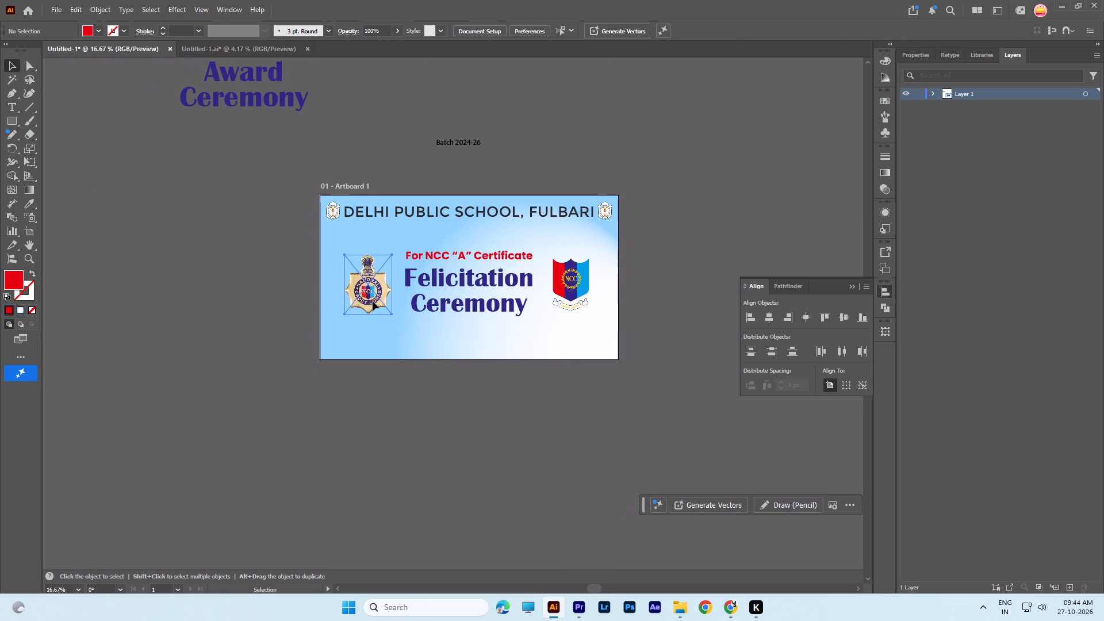
{"action": "left_click", "coordinate": [373, 301]}
{"action": "left_click", "coordinate": [496, 414]}
{"action": "left_click", "coordinate": [573, 297]}
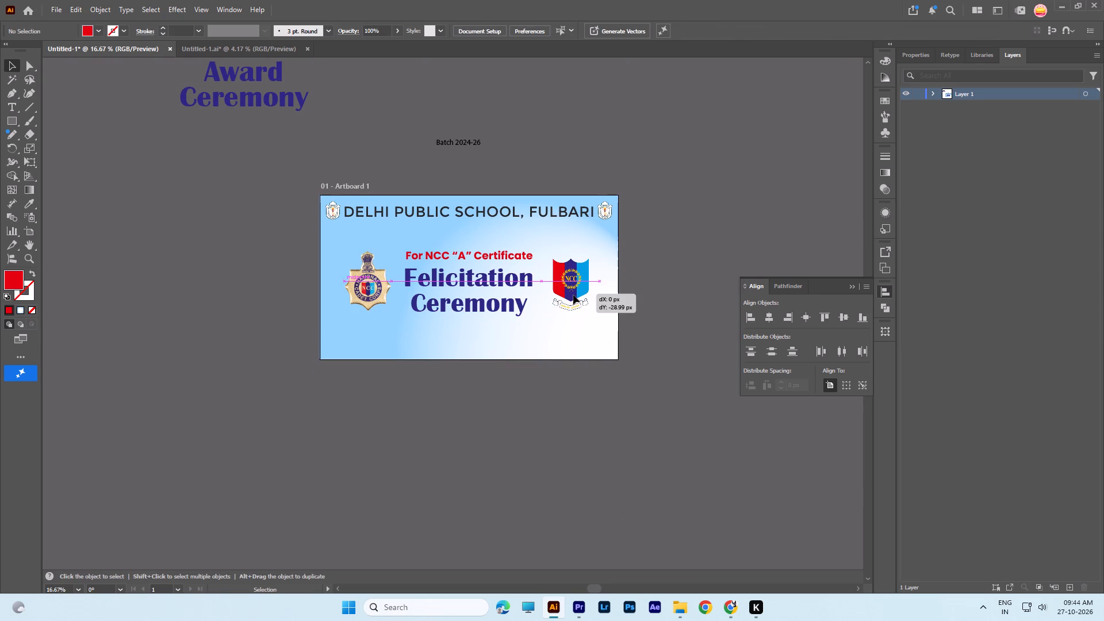
{"action": "left_click", "coordinate": [636, 351]}
{"action": "left_click", "coordinate": [580, 287]}
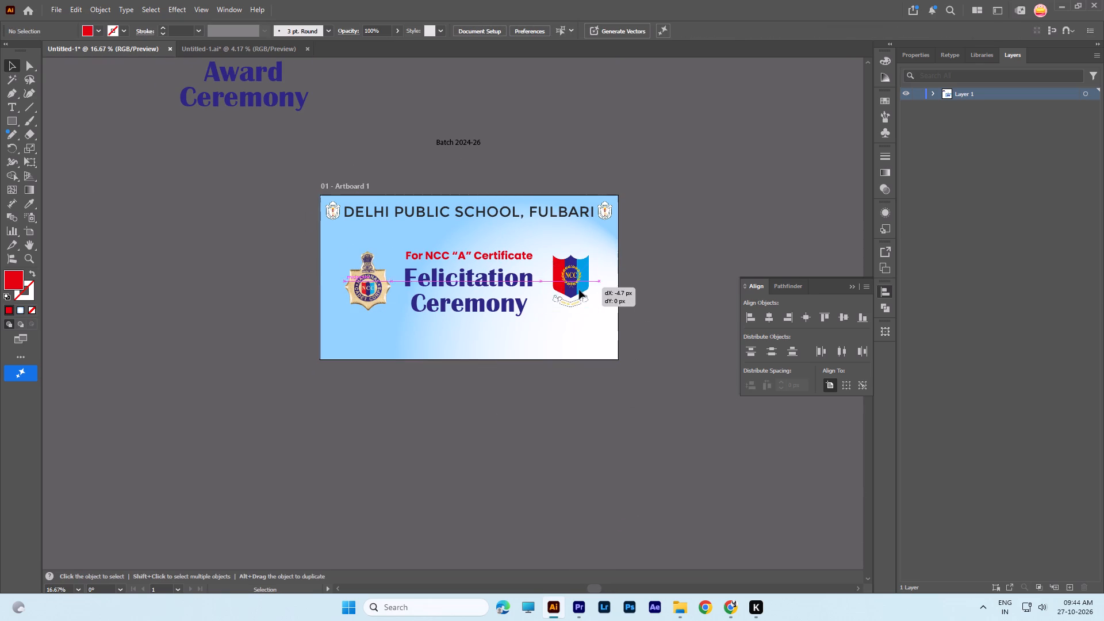
{"action": "left_click", "coordinate": [647, 283]}
{"action": "left_click", "coordinate": [492, 354]}
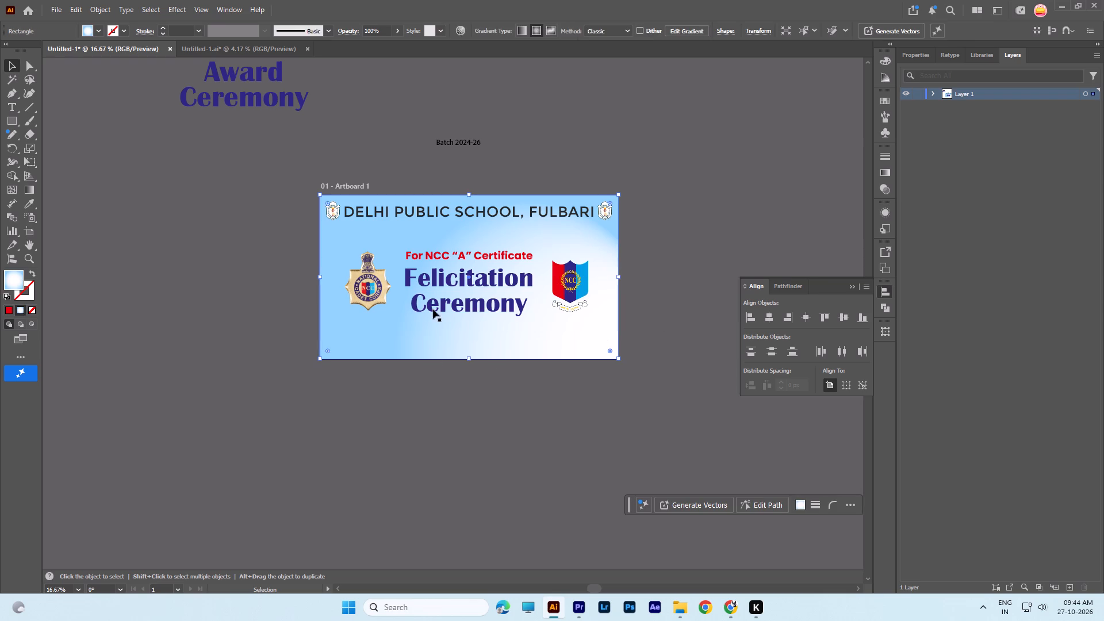
{"action": "left_click", "coordinate": [423, 302]}
{"action": "left_click", "coordinate": [363, 285]}
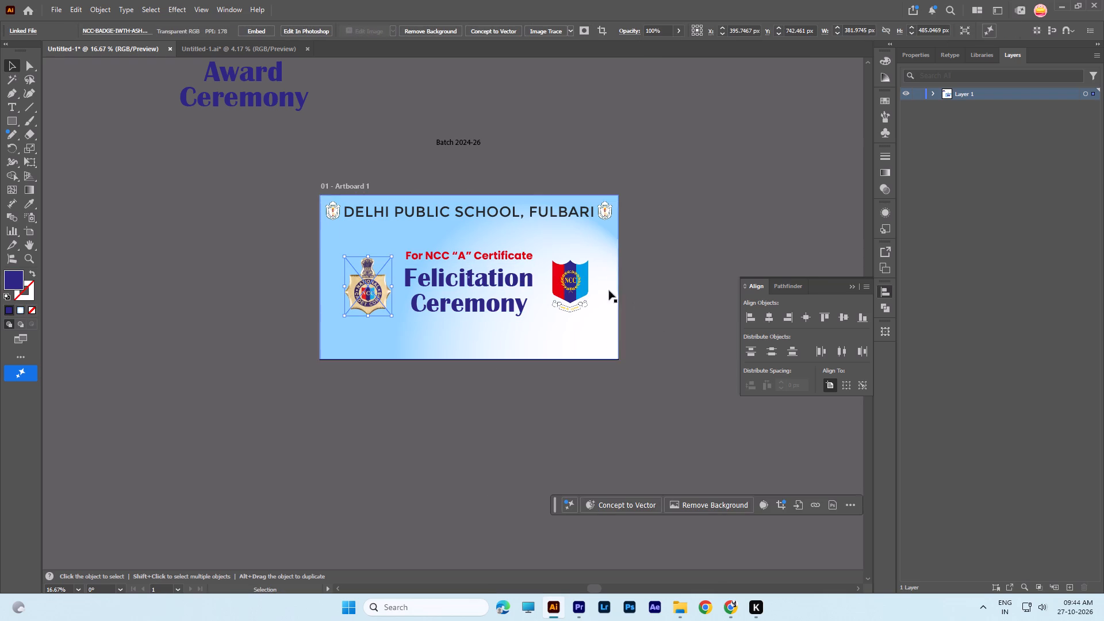
{"action": "left_click_drag", "start_coordinate": [573, 278], "coordinate": [573, 284]}
{"action": "left_click", "coordinate": [642, 260]}
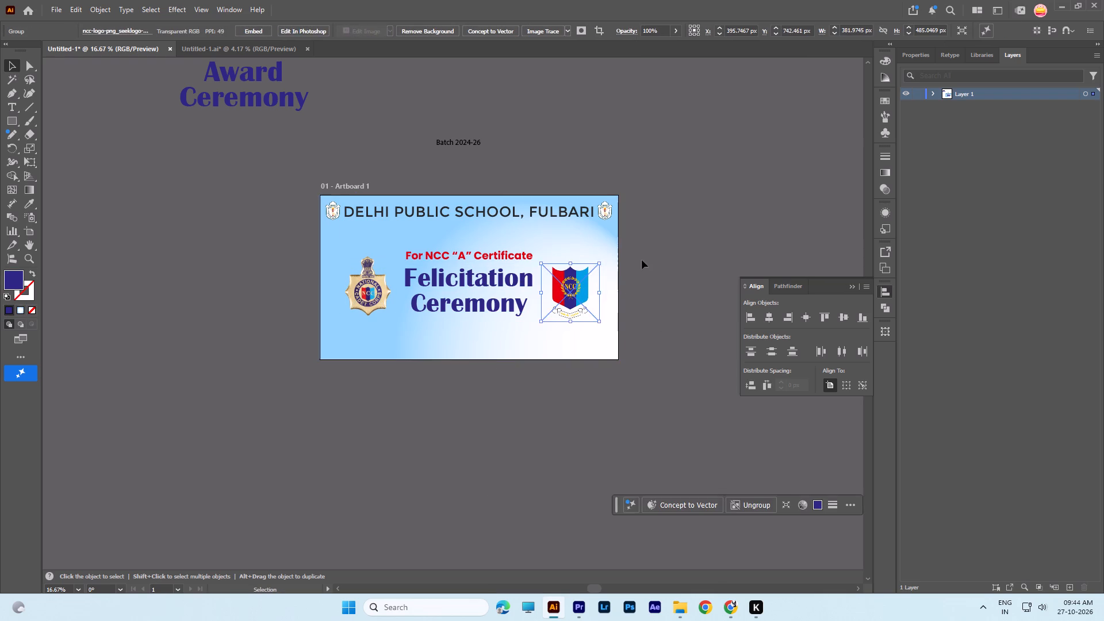
{"action": "left_click", "coordinate": [484, 251]}
{"action": "left_click", "coordinate": [634, 252]}
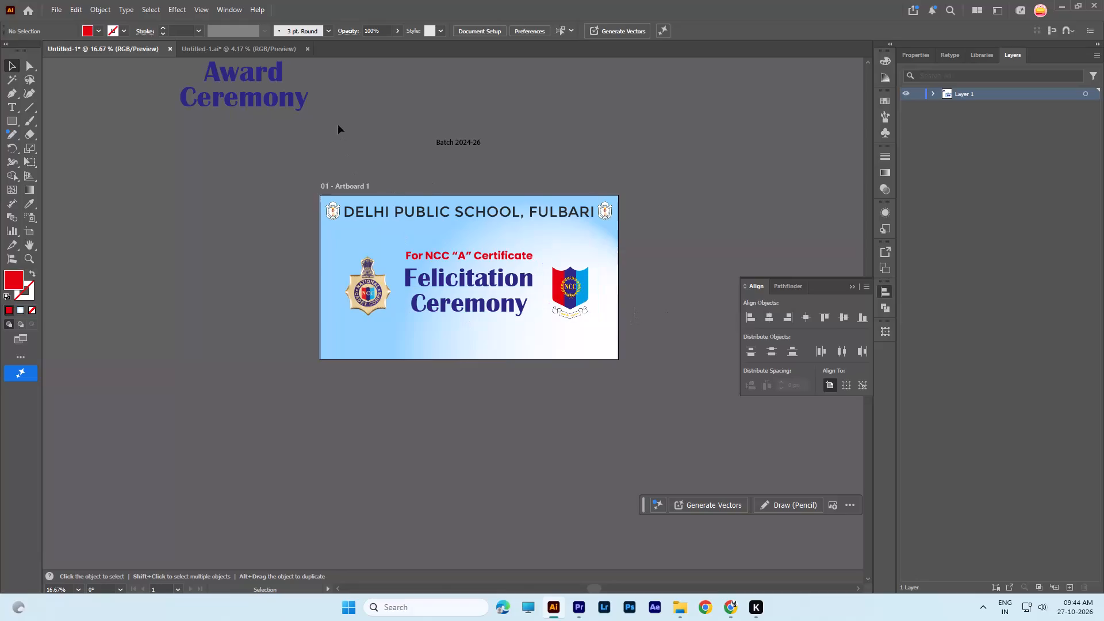
Set the Batch 2024-26 line to Fraunces Regular and enlarge it proportionally to about 589 px wide.
{"action": "left_click", "coordinate": [451, 144]}
{"action": "left_click", "coordinate": [488, 30]}
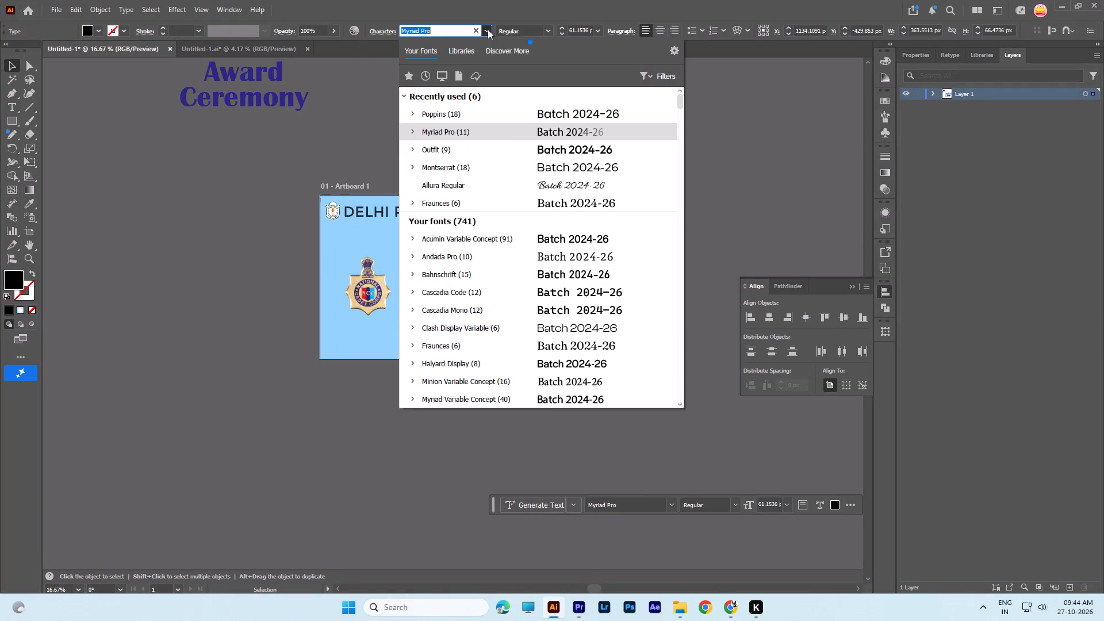
{"action": "left_click", "coordinate": [517, 201]}
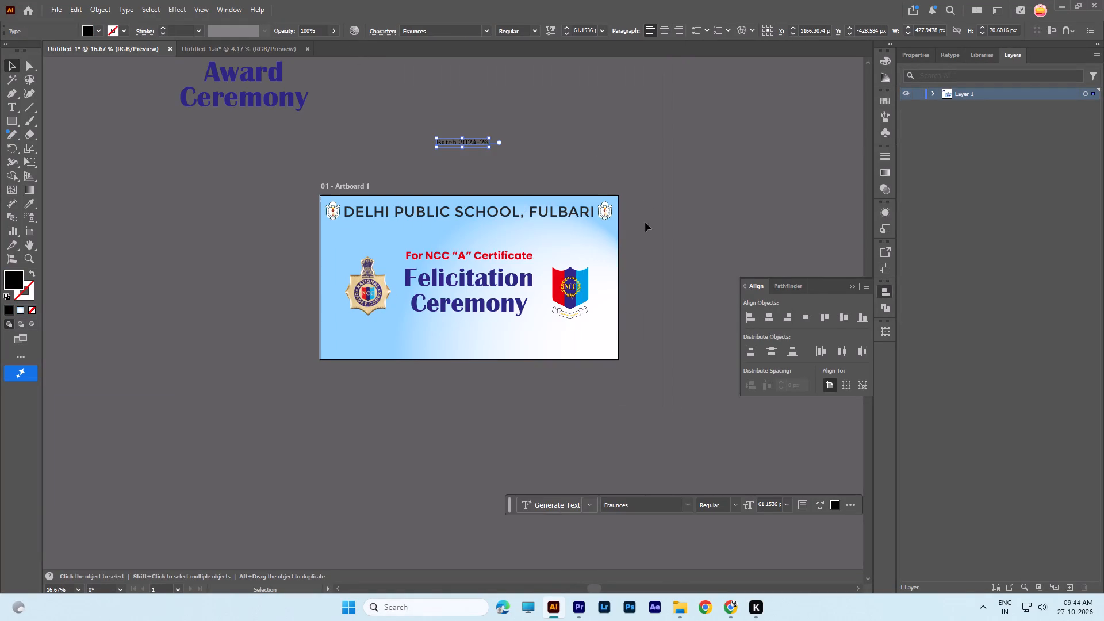
{"action": "left_click", "coordinate": [649, 193]}
{"action": "left_click", "coordinate": [482, 141]}
{"action": "left_click_drag", "start_coordinate": [487, 147], "coordinate": [531, 170]}
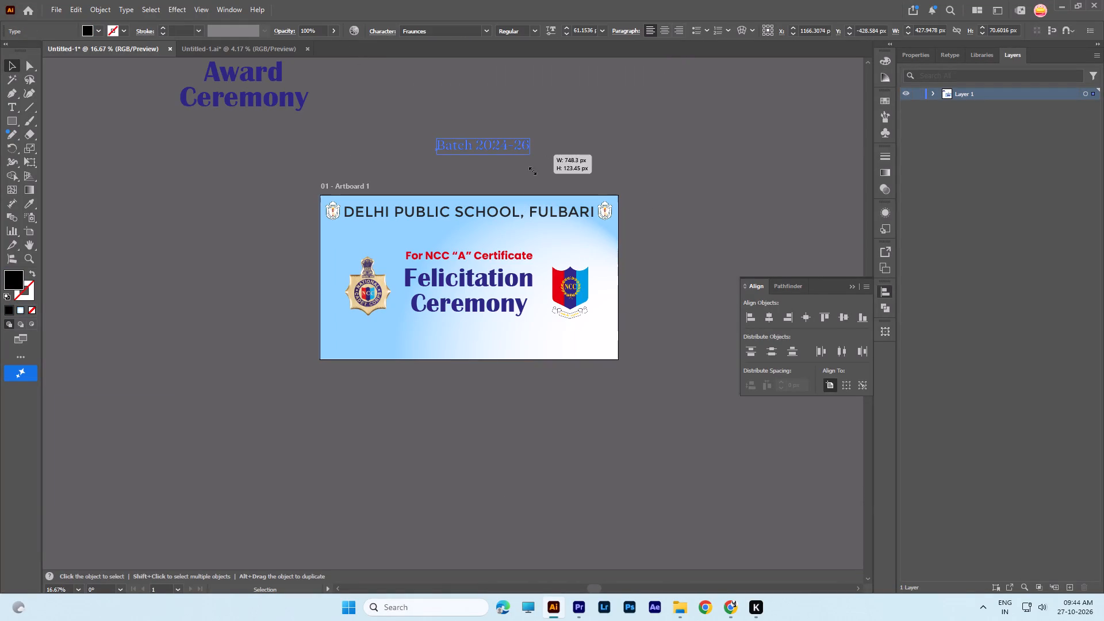
{"action": "left_click_drag", "start_coordinate": [531, 170], "coordinate": [509, 154]}
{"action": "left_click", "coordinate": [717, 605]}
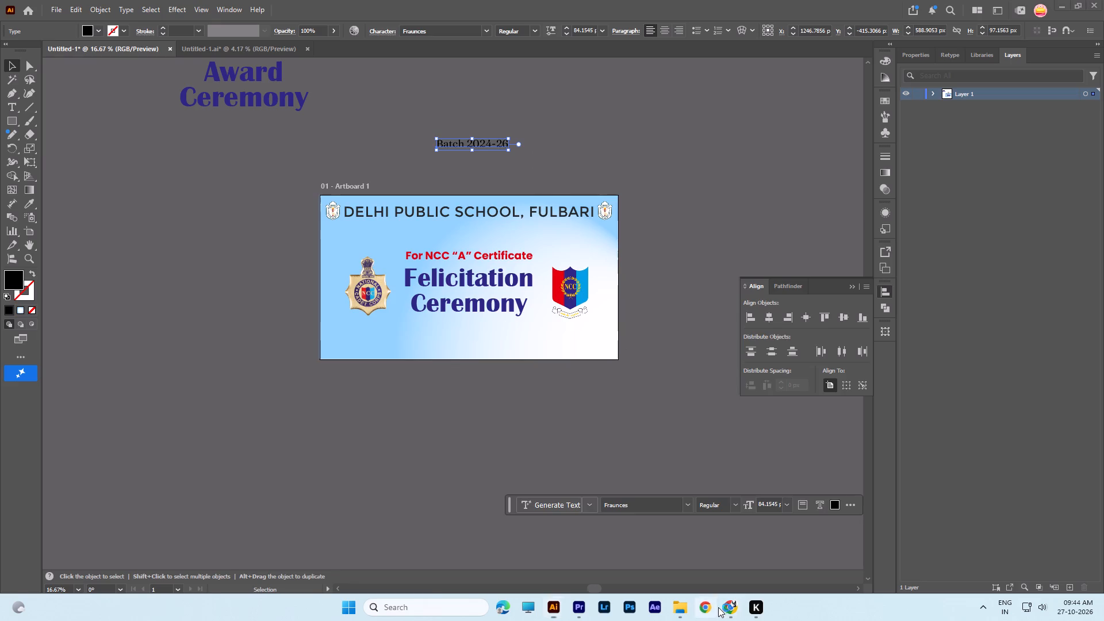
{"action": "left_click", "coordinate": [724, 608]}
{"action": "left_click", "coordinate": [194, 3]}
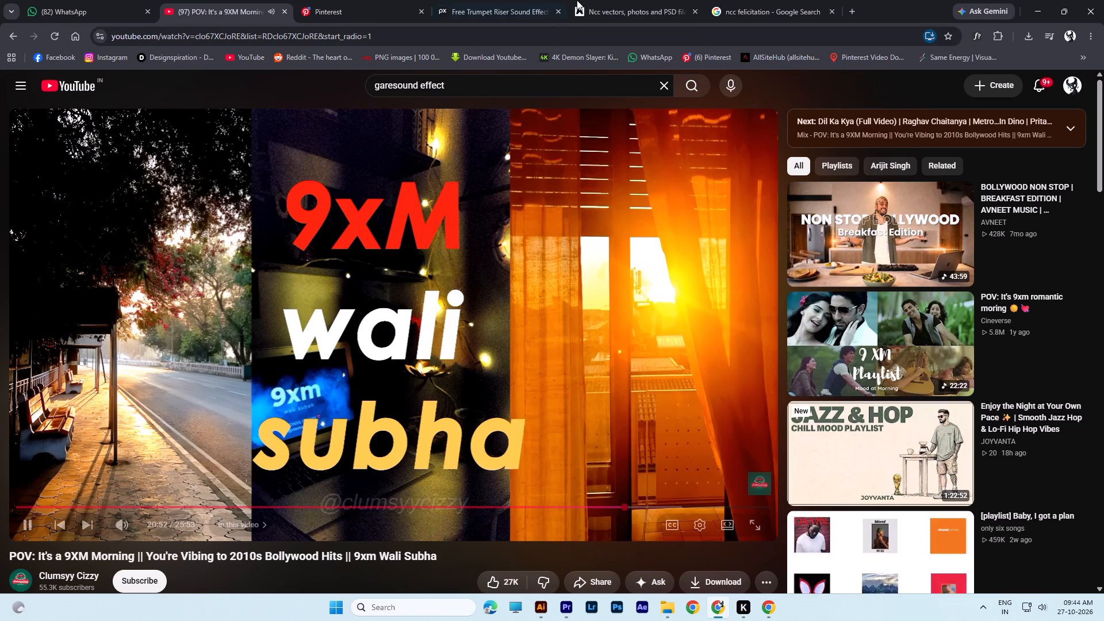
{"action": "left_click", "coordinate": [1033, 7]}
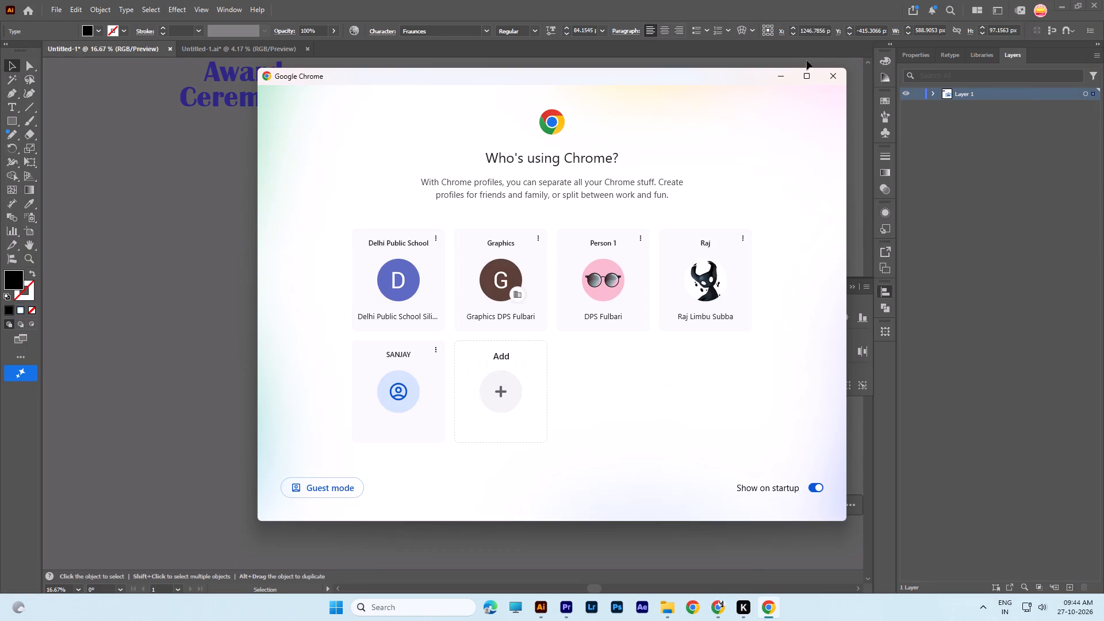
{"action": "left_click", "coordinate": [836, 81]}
Place the Batch 2024-26 line below the title on the artboard and bring it to the top of Layer 1.
{"action": "left_click", "coordinate": [514, 430]}
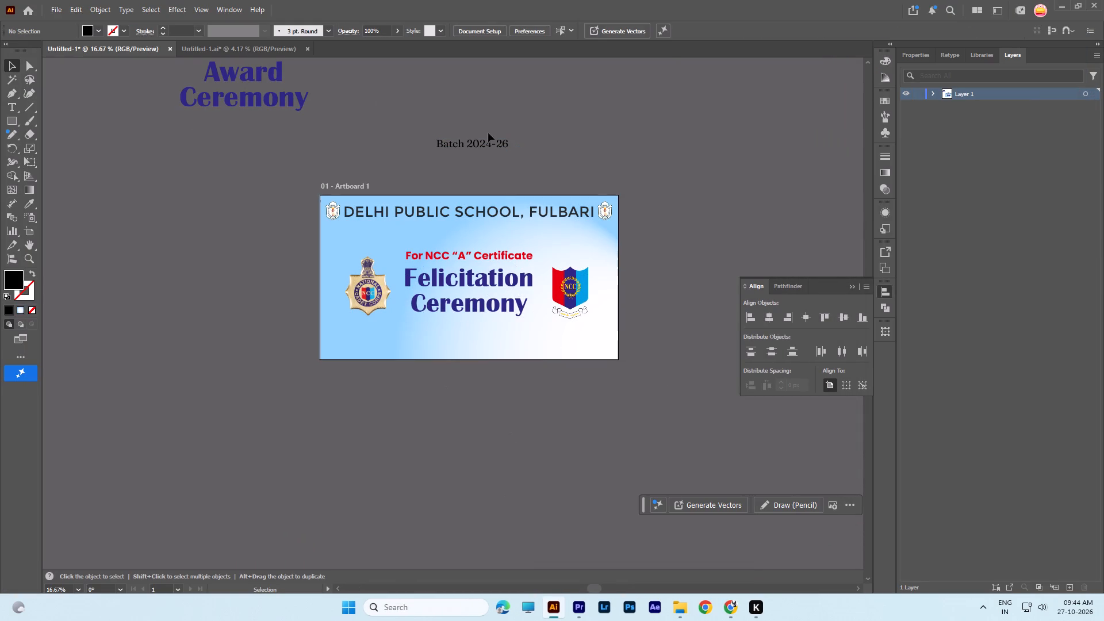
{"action": "left_click_drag", "start_coordinate": [487, 140], "coordinate": [480, 323]}
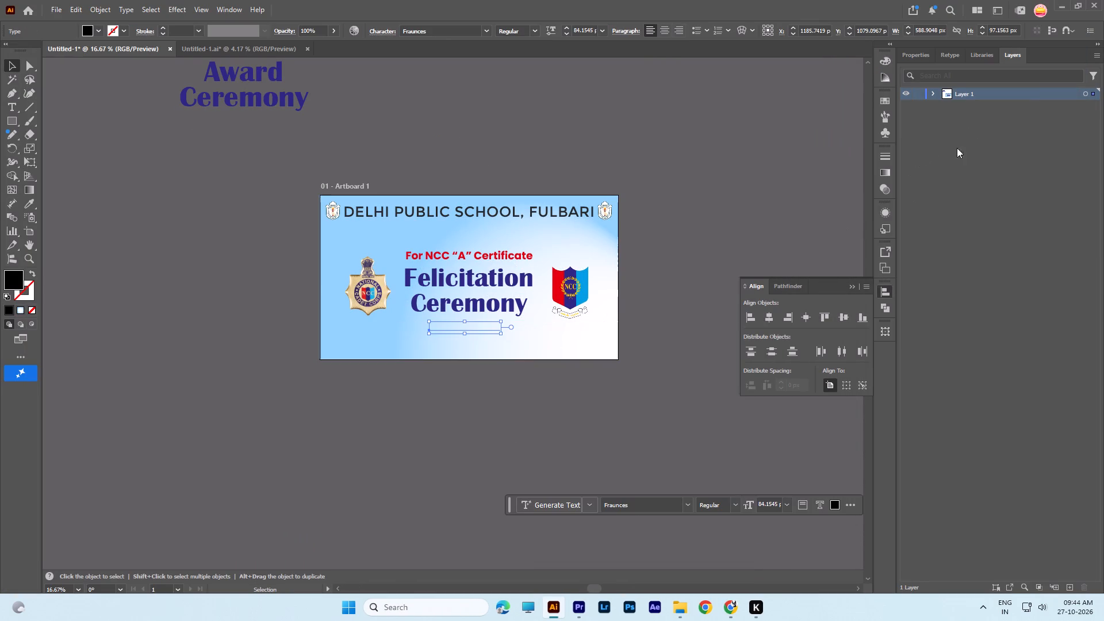
{"action": "left_click", "coordinate": [938, 93]}
{"action": "left_click_drag", "start_coordinate": [993, 204], "coordinate": [993, 173]}
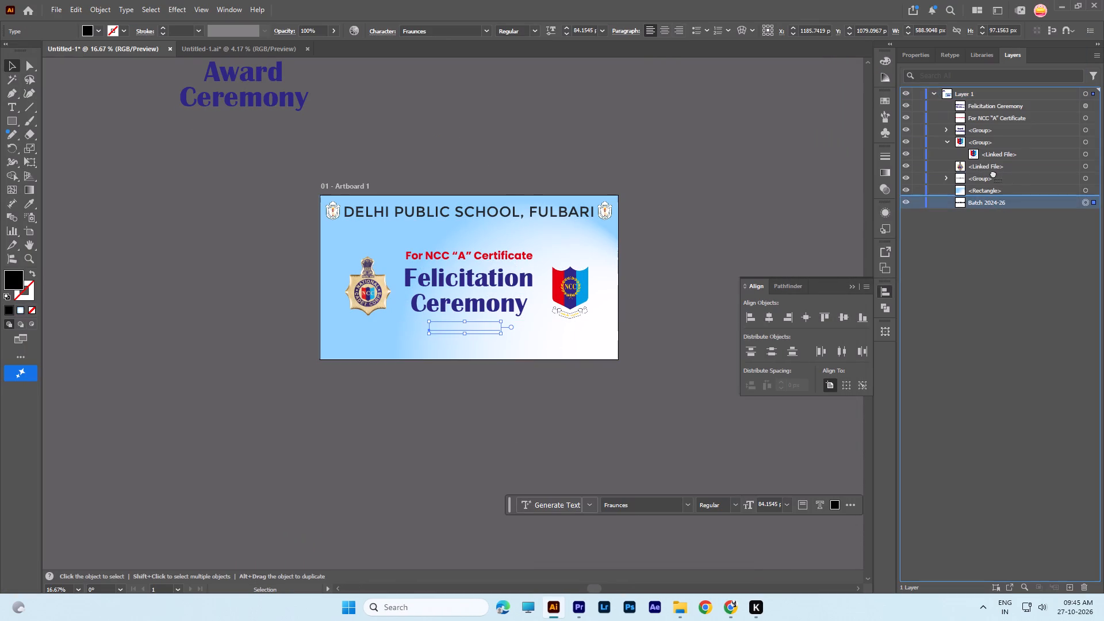
{"action": "left_click_drag", "start_coordinate": [993, 173], "coordinate": [987, 95]}
{"action": "left_click_drag", "start_coordinate": [495, 409], "coordinate": [489, 401]}
{"action": "scroll", "coordinate": [481, 305], "scroll_direction": "up", "scroll_amount": 3, "text": "alt"}
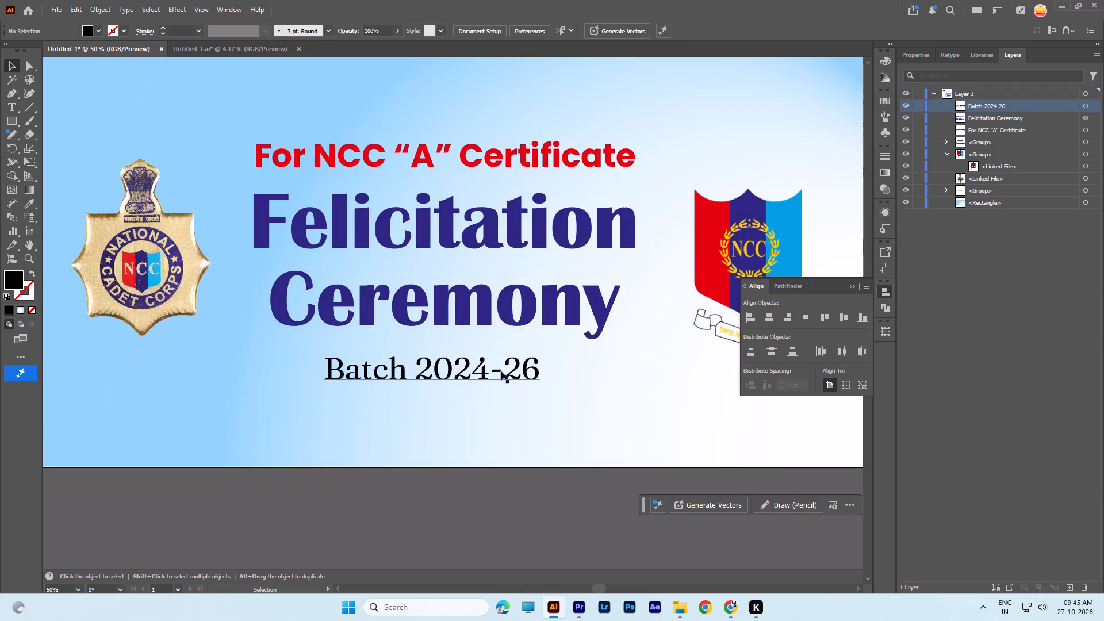
{"action": "left_click", "coordinate": [501, 371]}
{"action": "scroll", "coordinate": [401, 299], "scroll_direction": "down", "scroll_amount": 3, "text": "alt"}
{"action": "key", "text": "space"}
{"action": "left_click_drag", "start_coordinate": [415, 255], "coordinate": [401, 277]}
{"action": "left_click", "coordinate": [625, 290]}
{"action": "scroll", "coordinate": [409, 331], "scroll_direction": "up", "scroll_amount": 3, "text": "alt"}
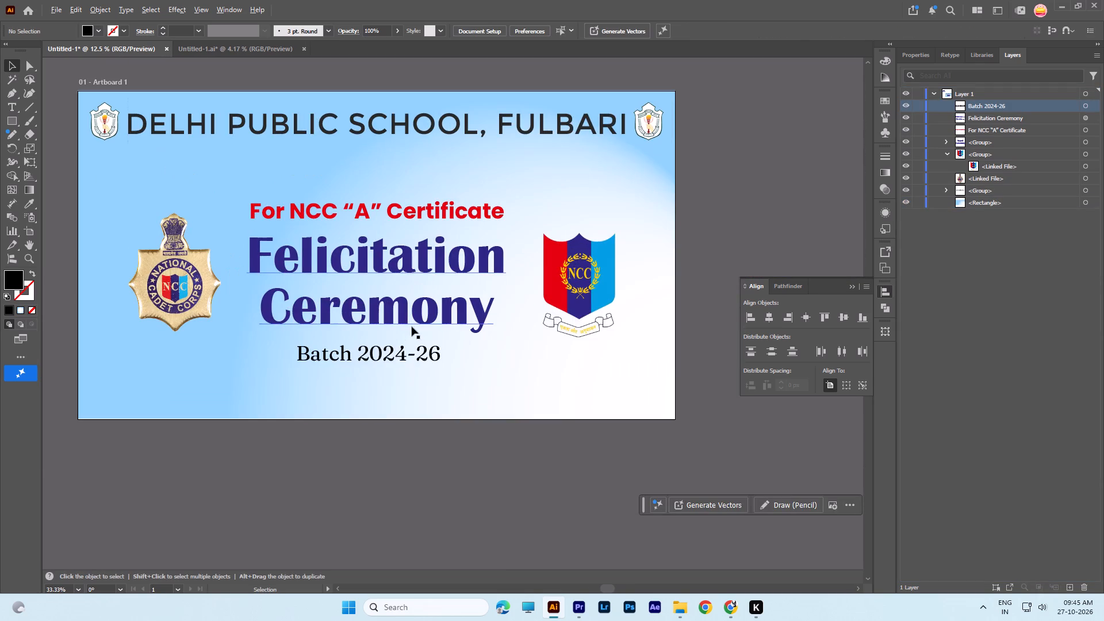
{"action": "scroll", "coordinate": [412, 326], "scroll_direction": "down", "scroll_amount": 1, "text": "alt"}
{"action": "left_click", "coordinate": [648, 241]}
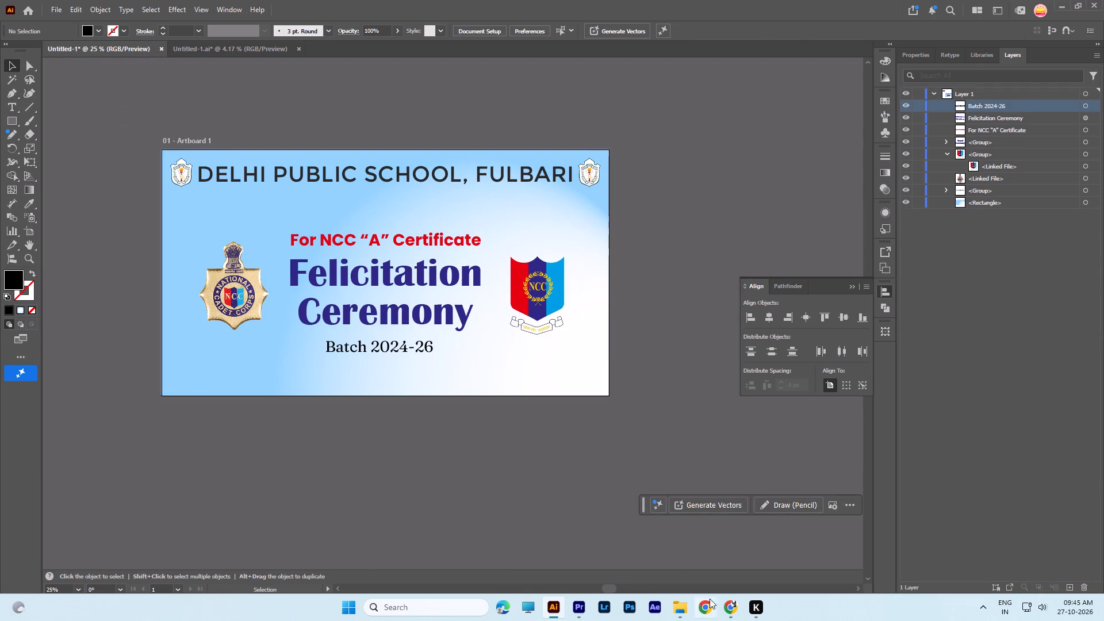
Raise the For NCC “A” Certificate line to about Y 436 px, centred at X 1219 px, and move the title up close beneath it.
{"action": "left_click", "coordinate": [368, 182]}
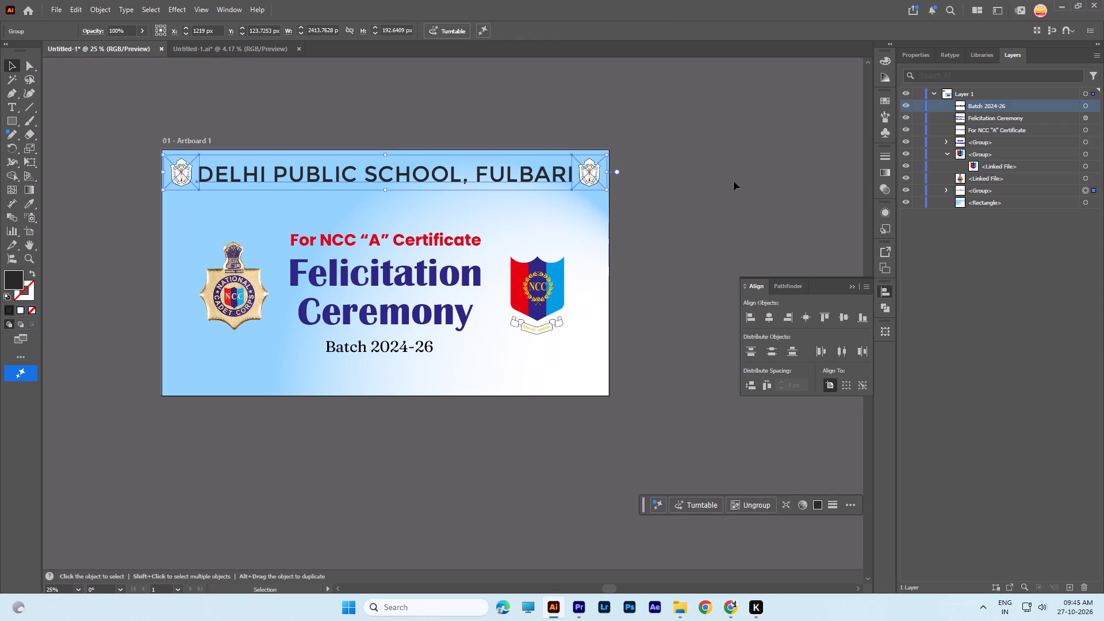
{"action": "left_click", "coordinate": [734, 181]}
{"action": "left_click_drag", "start_coordinate": [371, 241], "coordinate": [371, 229]}
{"action": "left_click_drag", "start_coordinate": [407, 278], "coordinate": [405, 270], "text": "shift"}
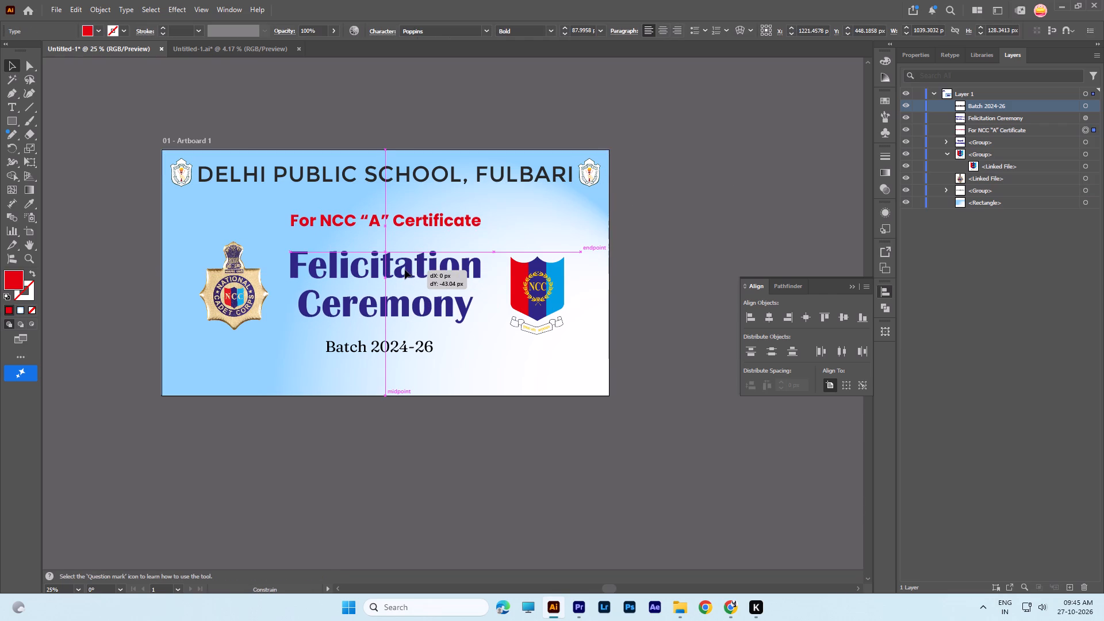
{"action": "left_click_drag", "start_coordinate": [405, 270], "coordinate": [405, 269], "text": "shift"}
{"action": "left_click", "coordinate": [693, 216]}
{"action": "left_click_drag", "start_coordinate": [449, 220], "coordinate": [448, 227]}
{"action": "left_click_drag", "start_coordinate": [444, 263], "coordinate": [444, 257]}
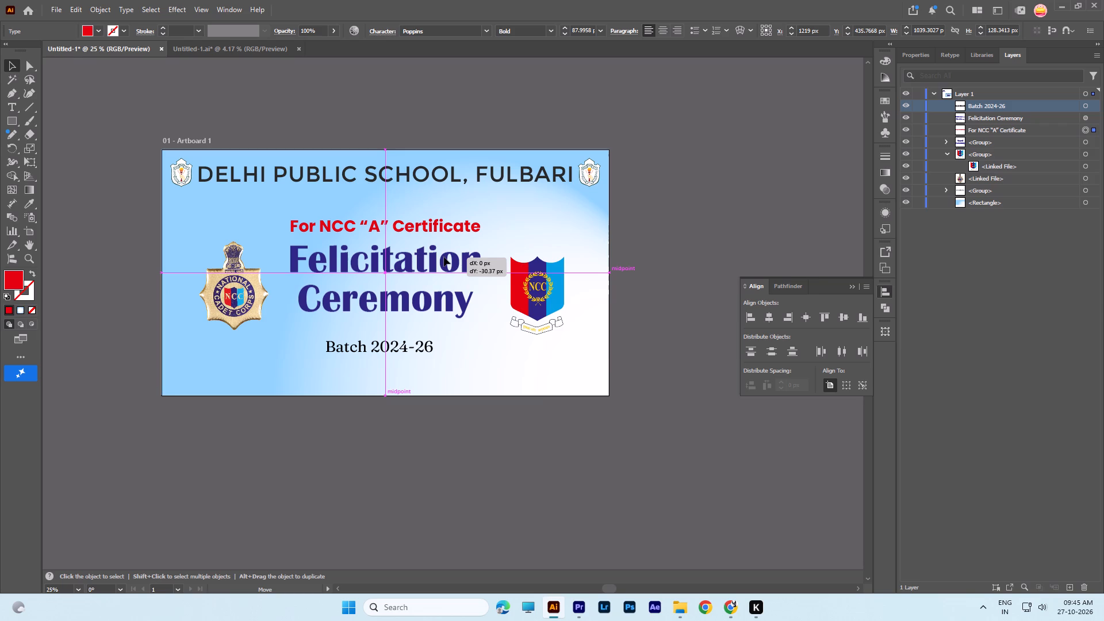
{"action": "left_click_drag", "start_coordinate": [444, 257], "coordinate": [444, 258]}
{"action": "left_click", "coordinate": [731, 223]}
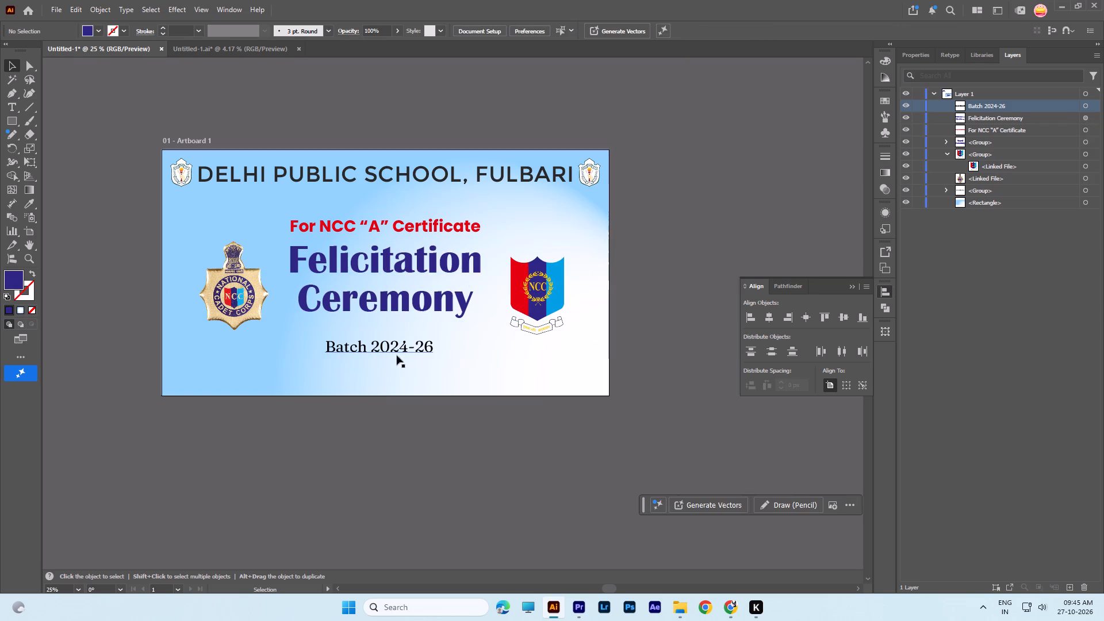
Raise the Batch 2024-26 line slightly closer to the title.
{"action": "left_click_drag", "start_coordinate": [406, 351], "coordinate": [407, 342]}
{"action": "left_click", "coordinate": [730, 275]}
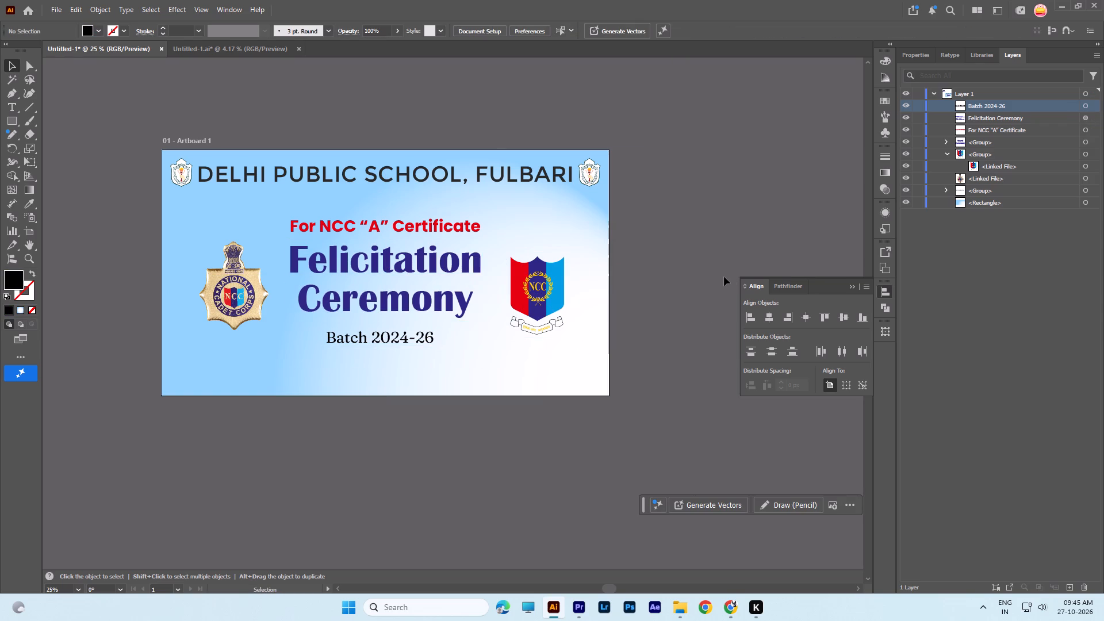
Switch to the Chrome browser window.
{"action": "left_click", "coordinate": [725, 609]}
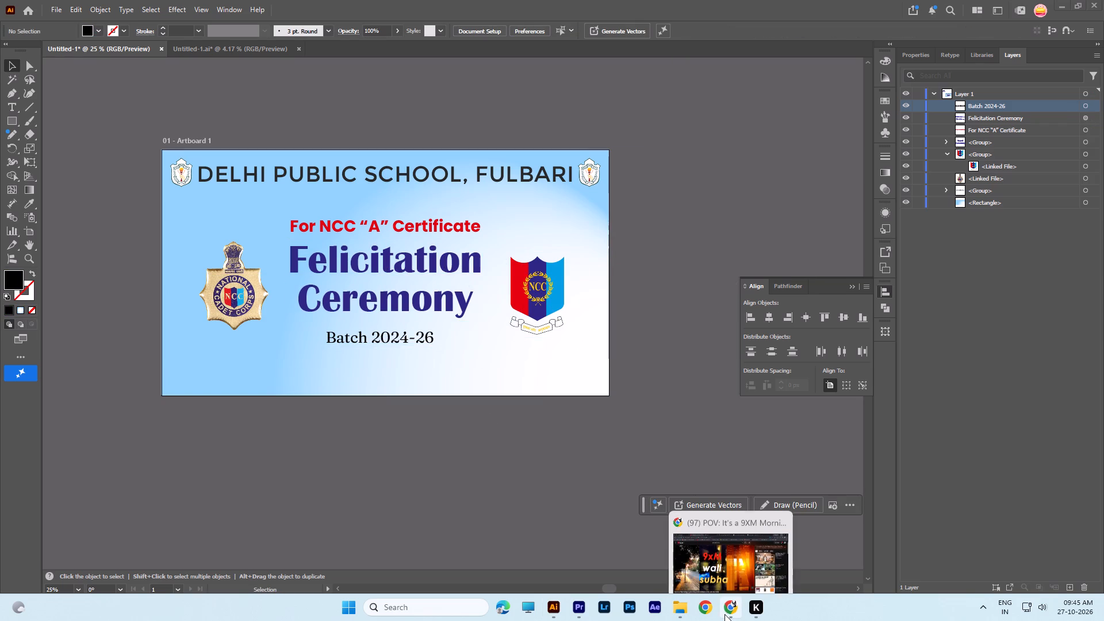
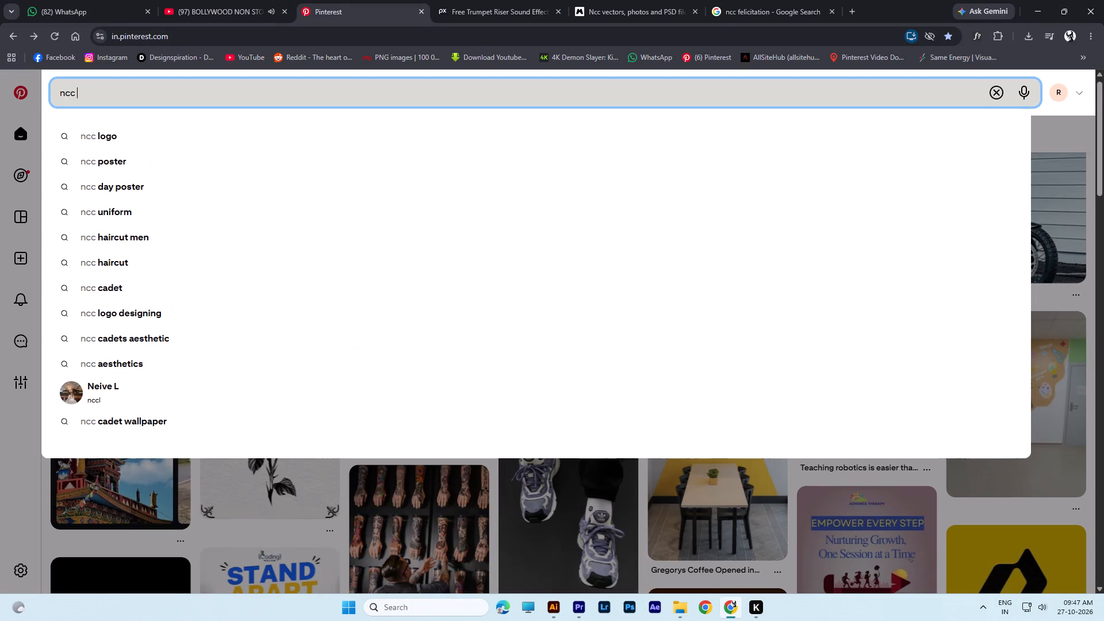
Search Pinterest for ncc poster.
{"action": "left_click", "coordinate": [146, 160]}
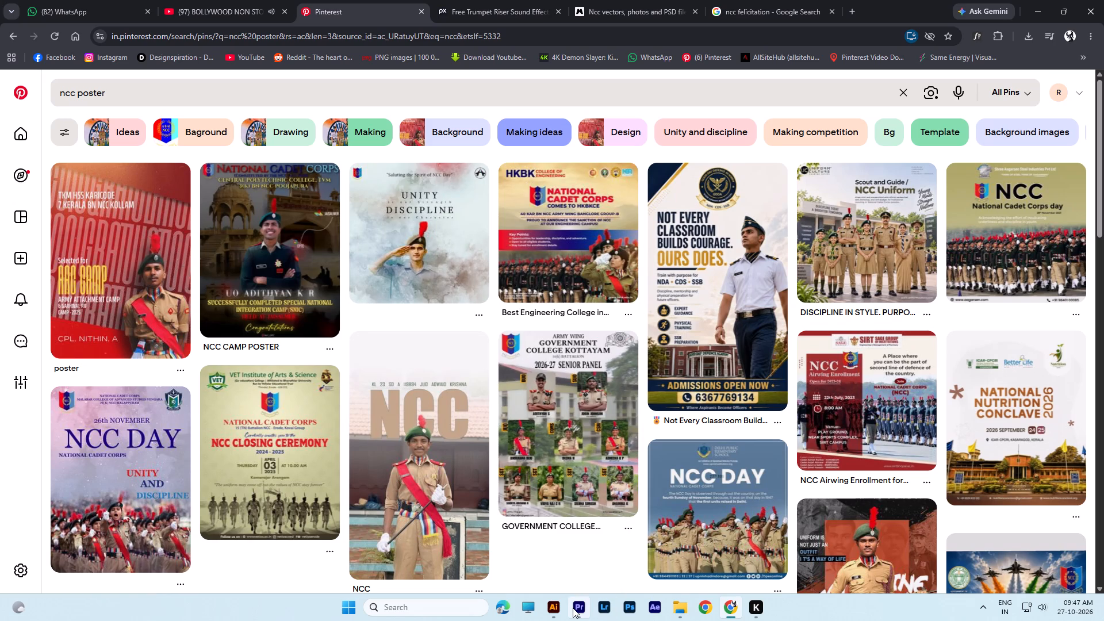
Switch to File Explorer and look through the RAJ 2024 folder on New Volume (E:) in a new tab.
{"action": "left_click", "coordinate": [678, 603]}
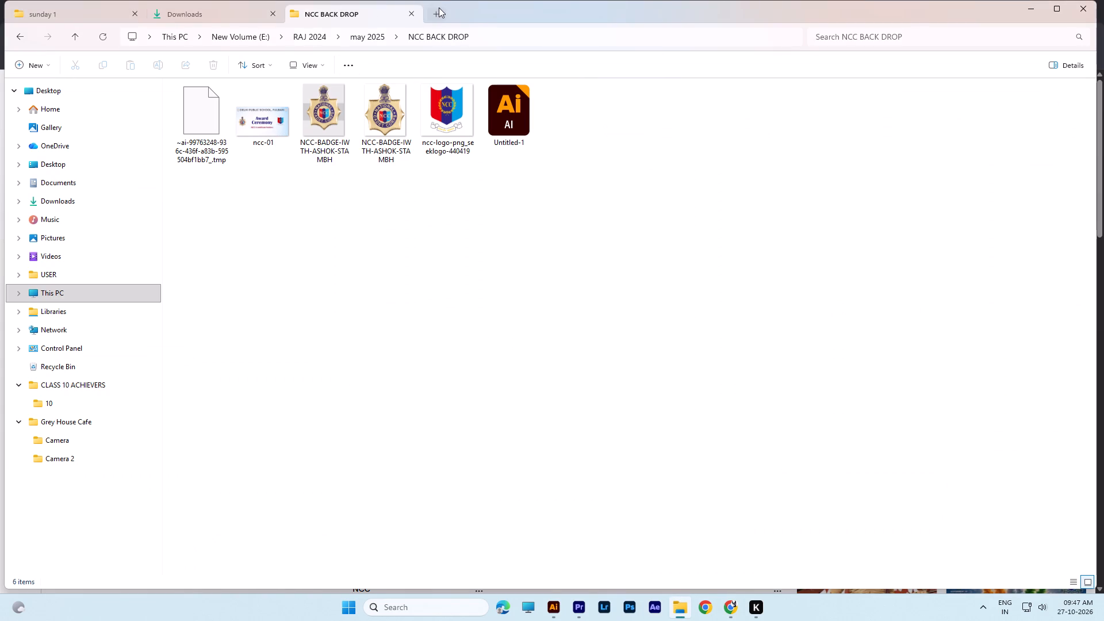
{"action": "left_click", "coordinate": [435, 11]}
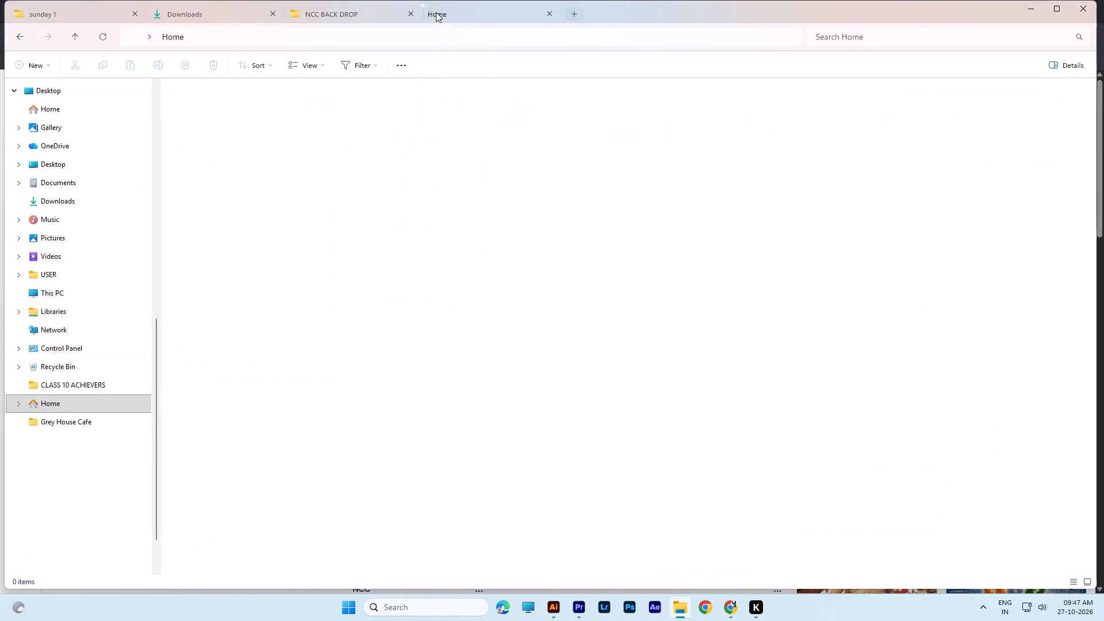
{"action": "left_click", "coordinate": [80, 301]}
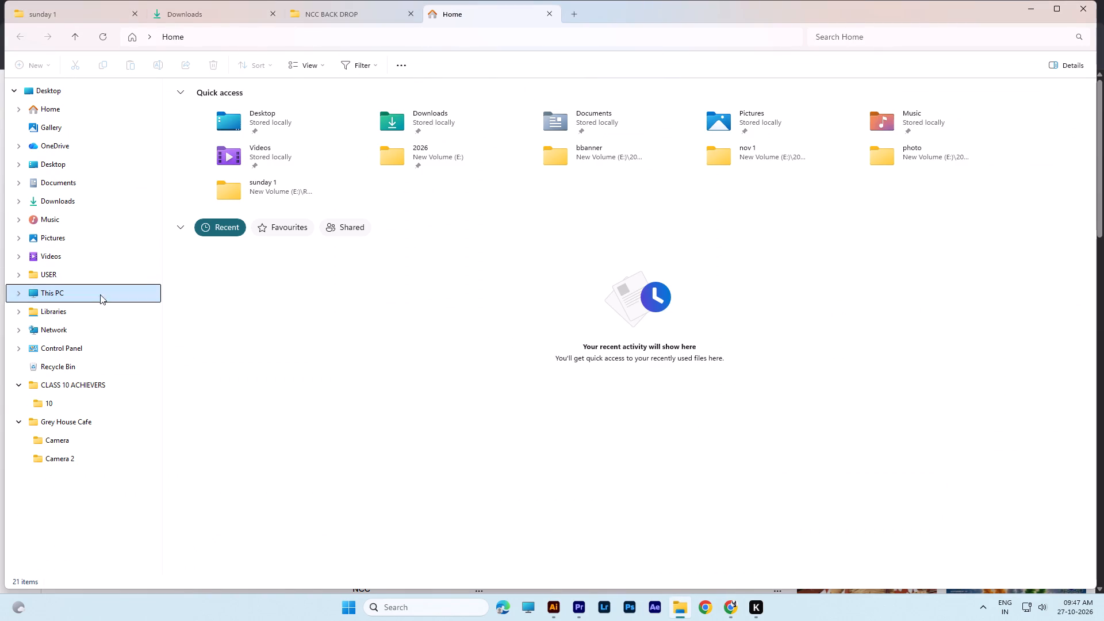
{"action": "double_click", "coordinate": [653, 220]}
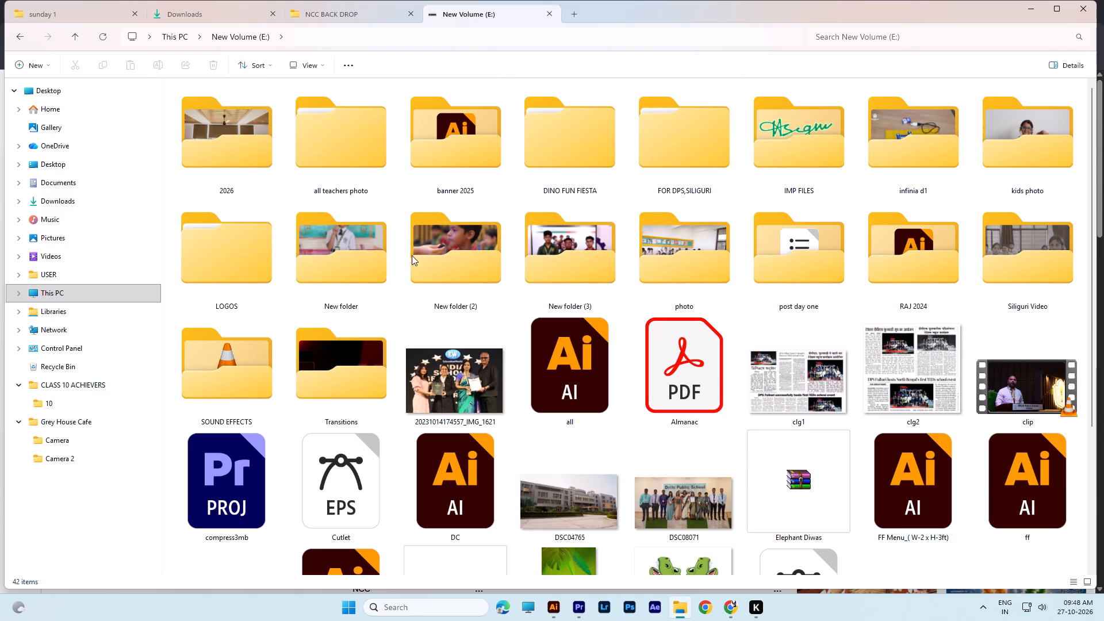
{"action": "left_click", "coordinate": [919, 251]}
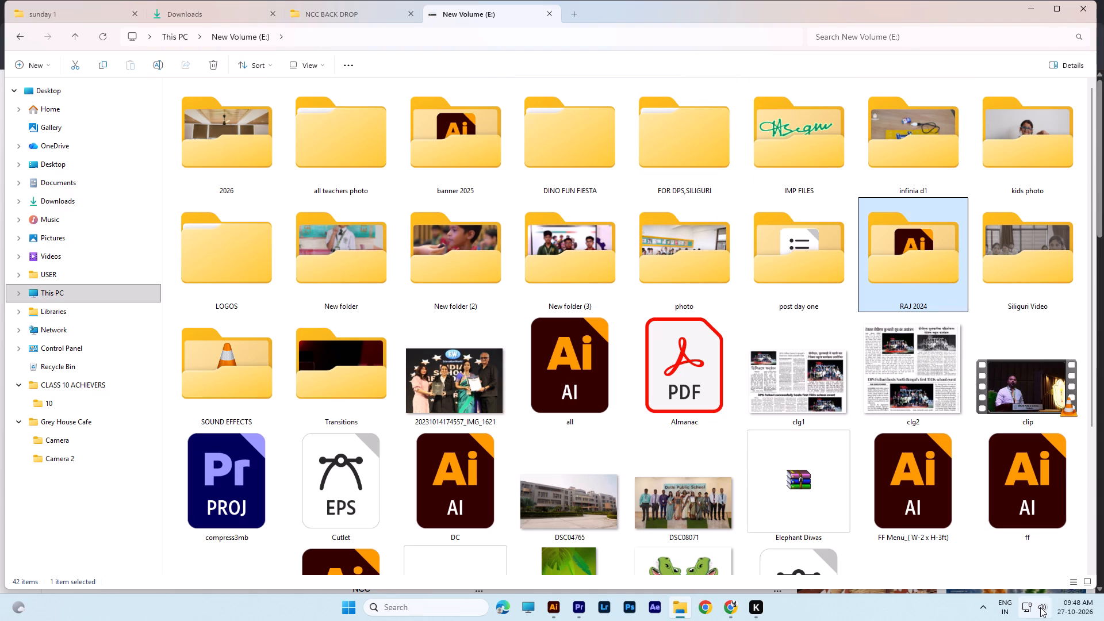
{"action": "scroll", "coordinate": [1042, 609], "scroll_direction": "down", "scroll_amount": 5}
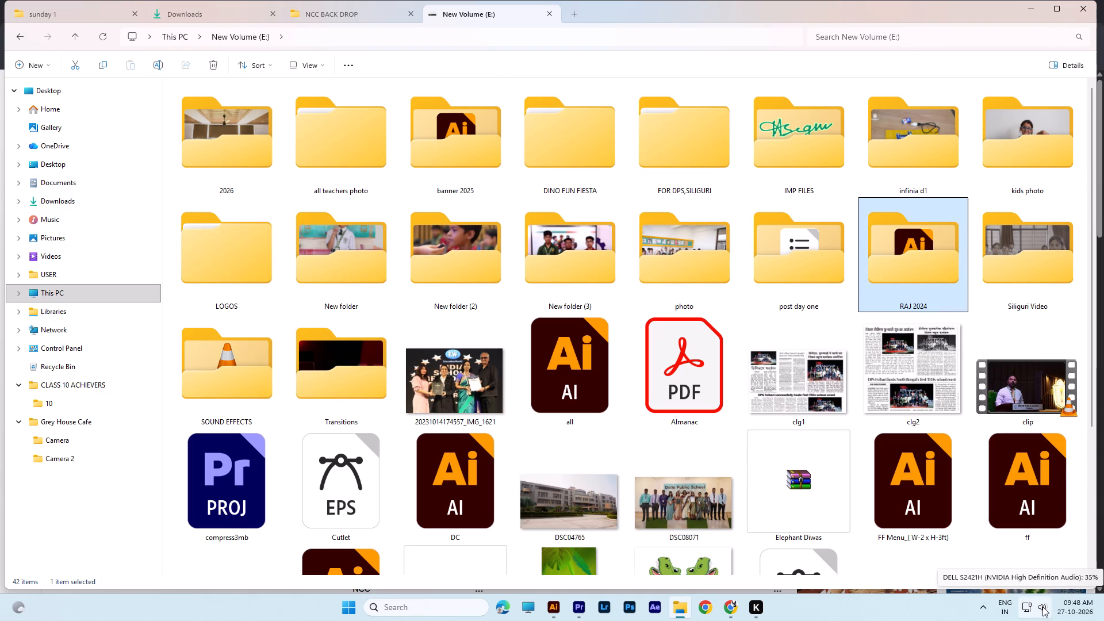
{"action": "double_click", "coordinate": [911, 263]}
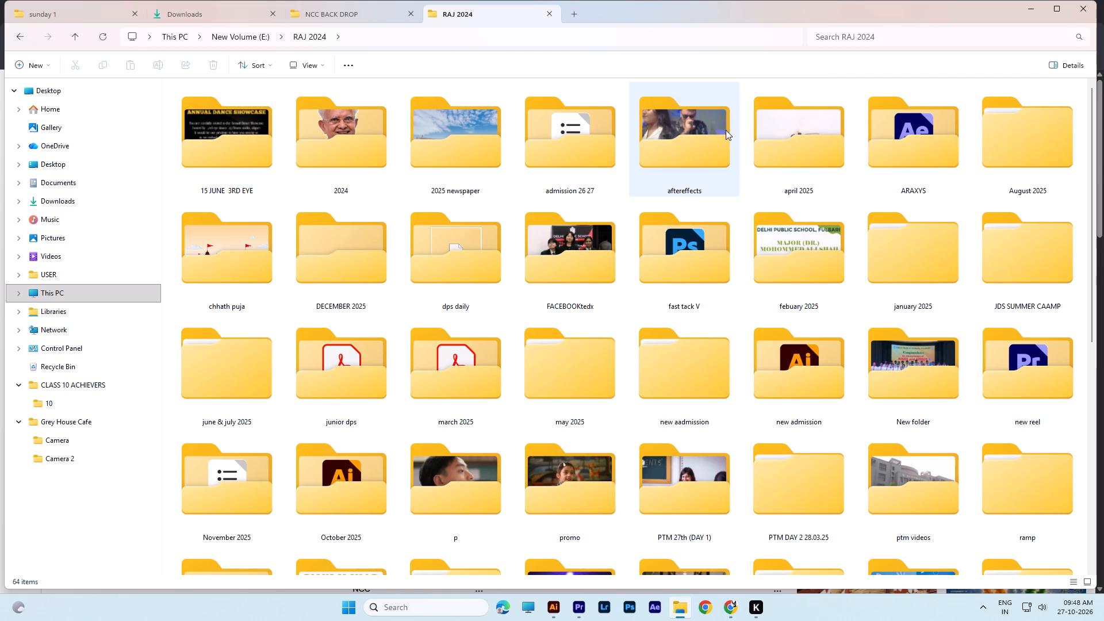
{"action": "scroll", "coordinate": [515, 321], "scroll_direction": "down", "scroll_amount": 7}
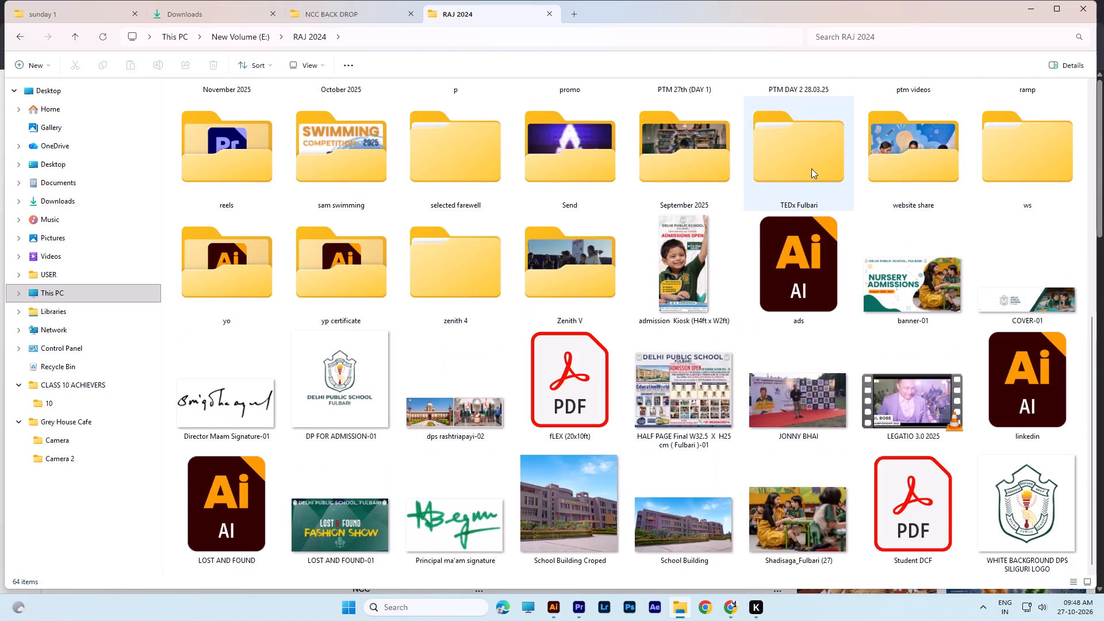
{"action": "scroll", "coordinate": [496, 282], "scroll_direction": "up", "scroll_amount": 1}
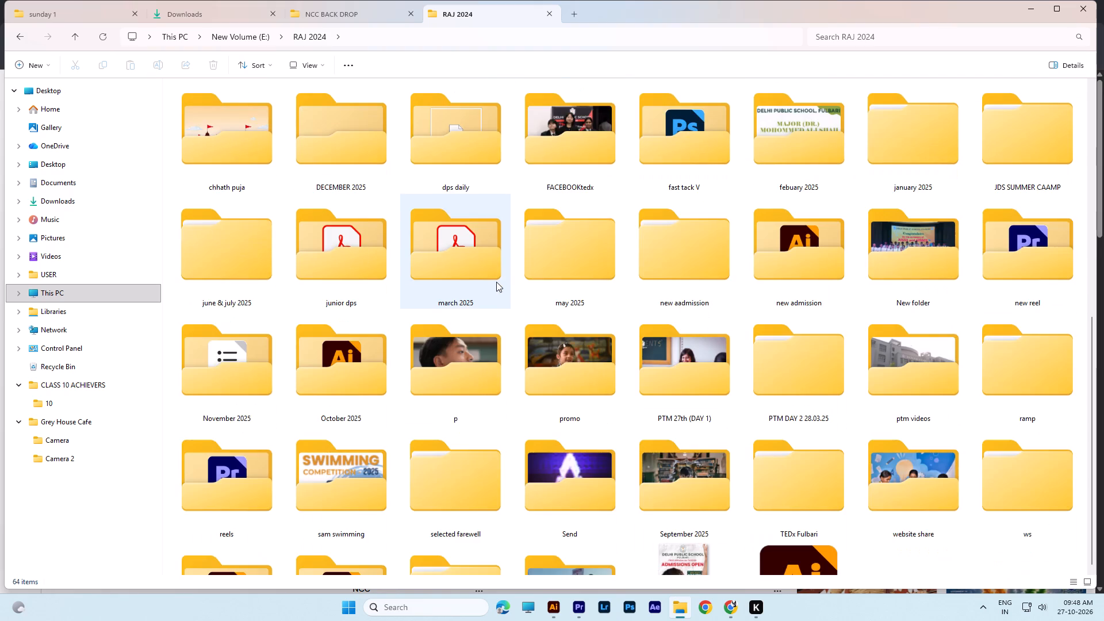
{"action": "scroll", "coordinate": [498, 283], "scroll_direction": "down", "scroll_amount": 1}
{"action": "scroll", "coordinate": [431, 284], "scroll_direction": "up", "scroll_amount": 1}
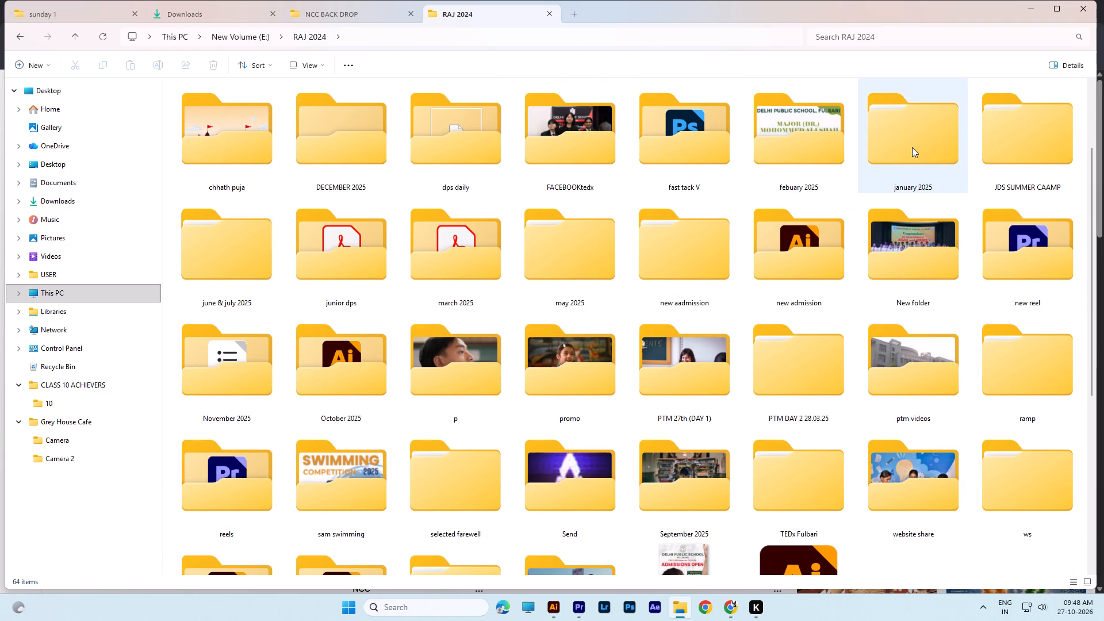
Look inside the fast tack V folder and return to the RAJ 2024 folder.
{"action": "double_click", "coordinate": [711, 149]}
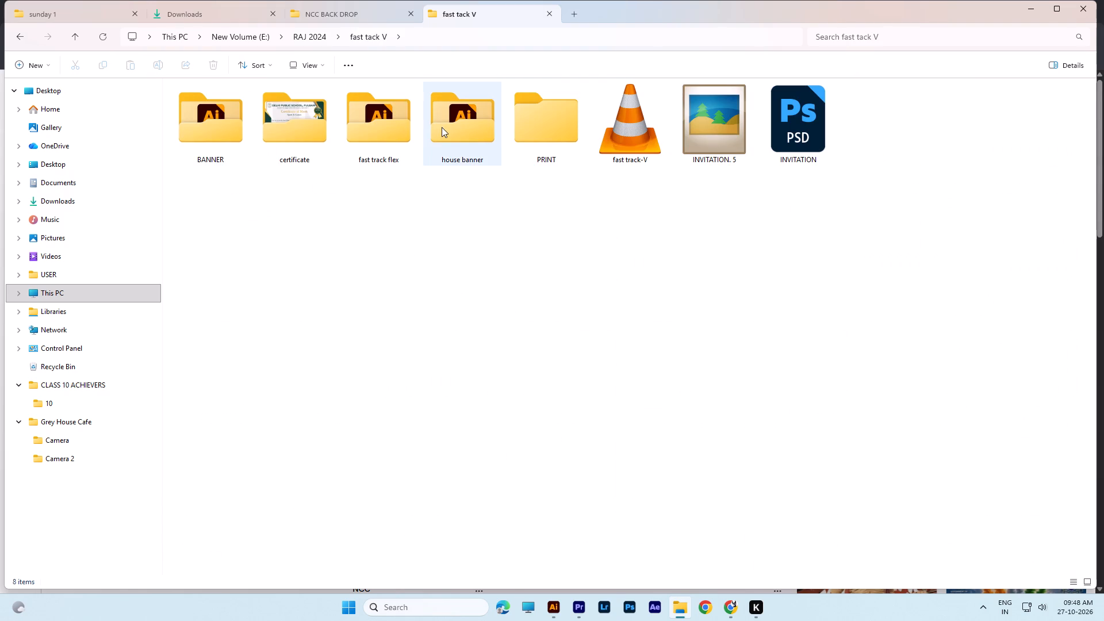
{"action": "left_click", "coordinate": [20, 39]}
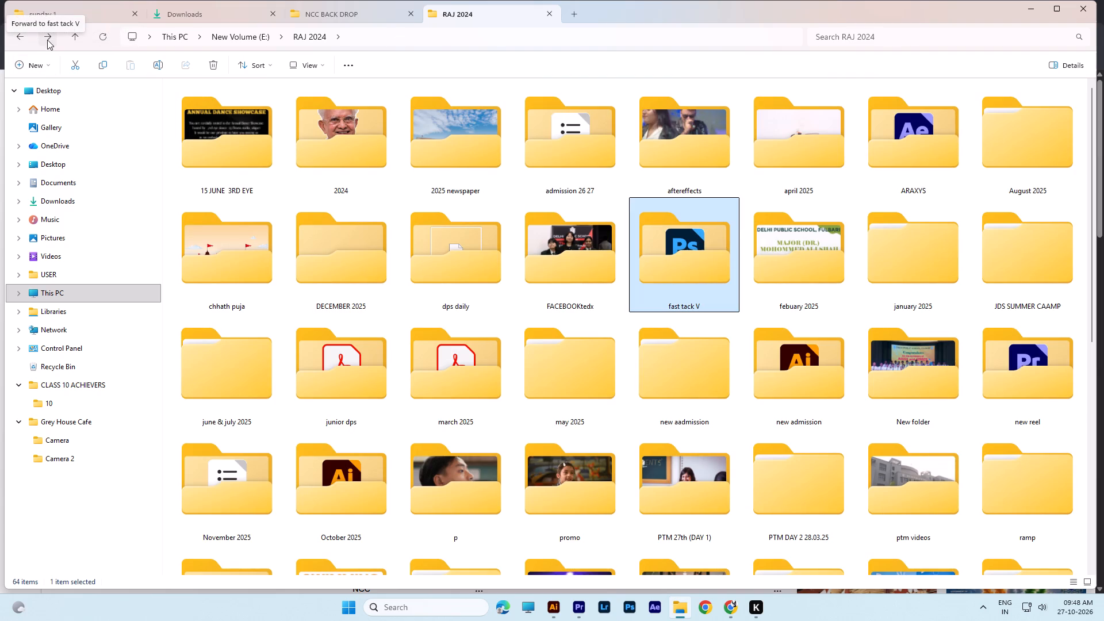
Switch to Chrome and search Google for insta360 x3 in a new tab.
{"action": "left_click", "coordinate": [727, 604]}
{"action": "left_click", "coordinate": [739, 0]}
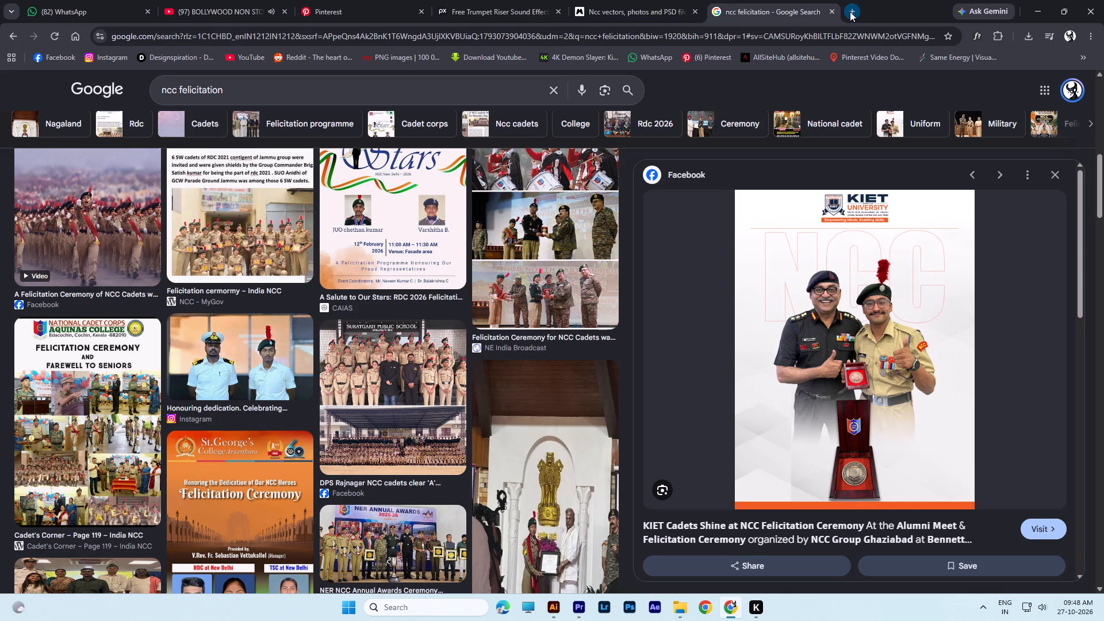
{"action": "left_click", "coordinate": [850, 11]}
{"action": "left_click", "coordinate": [615, 37]}
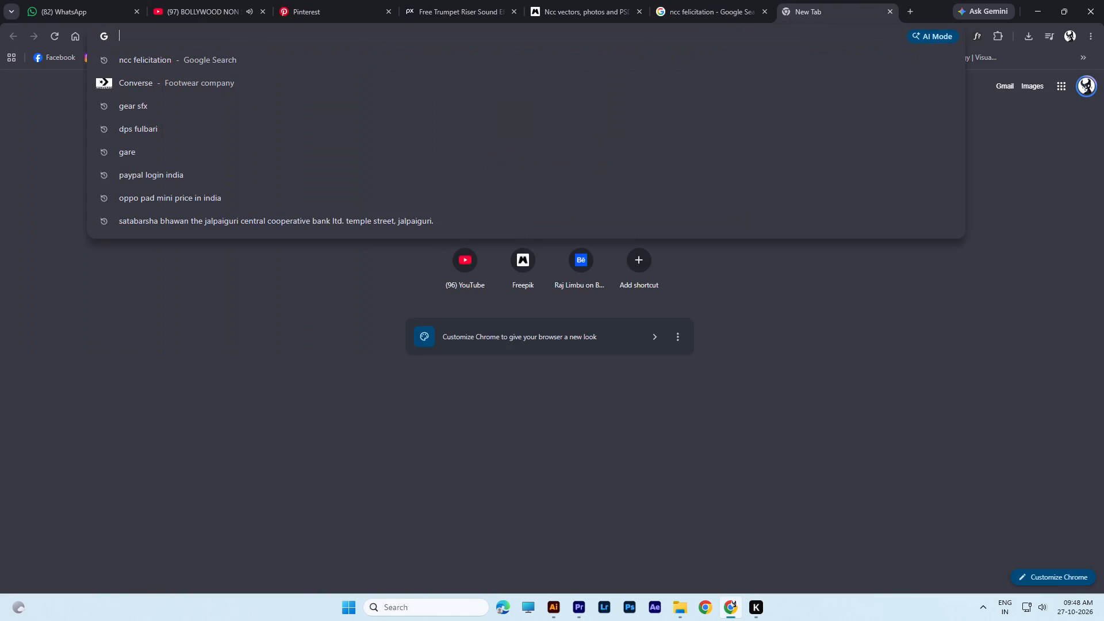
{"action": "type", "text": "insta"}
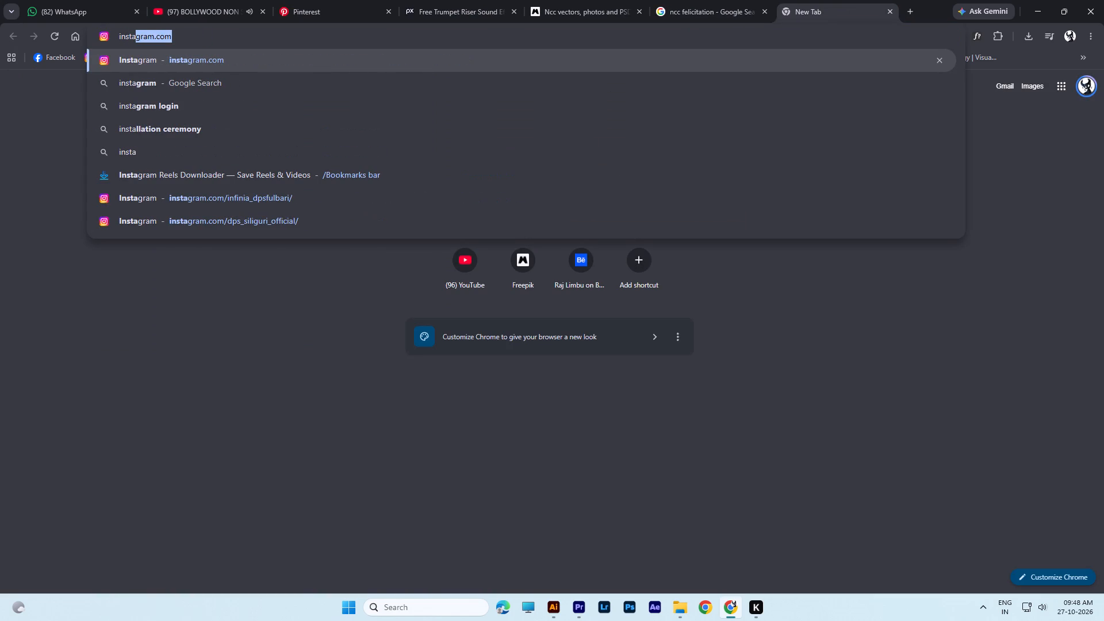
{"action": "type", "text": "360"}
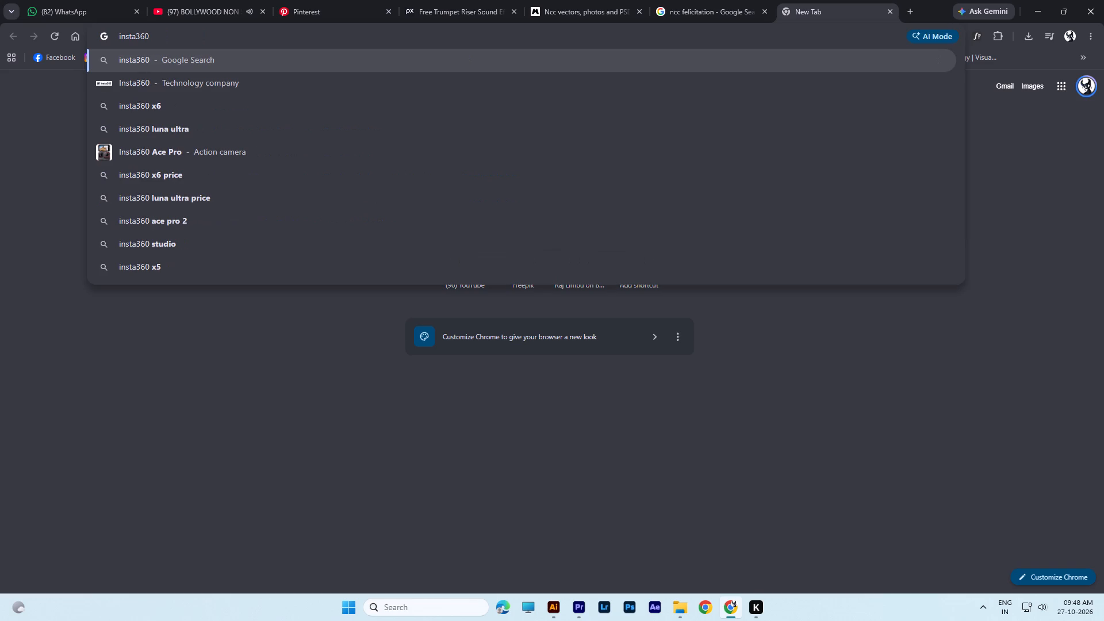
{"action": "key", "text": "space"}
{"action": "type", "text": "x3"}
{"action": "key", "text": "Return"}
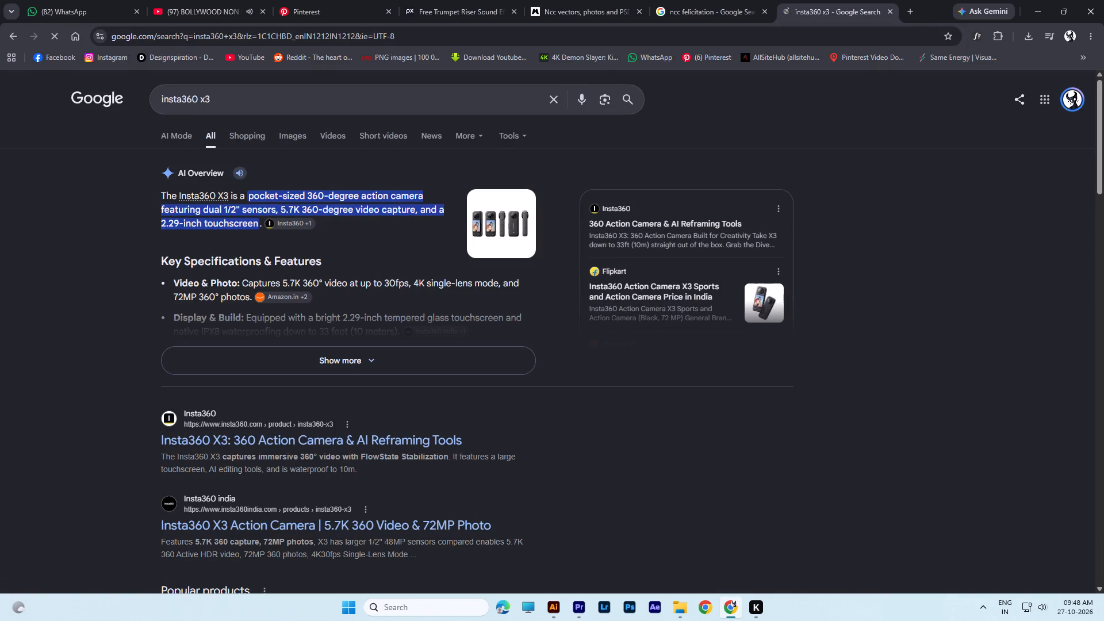
Open the Insta360 X3 product page on insta360.com from the search results.
{"action": "scroll", "coordinate": [297, 241], "scroll_direction": "down", "scroll_amount": 2}
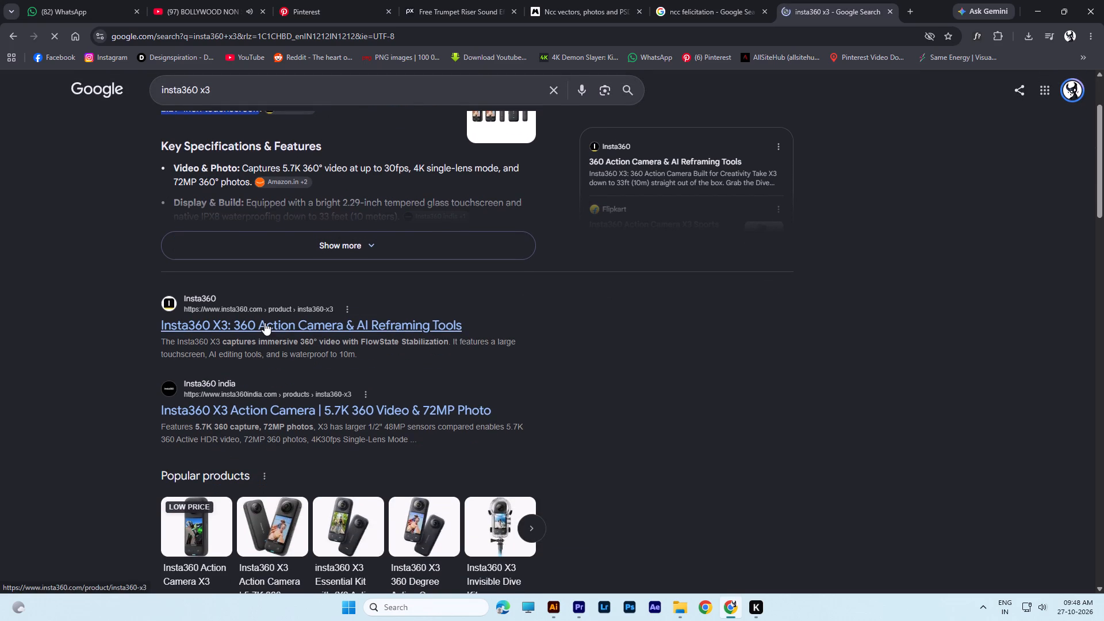
{"action": "left_click", "coordinate": [264, 323]}
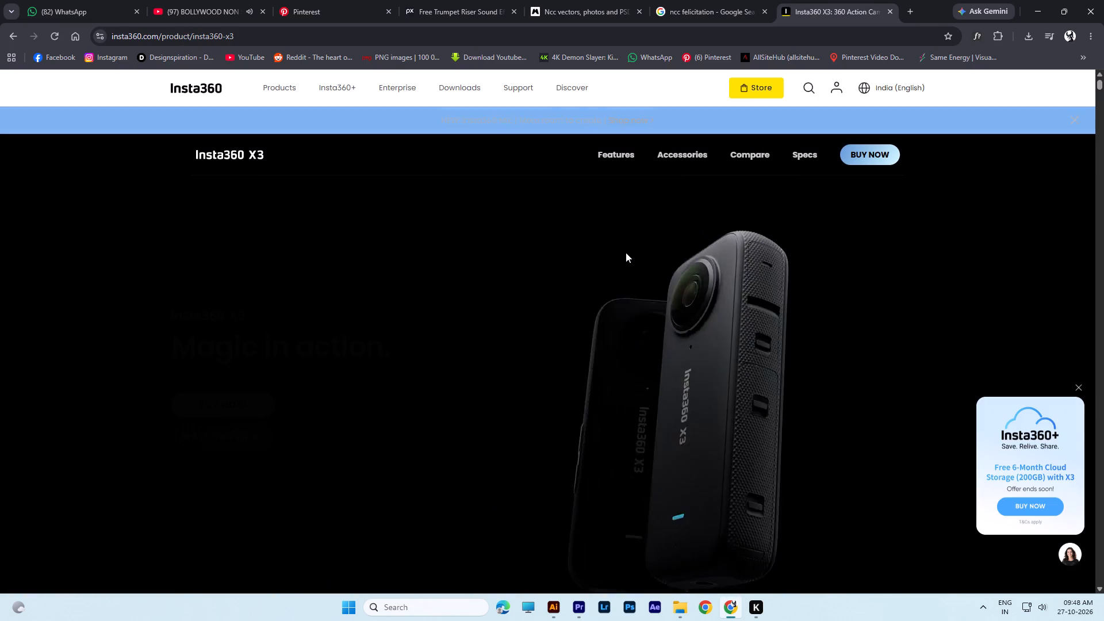
Switch to the Insta360 X3 product page in Chrome and examine its capture, features and hardware sections, dismissing the newsletter sign-up.
{"action": "scroll", "coordinate": [627, 252], "scroll_direction": "down", "scroll_amount": 4}
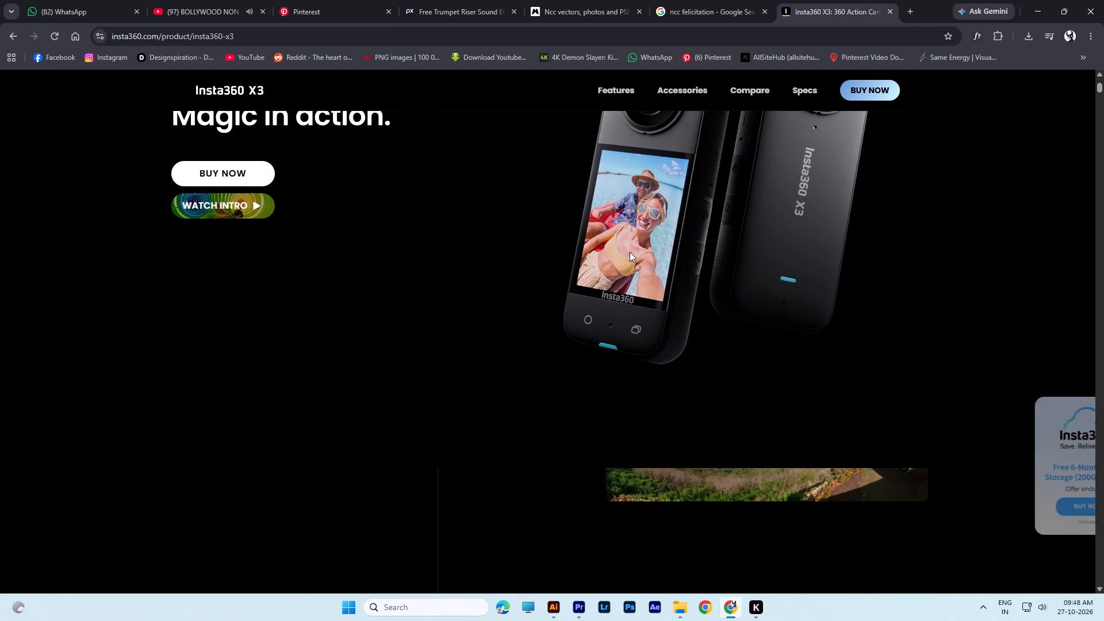
{"action": "scroll", "coordinate": [616, 252], "scroll_direction": "up", "scroll_amount": 4}
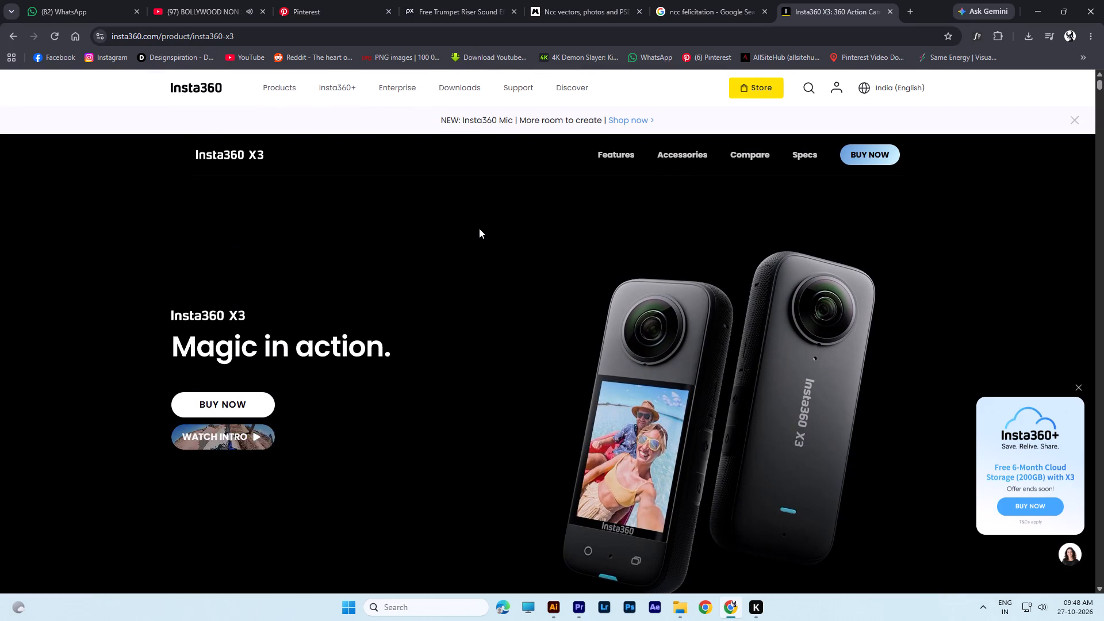
{"action": "scroll", "coordinate": [479, 228], "scroll_direction": "down", "scroll_amount": 5}
{"action": "scroll", "coordinate": [530, 208], "scroll_direction": "down", "scroll_amount": 17}
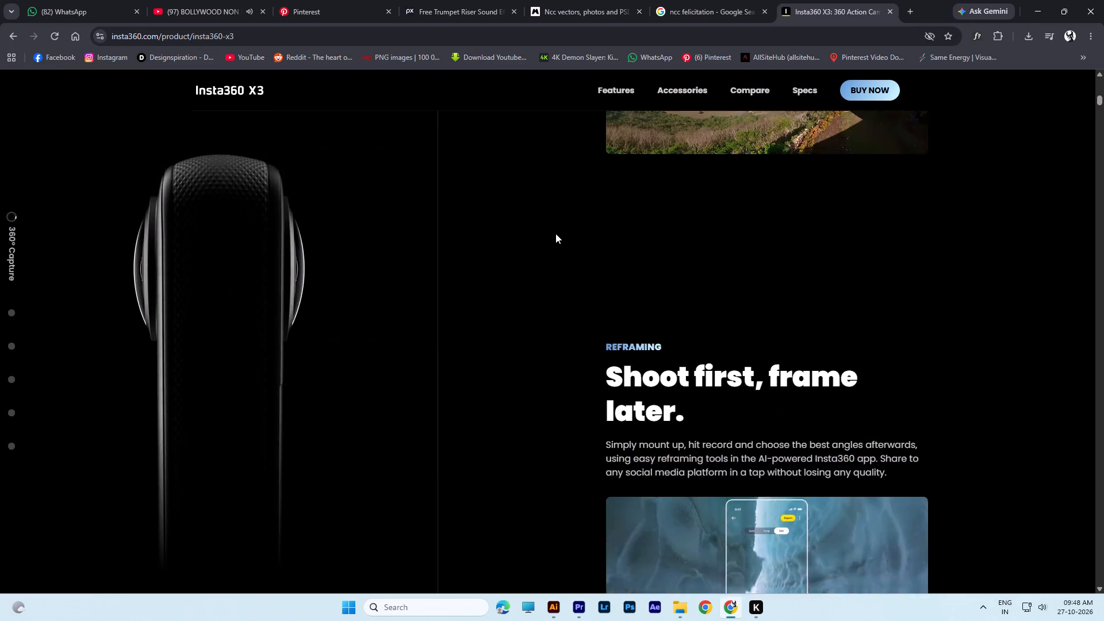
{"action": "scroll", "coordinate": [557, 235], "scroll_direction": "down", "scroll_amount": 6}
{"action": "scroll", "coordinate": [554, 246], "scroll_direction": "down", "scroll_amount": 20}
{"action": "scroll", "coordinate": [554, 246], "scroll_direction": "down", "scroll_amount": 10}
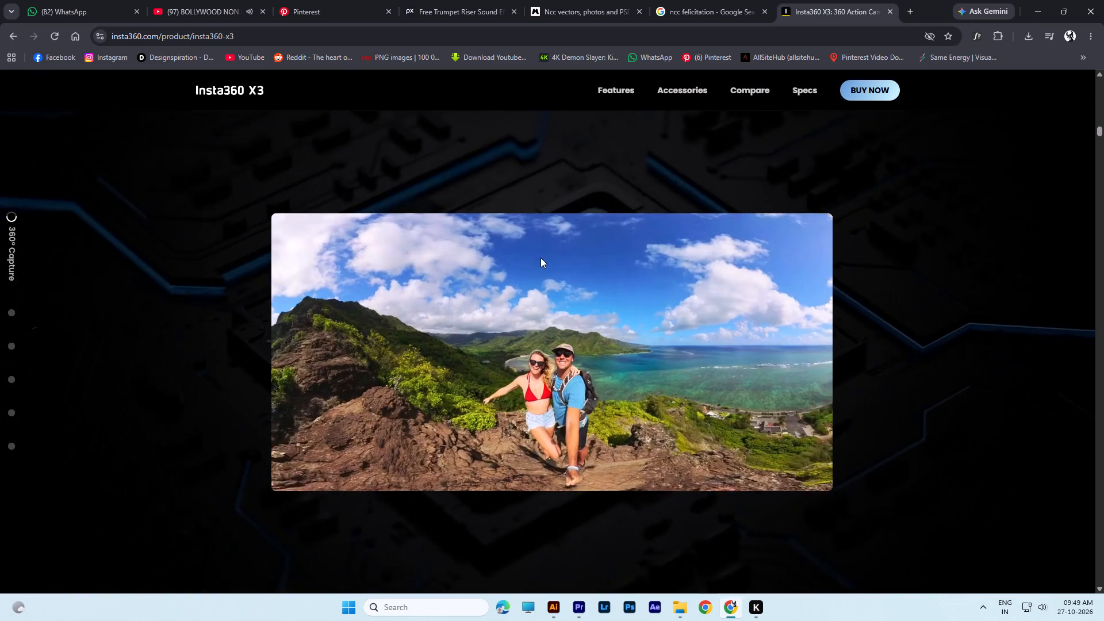
{"action": "scroll", "coordinate": [540, 258], "scroll_direction": "down", "scroll_amount": 20}
{"action": "scroll", "coordinate": [540, 258], "scroll_direction": "down", "scroll_amount": 17}
{"action": "scroll", "coordinate": [534, 258], "scroll_direction": "down", "scroll_amount": 15}
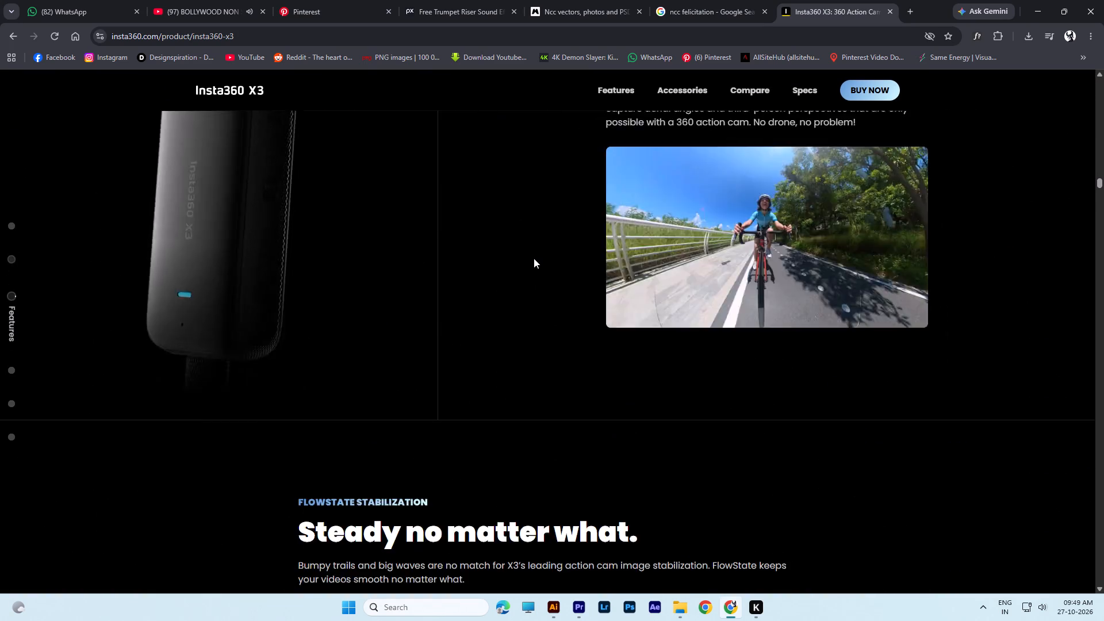
{"action": "scroll", "coordinate": [534, 258], "scroll_direction": "down", "scroll_amount": 2}
{"action": "scroll", "coordinate": [534, 258], "scroll_direction": "up", "scroll_amount": 10}
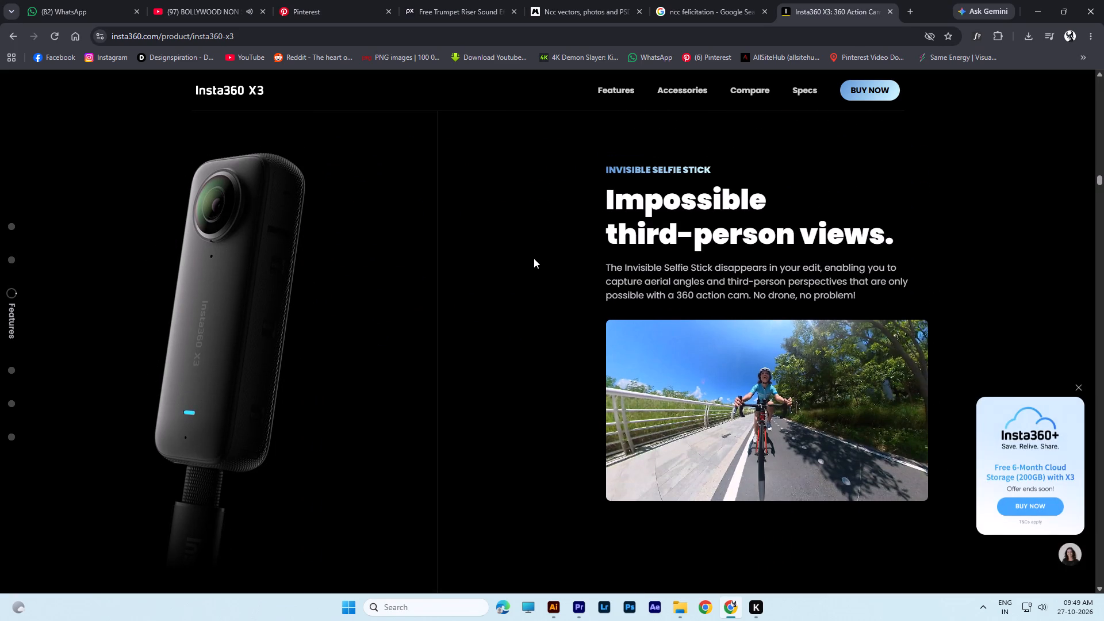
{"action": "scroll", "coordinate": [534, 258], "scroll_direction": "down", "scroll_amount": 20}
{"action": "scroll", "coordinate": [534, 258], "scroll_direction": "down", "scroll_amount": 17}
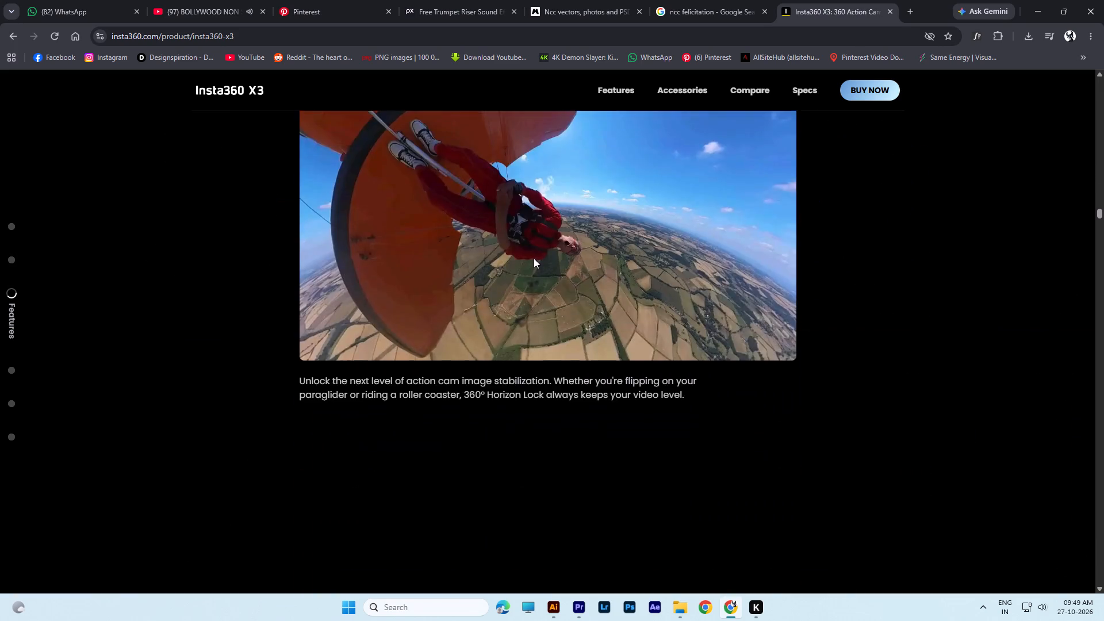
{"action": "scroll", "coordinate": [534, 258], "scroll_direction": "down", "scroll_amount": 16}
{"action": "scroll", "coordinate": [534, 258], "scroll_direction": "down", "scroll_amount": 19}
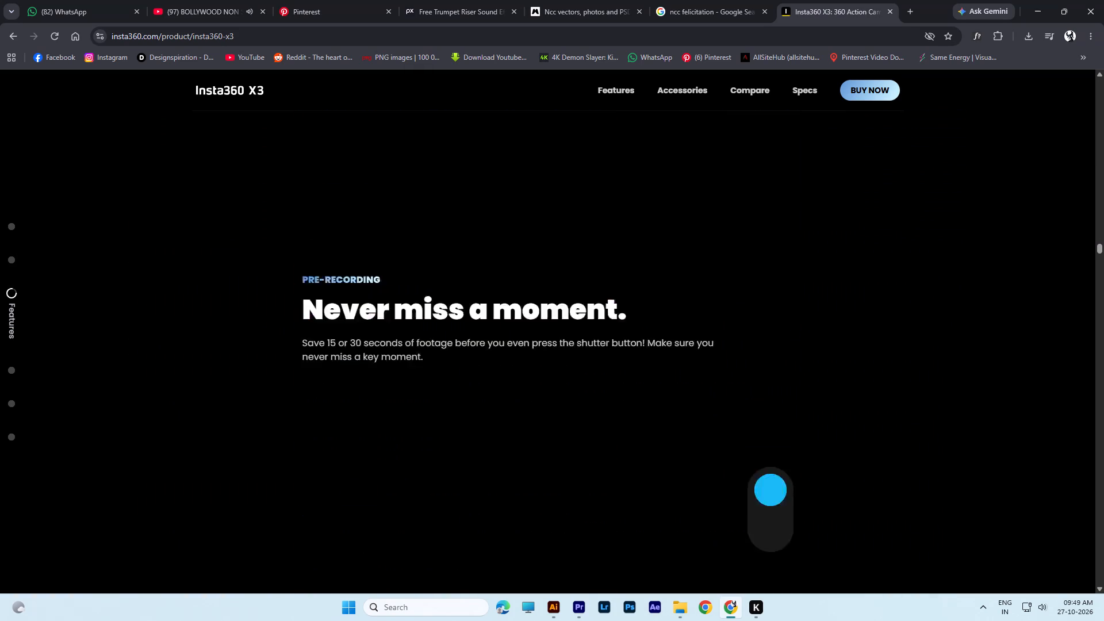
{"action": "scroll", "coordinate": [534, 257], "scroll_direction": "down", "scroll_amount": 13}
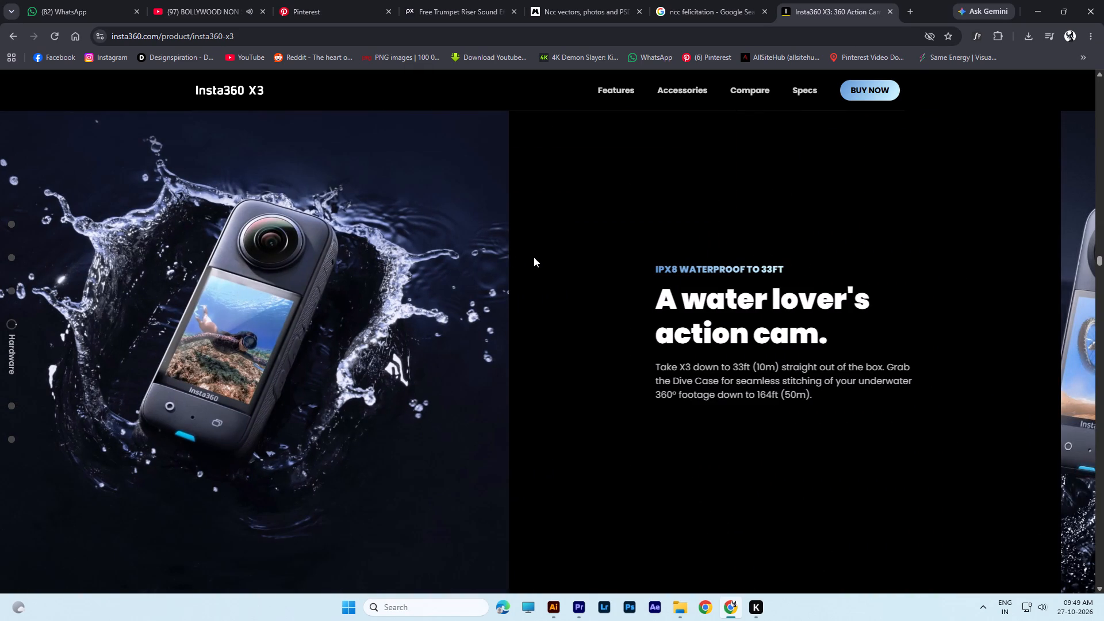
{"action": "scroll", "coordinate": [535, 252], "scroll_direction": "up", "scroll_amount": 12}
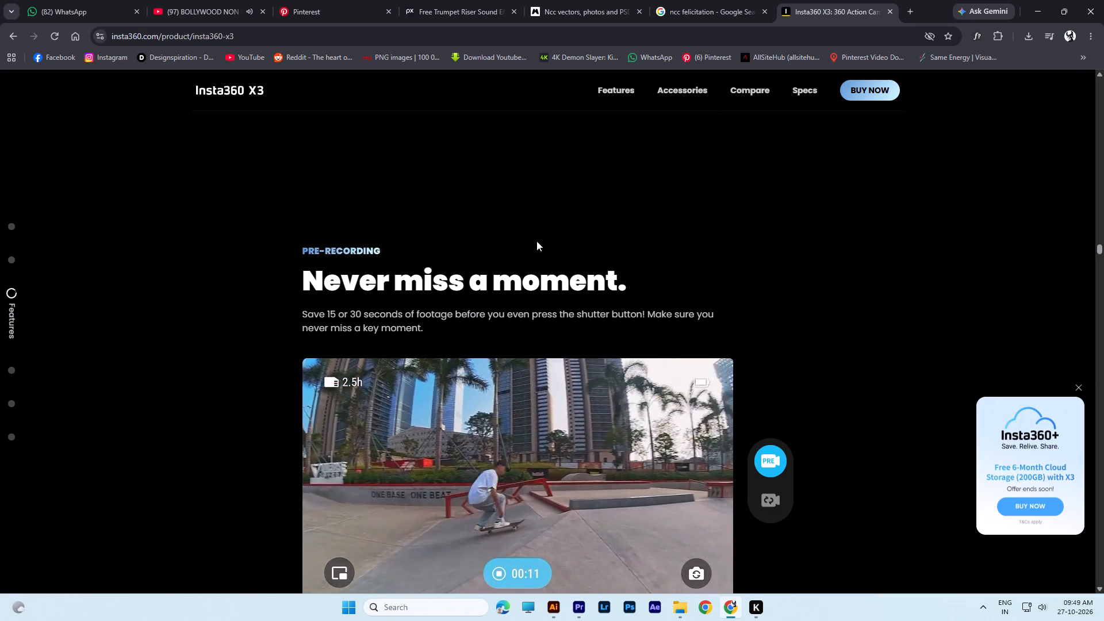
{"action": "scroll", "coordinate": [538, 229], "scroll_direction": "down", "scroll_amount": 10}
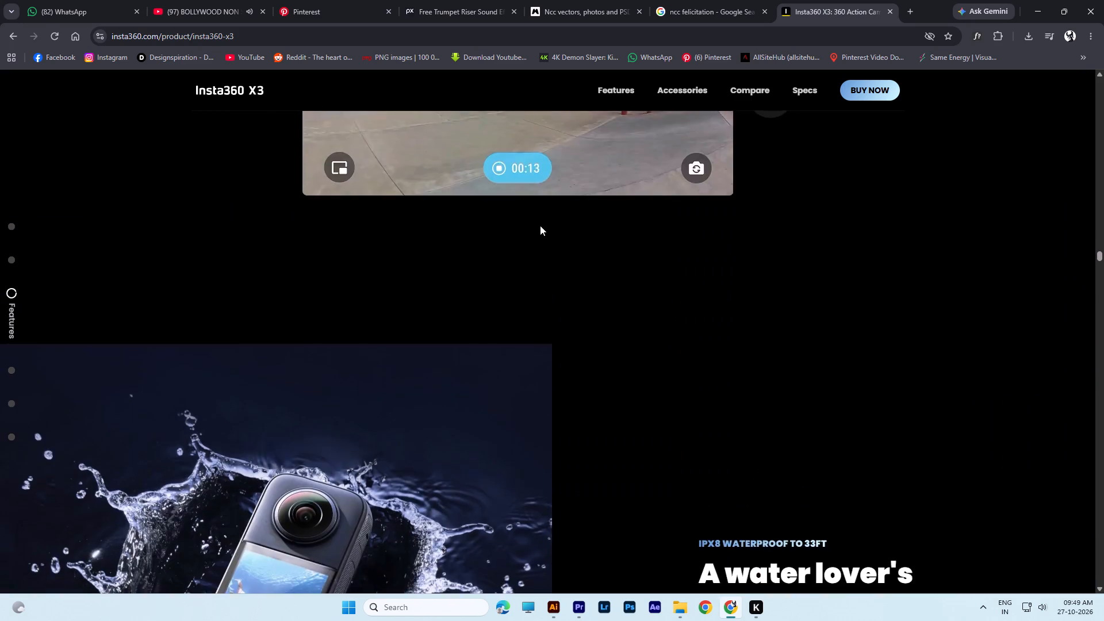
{"action": "scroll", "coordinate": [540, 225], "scroll_direction": "down", "scroll_amount": 14}
{"action": "scroll", "coordinate": [540, 225], "scroll_direction": "down", "scroll_amount": 12}
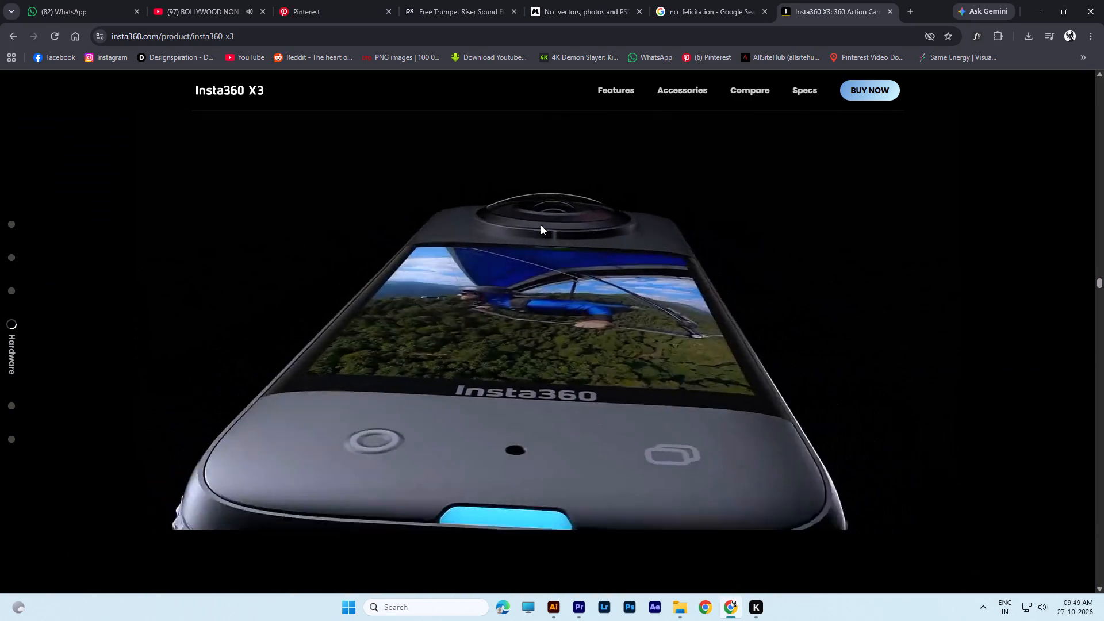
{"action": "scroll", "coordinate": [540, 225], "scroll_direction": "down", "scroll_amount": 18}
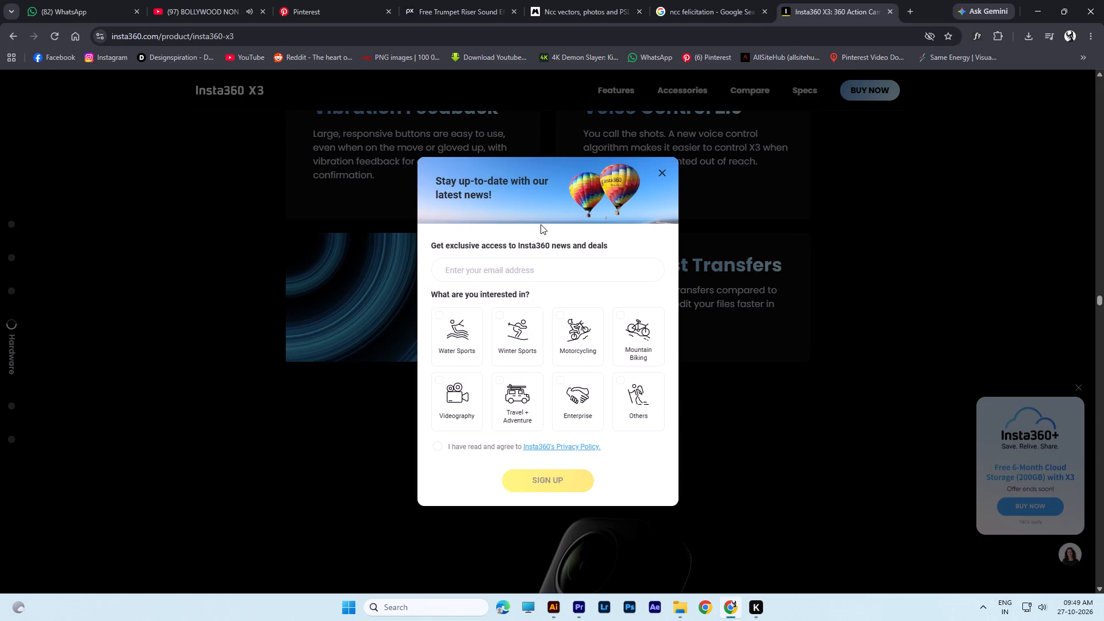
{"action": "left_click", "coordinate": [660, 173]}
{"action": "scroll", "coordinate": [644, 171], "scroll_direction": "down", "scroll_amount": 6}
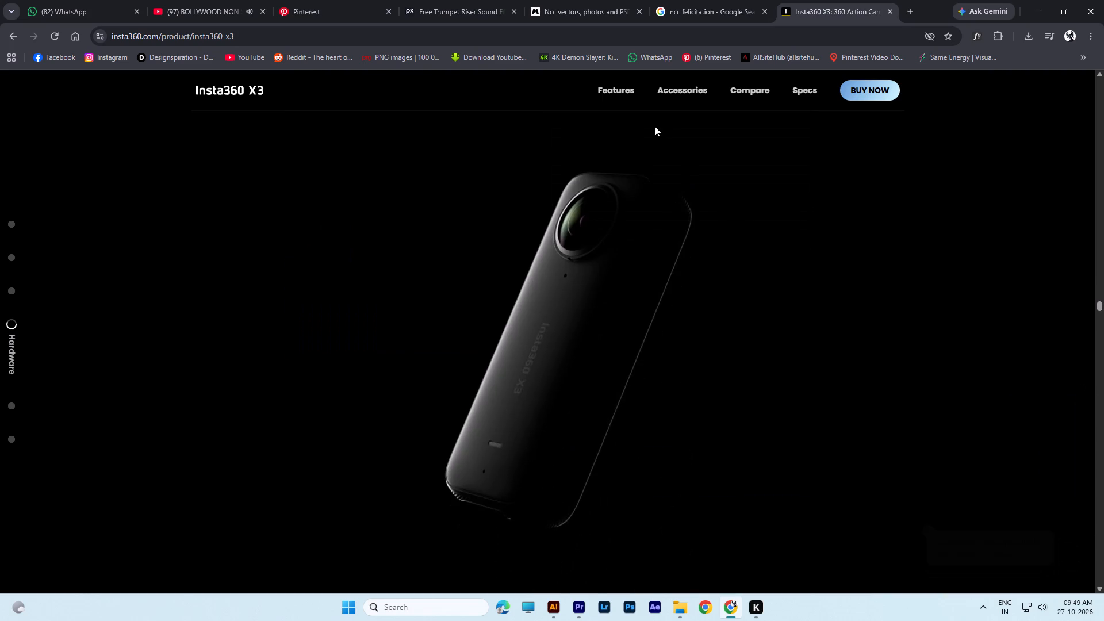
Go to the Insta360 X3 page's Features section, dismiss the Insta360+ offer, and view the Specs section.
{"action": "left_click", "coordinate": [629, 90]}
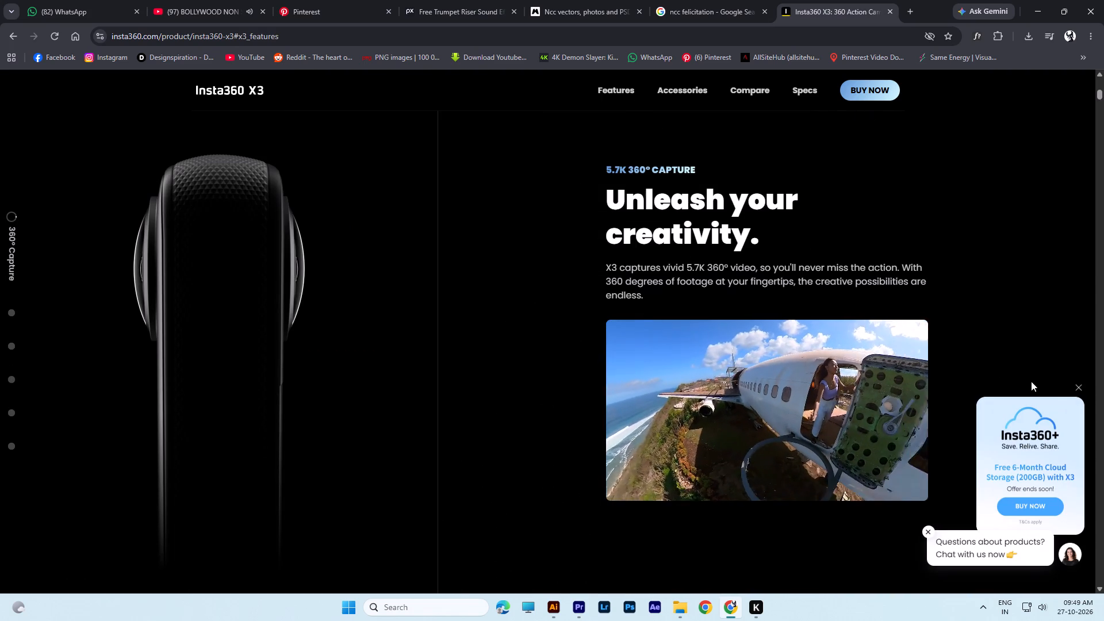
{"action": "left_click", "coordinate": [1080, 387]}
{"action": "left_click", "coordinate": [801, 85]}
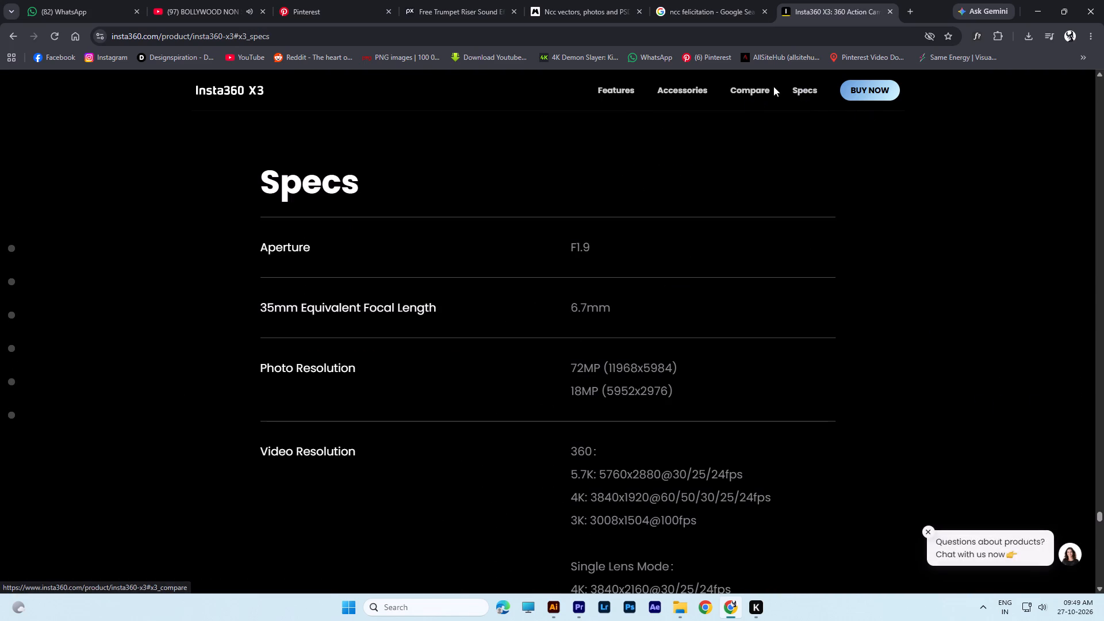
Open the Insta360 X3 store page, examine the purchase options, and close the store page.
{"action": "left_click", "coordinate": [847, 87]}
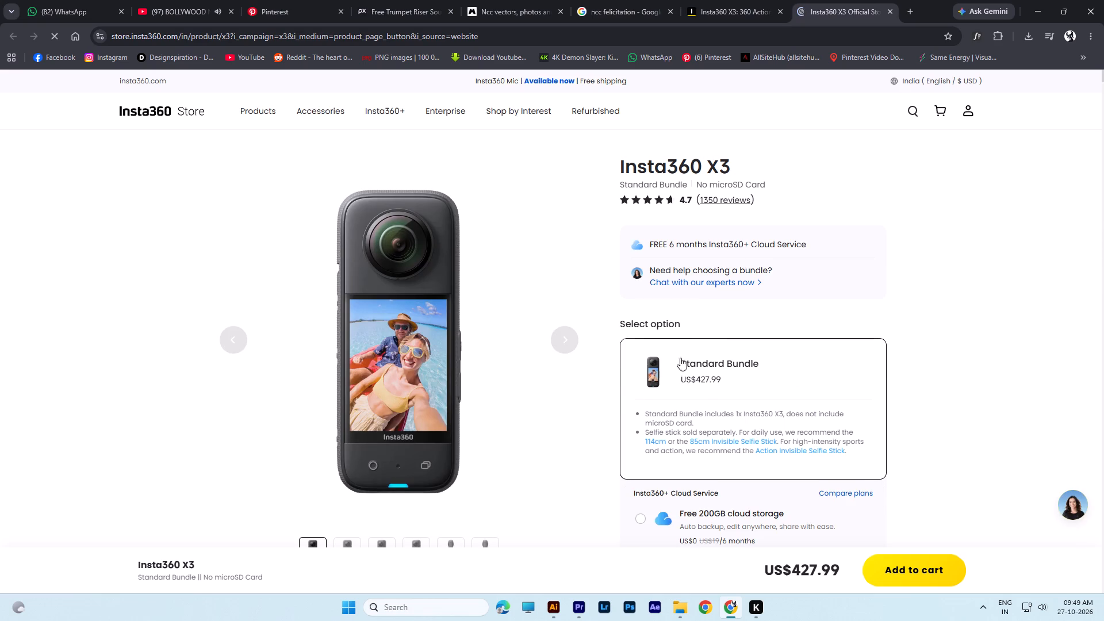
{"action": "scroll", "coordinate": [680, 357], "scroll_direction": "down", "scroll_amount": 7}
{"action": "scroll", "coordinate": [549, 309], "scroll_direction": "down", "scroll_amount": 5}
{"action": "scroll", "coordinate": [541, 305], "scroll_direction": "up", "scroll_amount": 14}
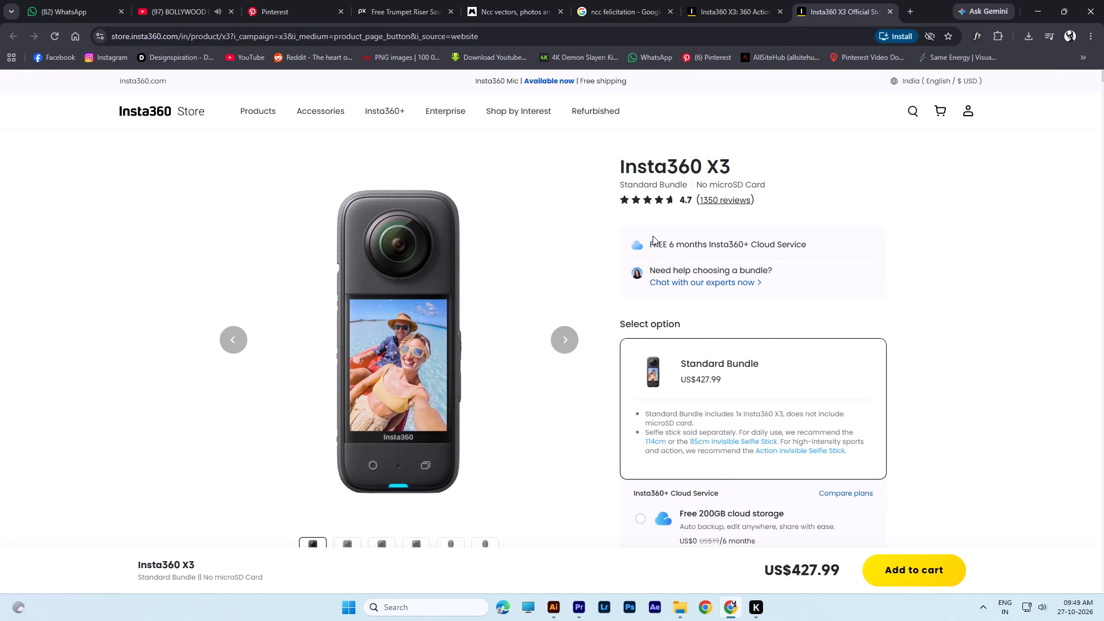
{"action": "left_click", "coordinate": [891, 9]}
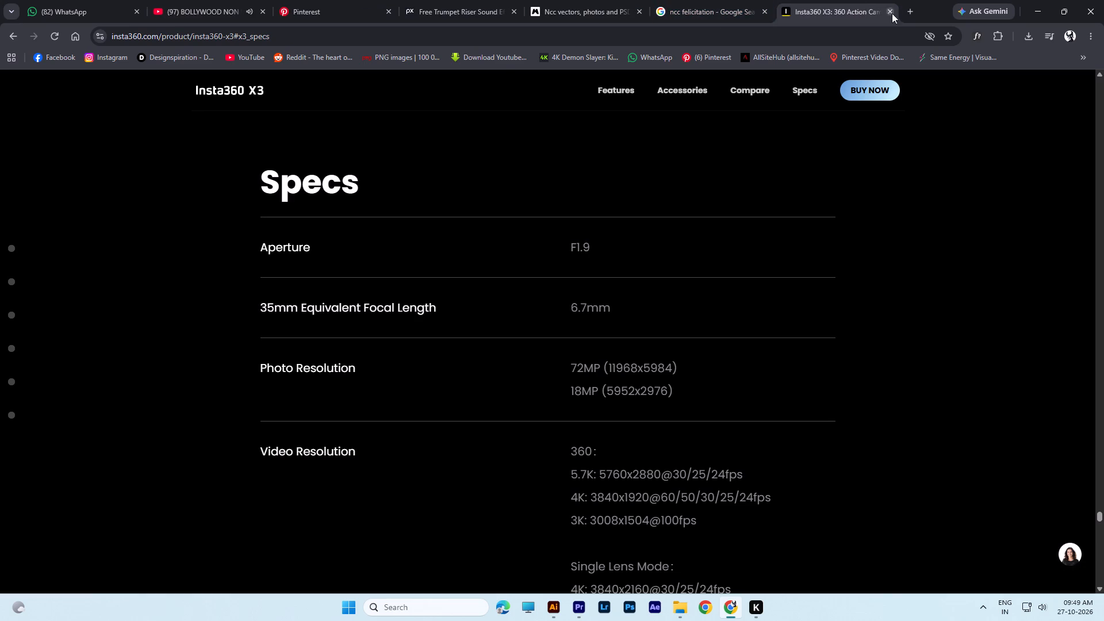
Go back through the Insta360 X3 page and examine the Features section on 5.7K 360° capture and reframing again.
{"action": "left_click", "coordinate": [255, 88]}
{"action": "left_click", "coordinate": [11, 36]}
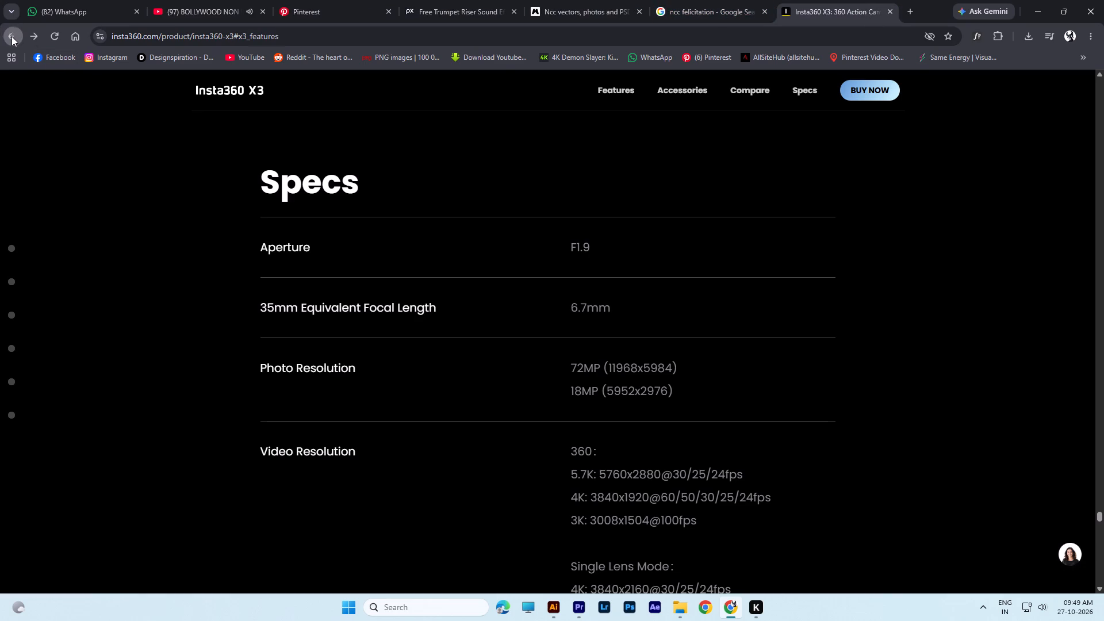
{"action": "left_click", "coordinate": [11, 36]}
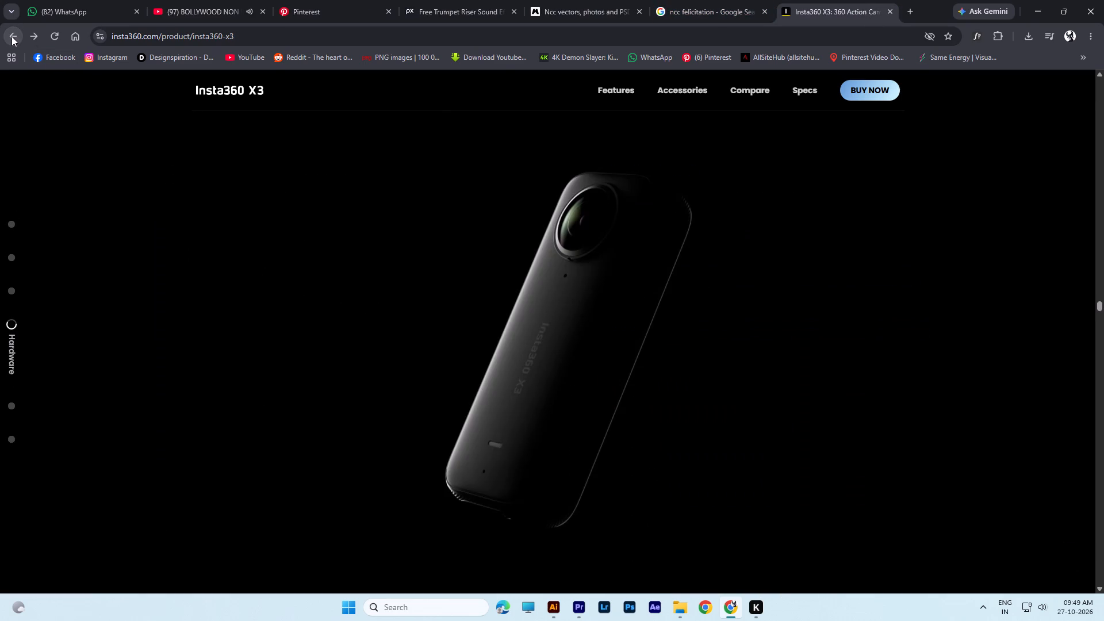
{"action": "scroll", "coordinate": [890, 367], "scroll_direction": "up", "scroll_amount": 13}
{"action": "left_click", "coordinate": [612, 86]}
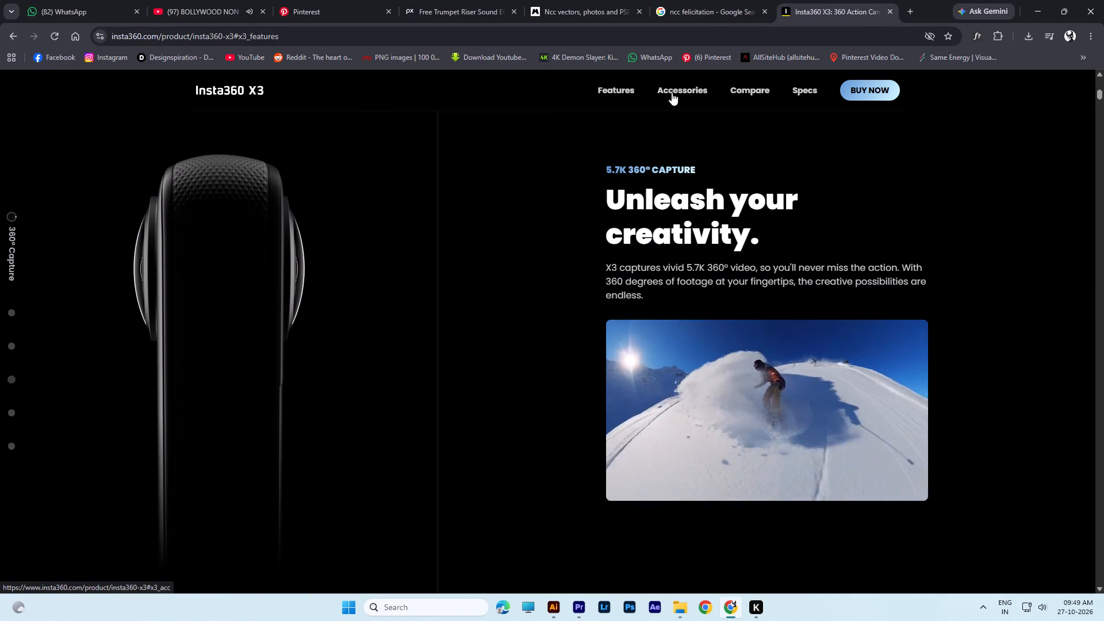
{"action": "left_click", "coordinate": [617, 88]}
{"action": "left_click", "coordinate": [617, 88]}
{"action": "scroll", "coordinate": [702, 213], "scroll_direction": "down", "scroll_amount": 7}
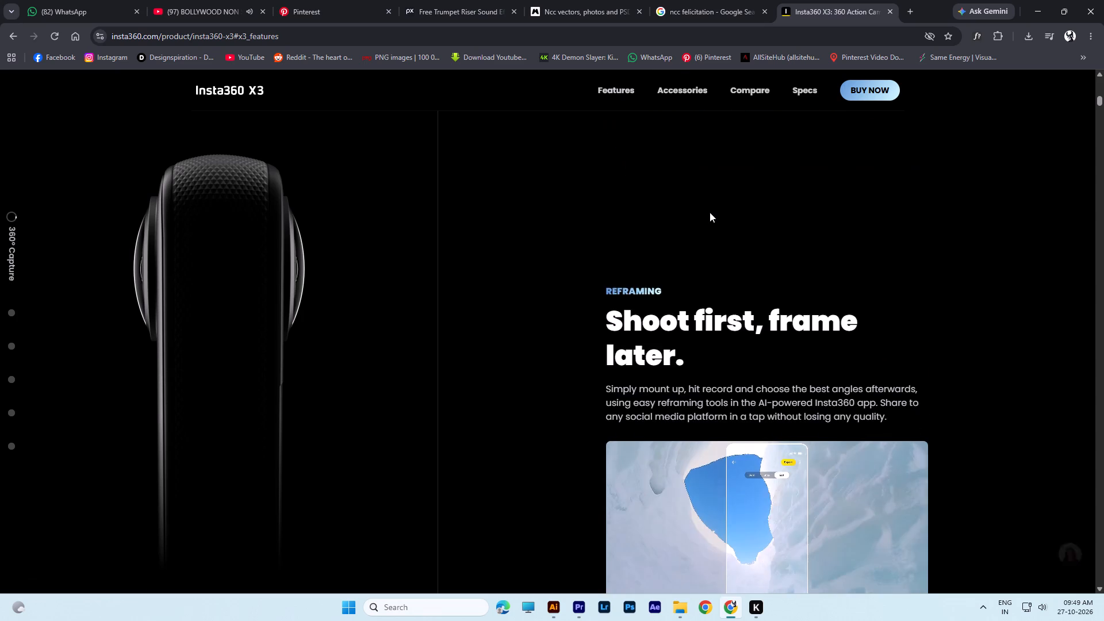
{"action": "scroll", "coordinate": [710, 212], "scroll_direction": "up", "scroll_amount": 10}
{"action": "scroll", "coordinate": [720, 263], "scroll_direction": "down", "scroll_amount": 3}
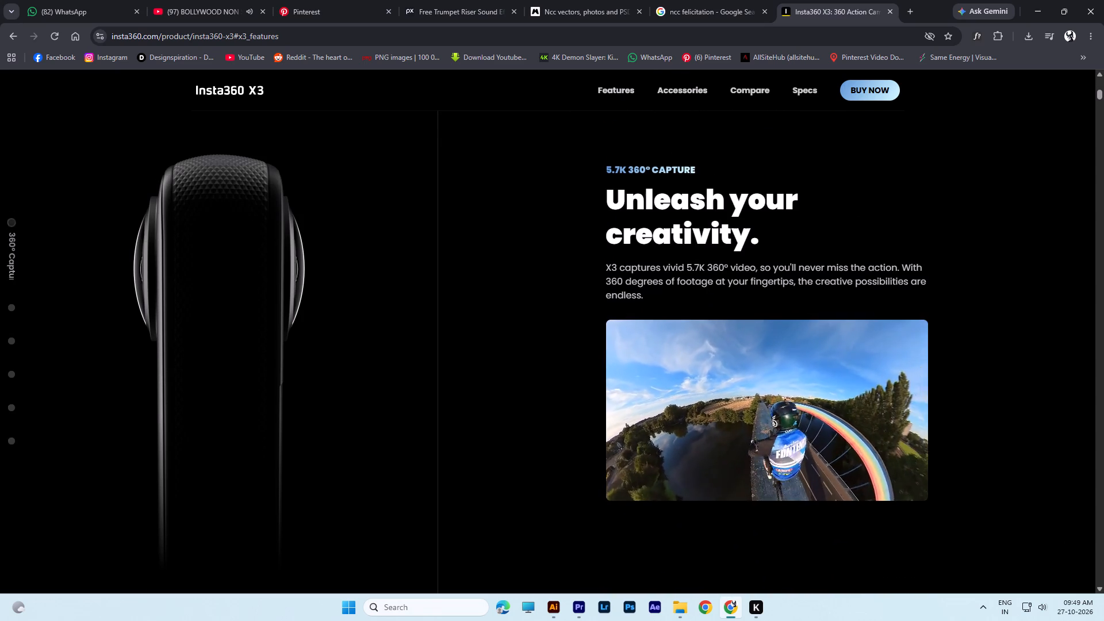
Examine the Insta360 X3 feature sections from 5.7K 360° capture through the sensor, Active HDR and single-lens mode.
{"action": "left_click_drag", "start_coordinate": [687, 266], "coordinate": [719, 264]}
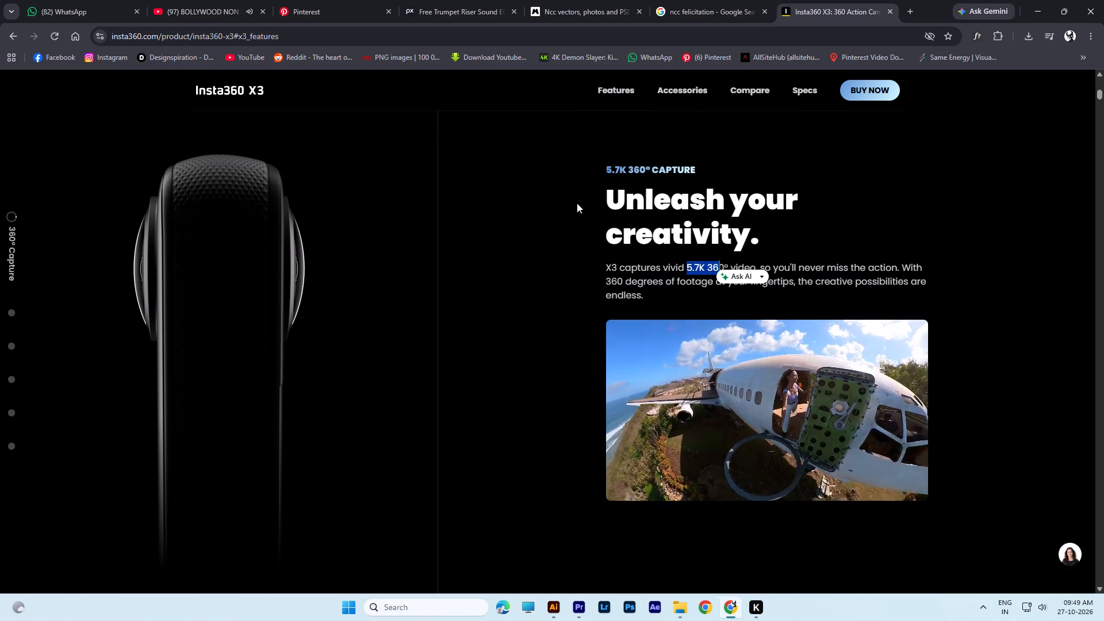
{"action": "scroll", "coordinate": [577, 203], "scroll_direction": "down", "scroll_amount": 18}
{"action": "scroll", "coordinate": [577, 203], "scroll_direction": "down", "scroll_amount": 4}
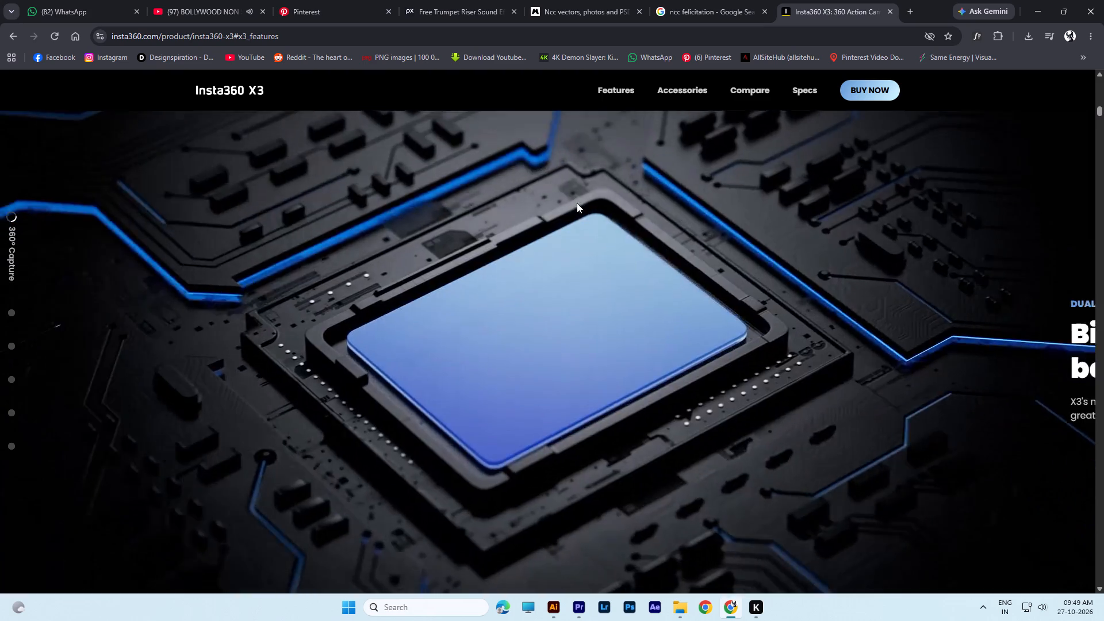
{"action": "scroll", "coordinate": [577, 203], "scroll_direction": "down", "scroll_amount": 20}
{"action": "scroll", "coordinate": [577, 203], "scroll_direction": "down", "scroll_amount": 5}
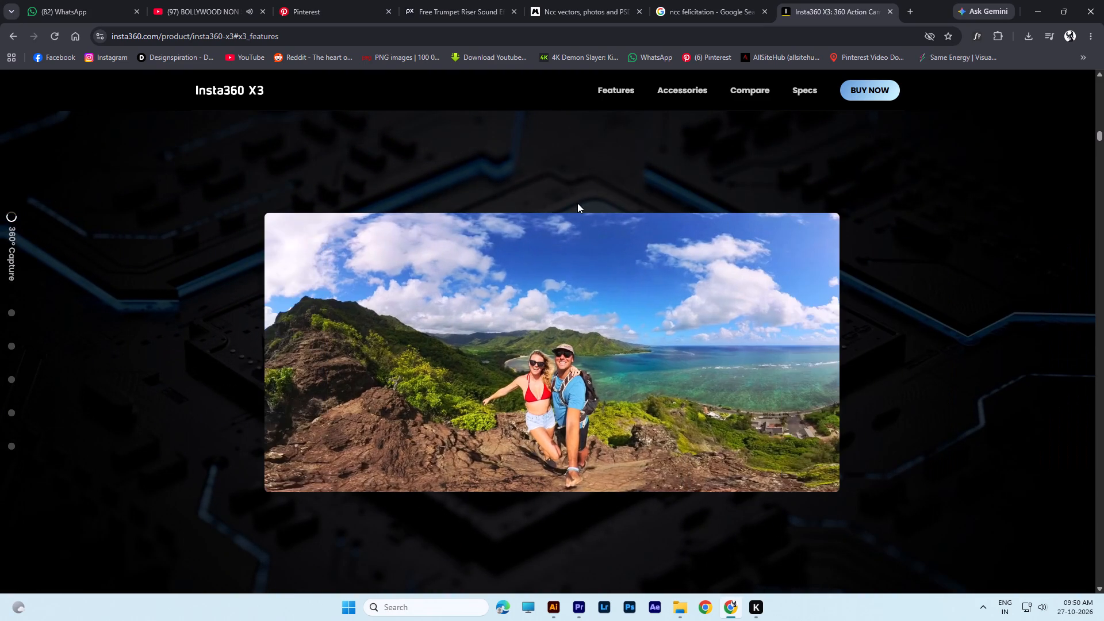
{"action": "scroll", "coordinate": [577, 203], "scroll_direction": "down", "scroll_amount": 20}
{"action": "scroll", "coordinate": [577, 203], "scroll_direction": "down", "scroll_amount": 1}
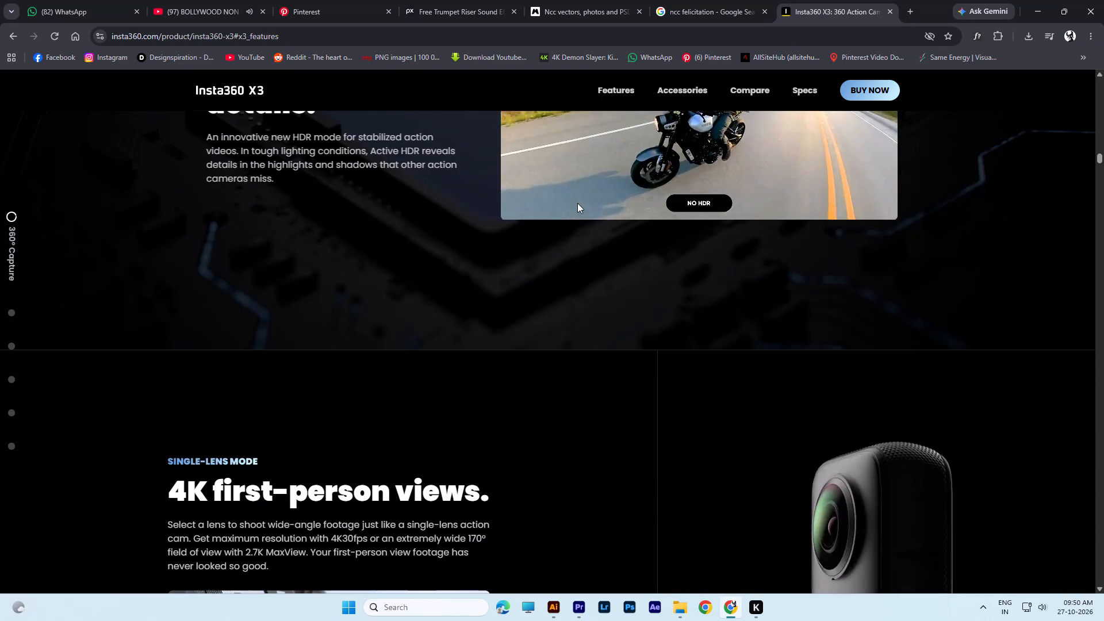
{"action": "scroll", "coordinate": [577, 203], "scroll_direction": "up", "scroll_amount": 4}
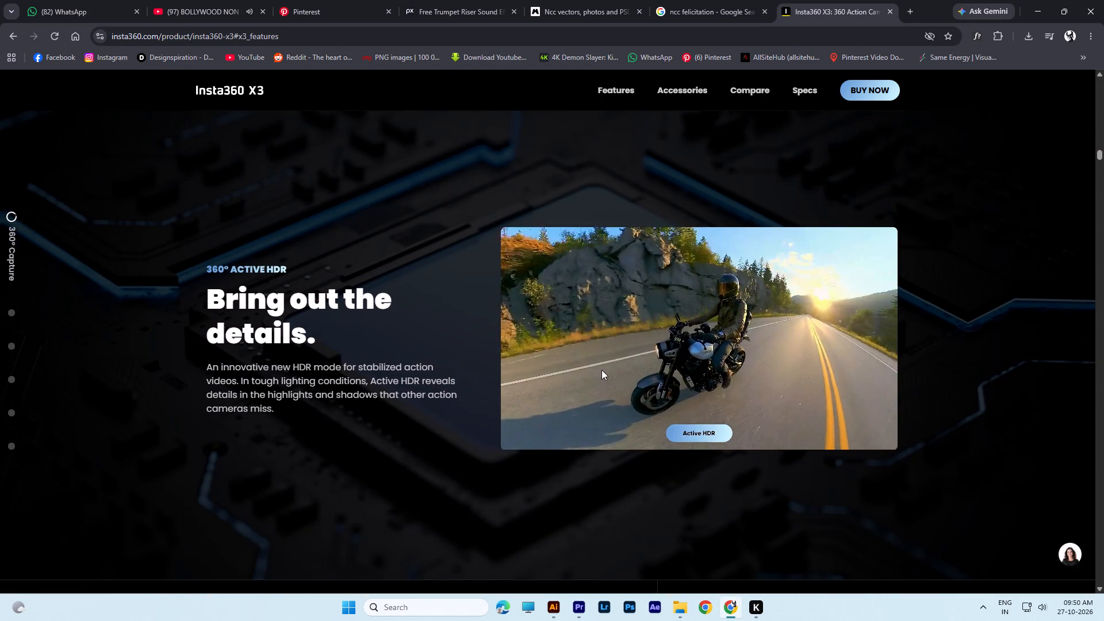
Return to the "insta360 x3" Google results and look through the Popular products and Insta360 One Video Cameras listings.
{"action": "left_click", "coordinate": [7, 36]}
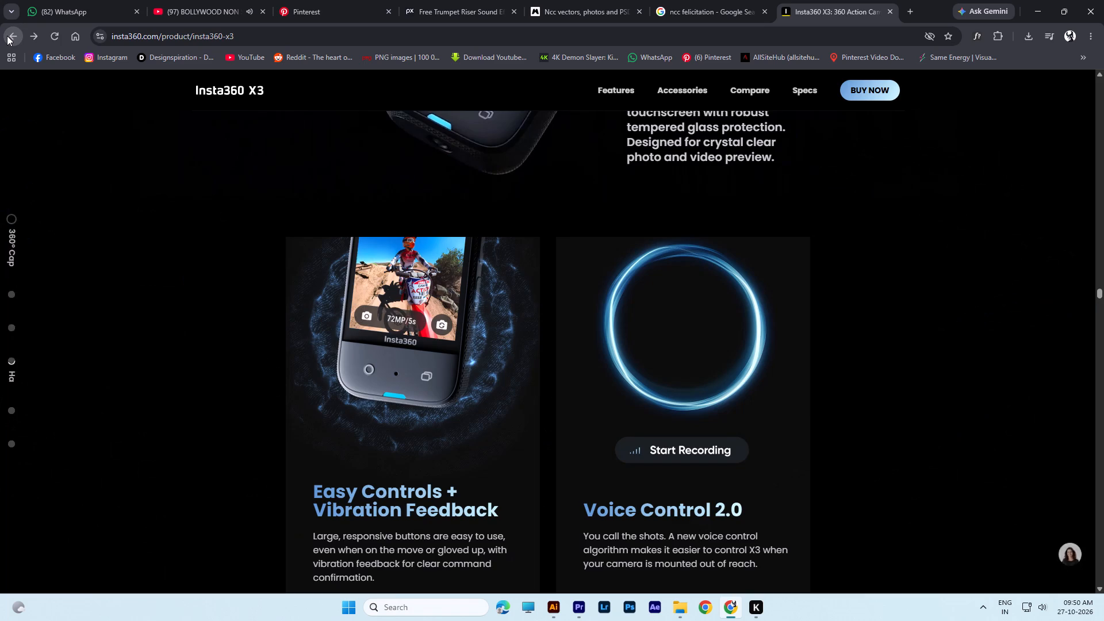
{"action": "left_click", "coordinate": [7, 36]}
{"action": "scroll", "coordinate": [469, 293], "scroll_direction": "down", "scroll_amount": 5}
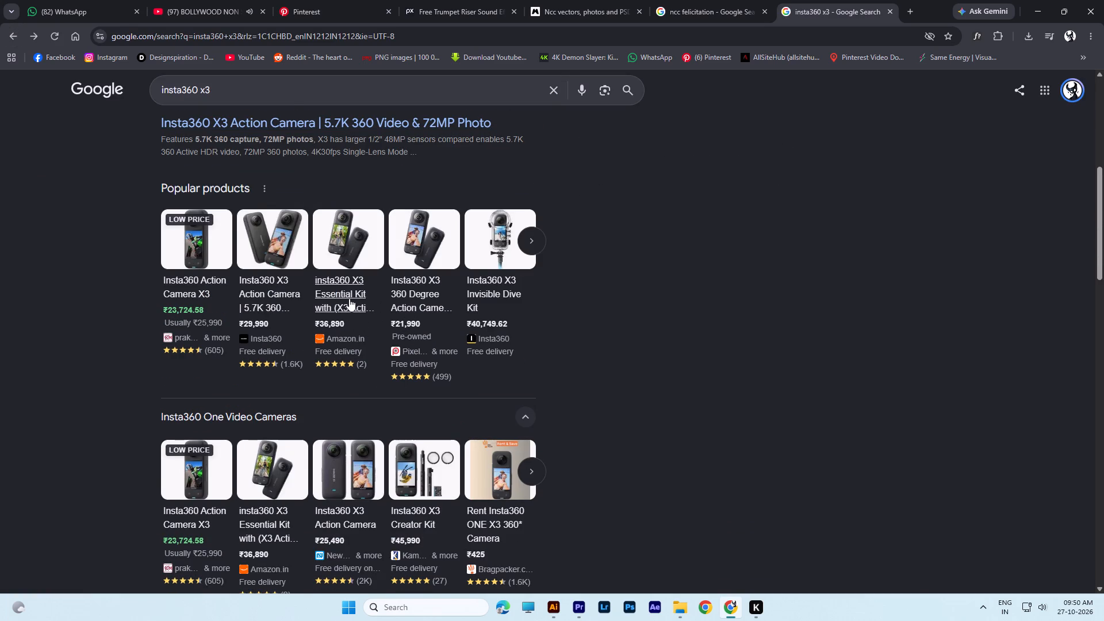
{"action": "scroll", "coordinate": [367, 283], "scroll_direction": "down", "scroll_amount": 4}
{"action": "scroll", "coordinate": [398, 274], "scroll_direction": "up", "scroll_amount": 2}
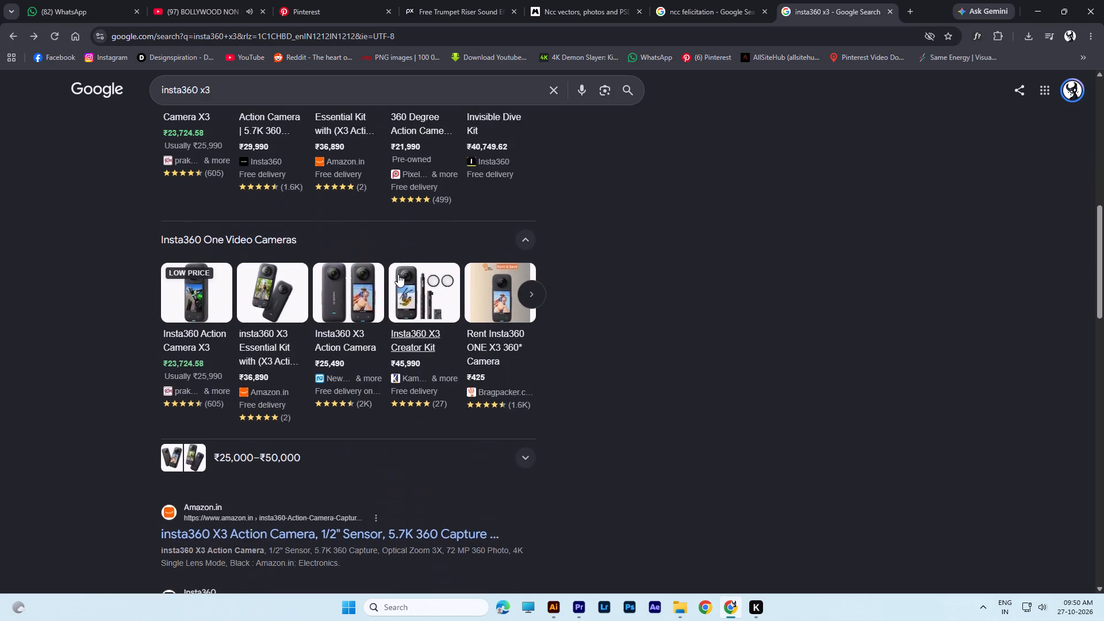
Open the Insta360 X3 Essential Kit listing under Insta360 One Video Cameras and browse its product images.
{"action": "left_click", "coordinate": [275, 427]}
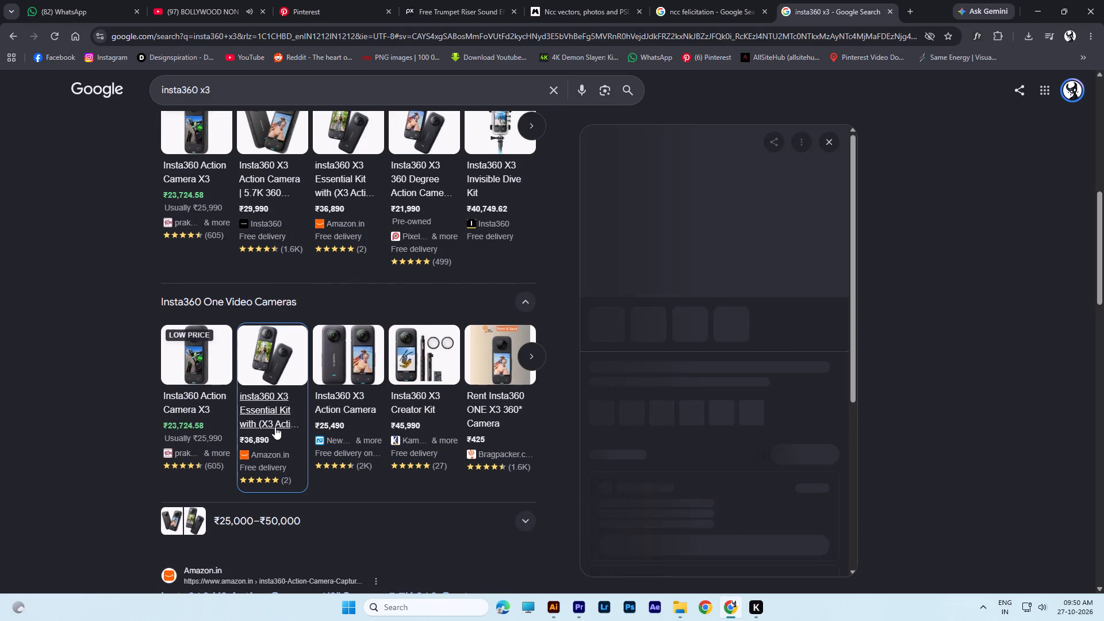
{"action": "left_click", "coordinate": [741, 320]}
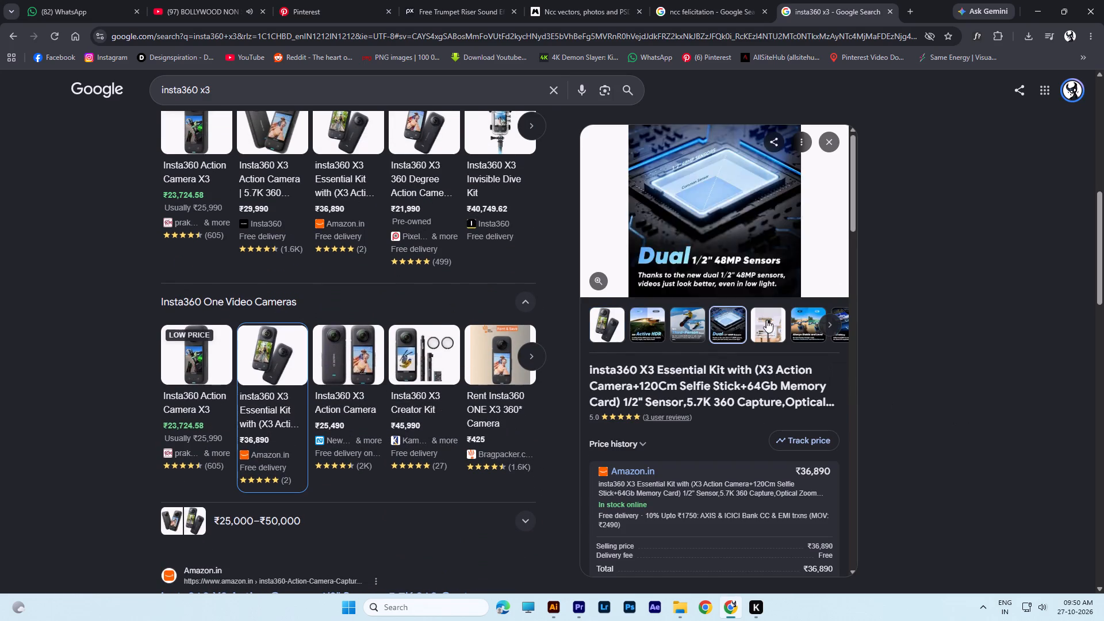
{"action": "left_click", "coordinate": [775, 320]}
{"action": "left_click", "coordinate": [792, 320]}
{"action": "left_click", "coordinate": [833, 326]}
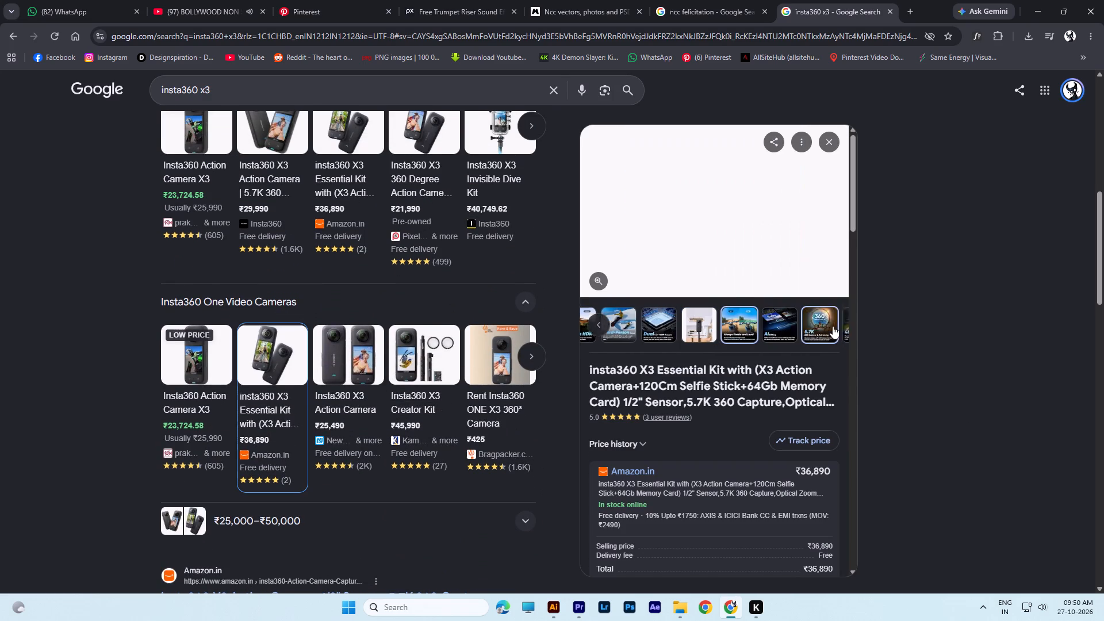
{"action": "left_click", "coordinate": [795, 329]}
{"action": "left_click", "coordinate": [818, 329]}
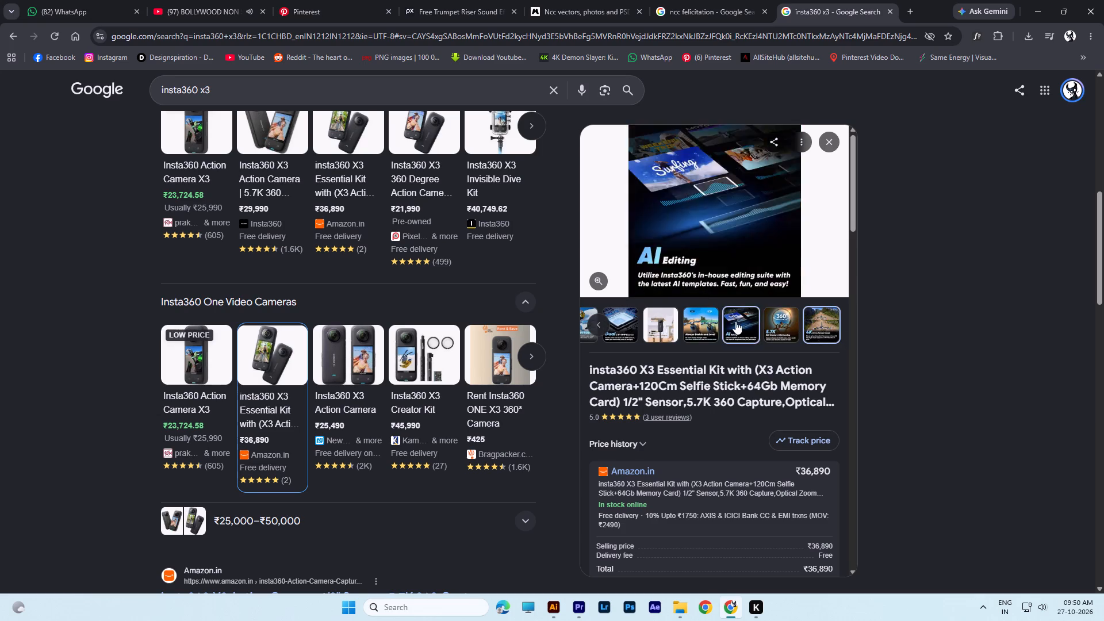
{"action": "left_click", "coordinate": [704, 323]}
{"action": "left_click", "coordinate": [665, 325]}
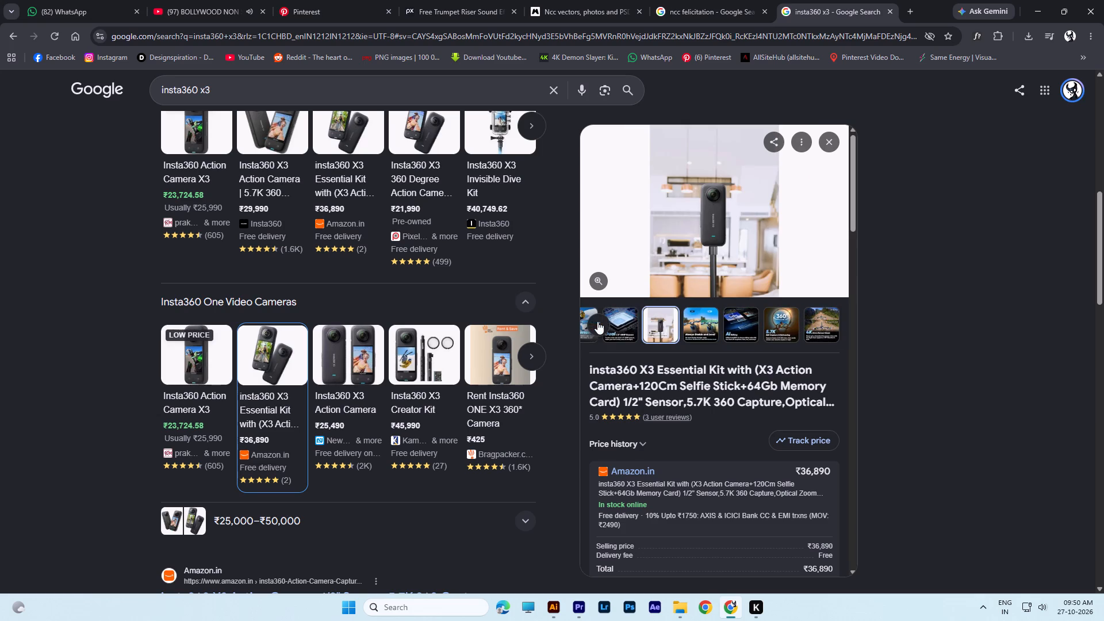
{"action": "left_click", "coordinate": [597, 321]}
{"action": "left_click", "coordinate": [695, 326]}
{"action": "left_click", "coordinate": [654, 324]}
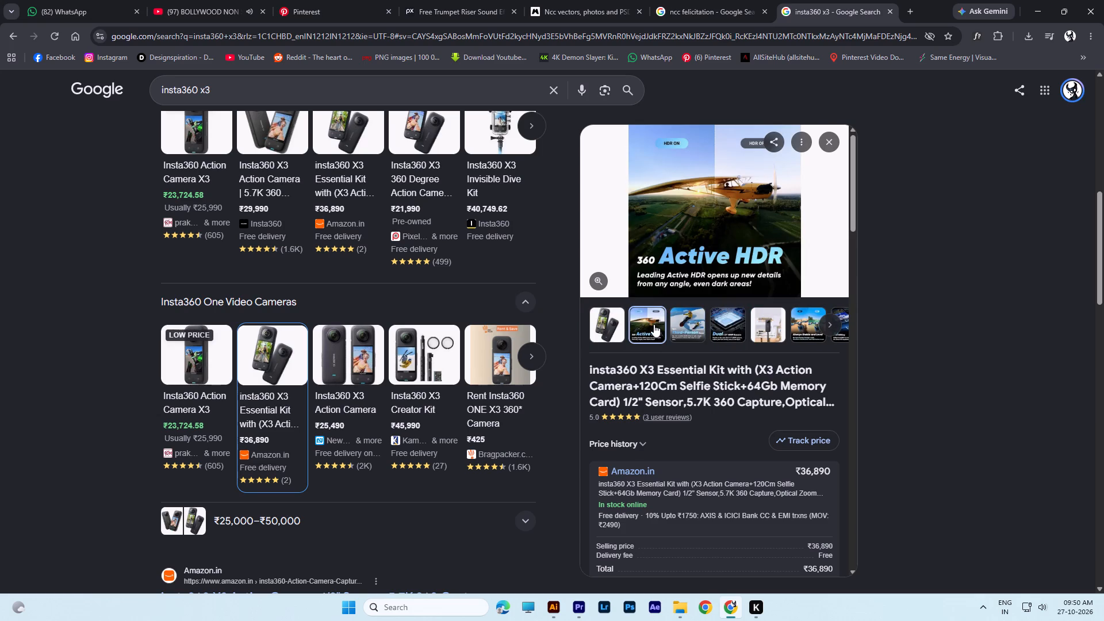
Review the Essential Kit's Amazon.in offer and compare it with the Popular products listings.
{"action": "scroll", "coordinate": [672, 323], "scroll_direction": "down", "scroll_amount": 3}
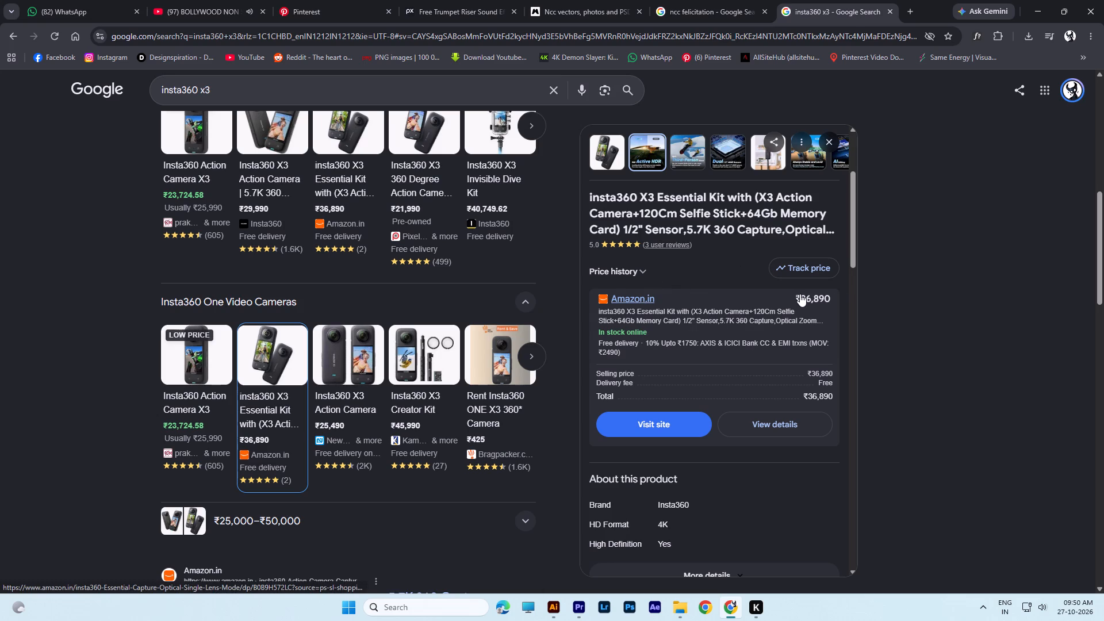
{"action": "left_click", "coordinate": [897, 310]}
{"action": "scroll", "coordinate": [649, 315], "scroll_direction": "up", "scroll_amount": 5}
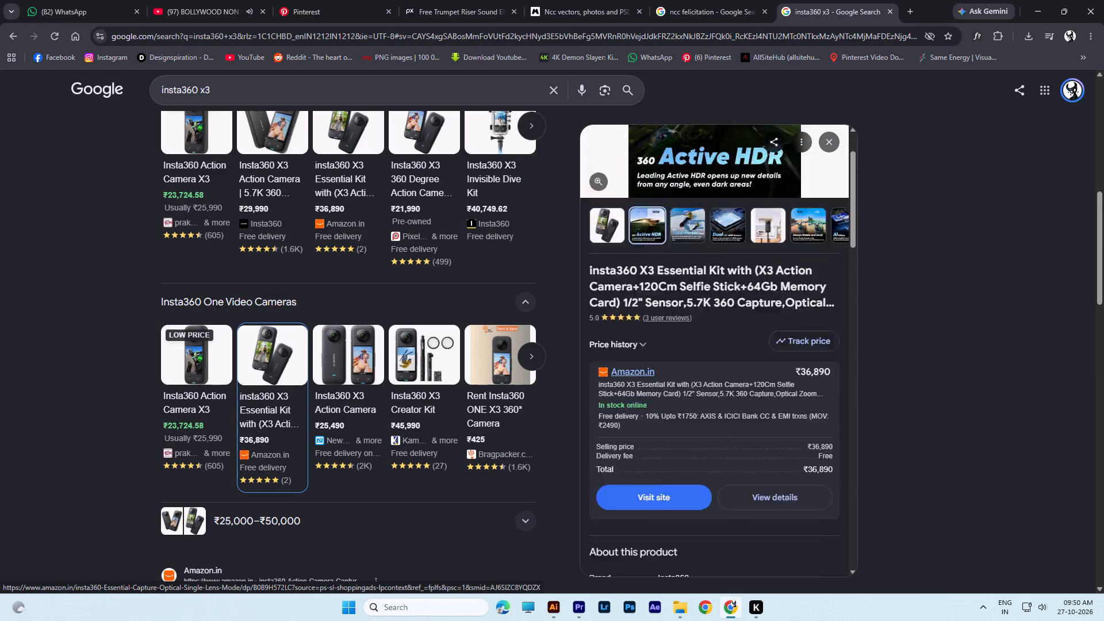
{"action": "scroll", "coordinate": [650, 314], "scroll_direction": "up", "scroll_amount": 6}
{"action": "scroll", "coordinate": [650, 314], "scroll_direction": "down", "scroll_amount": 2}
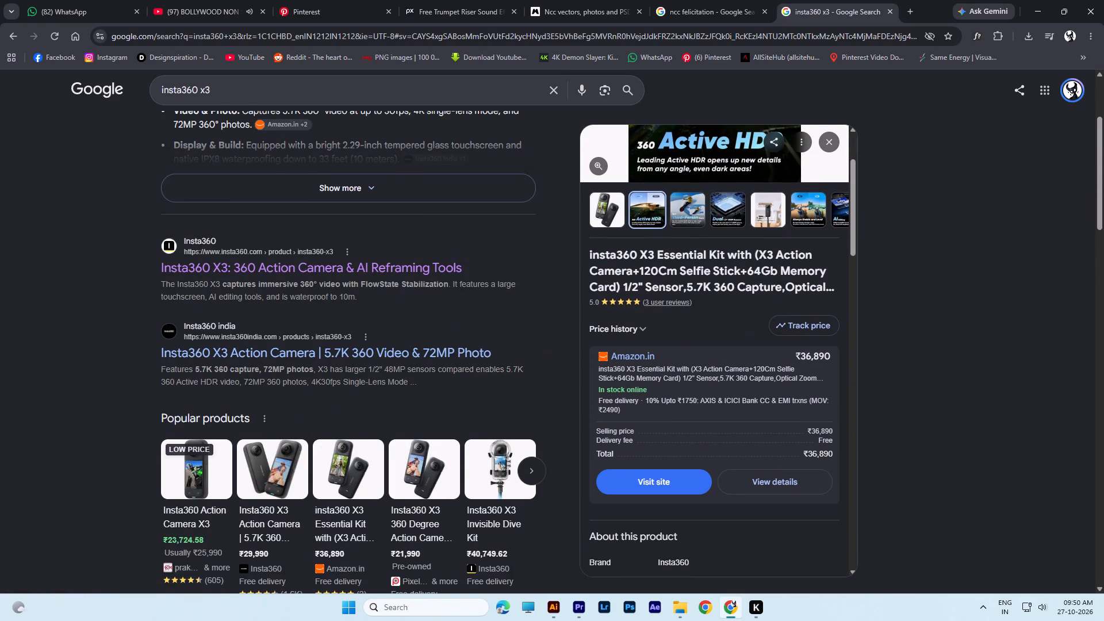
{"action": "scroll", "coordinate": [300, 379], "scroll_direction": "down", "scroll_amount": 3}
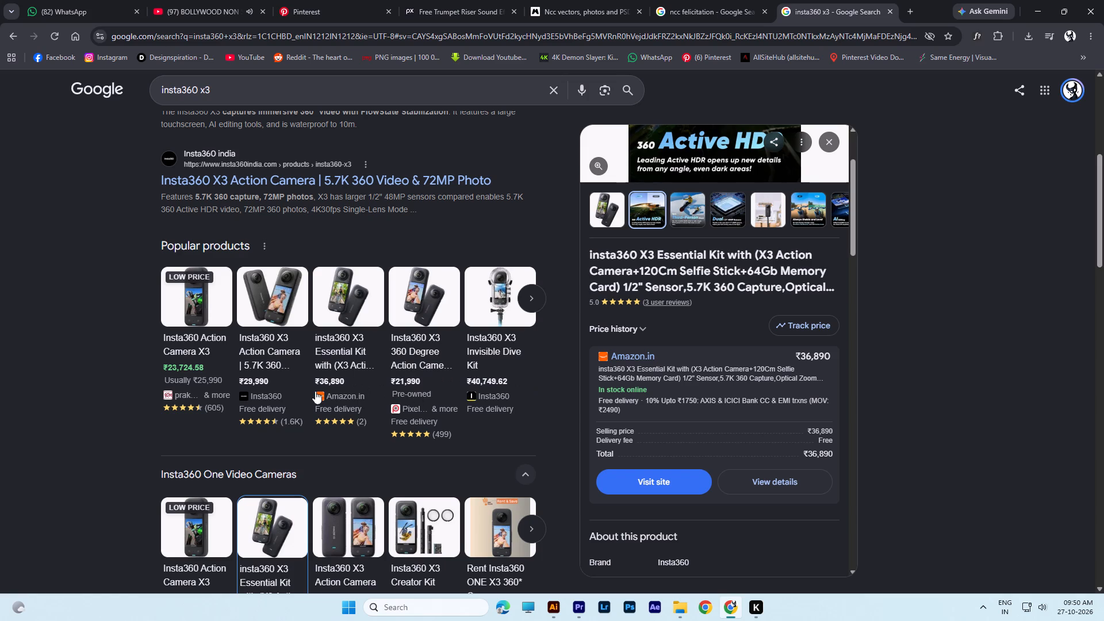
Open the Essential Kit from Popular products, examine its price history and read the included items and sensor specifications.
{"action": "left_click", "coordinate": [331, 382]}
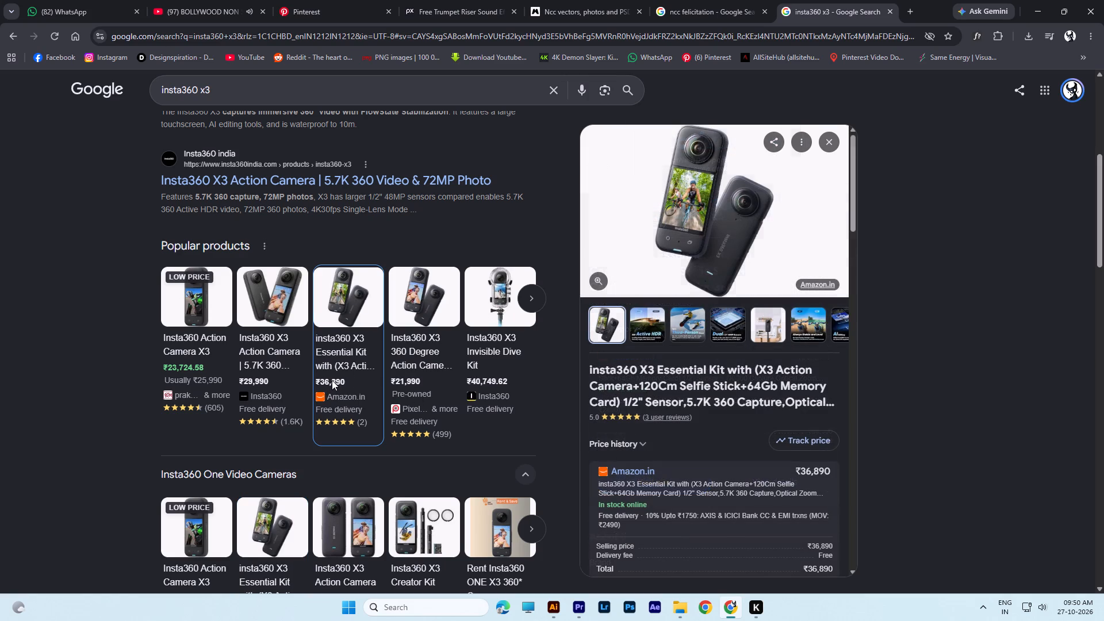
{"action": "left_click", "coordinate": [348, 393]}
{"action": "left_click", "coordinate": [595, 457]}
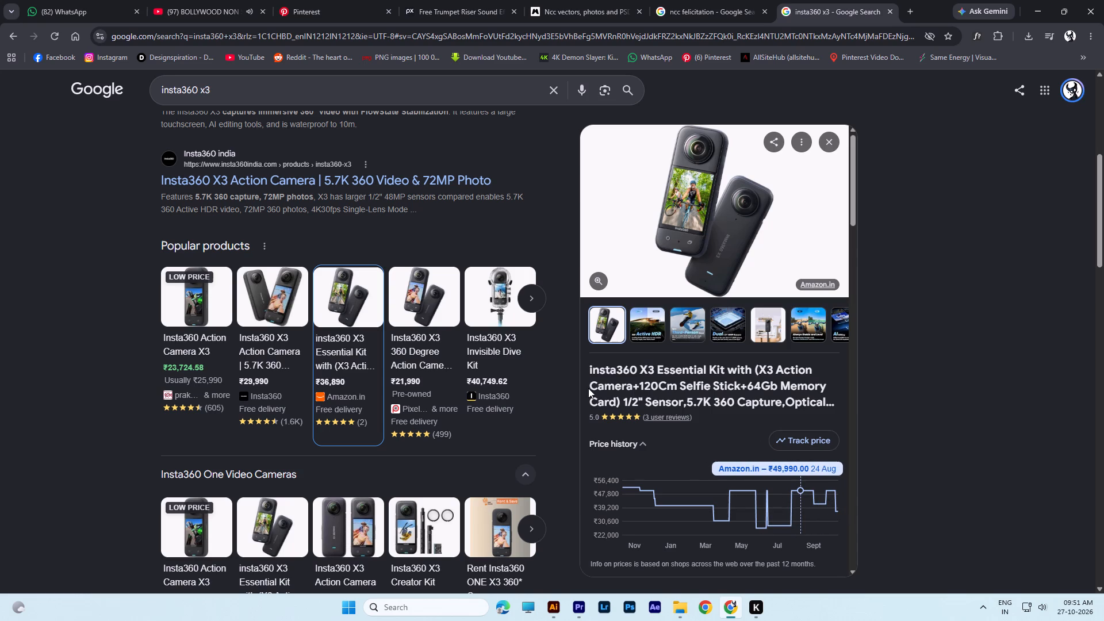
{"action": "left_click_drag", "start_coordinate": [589, 386], "coordinate": [692, 384]}
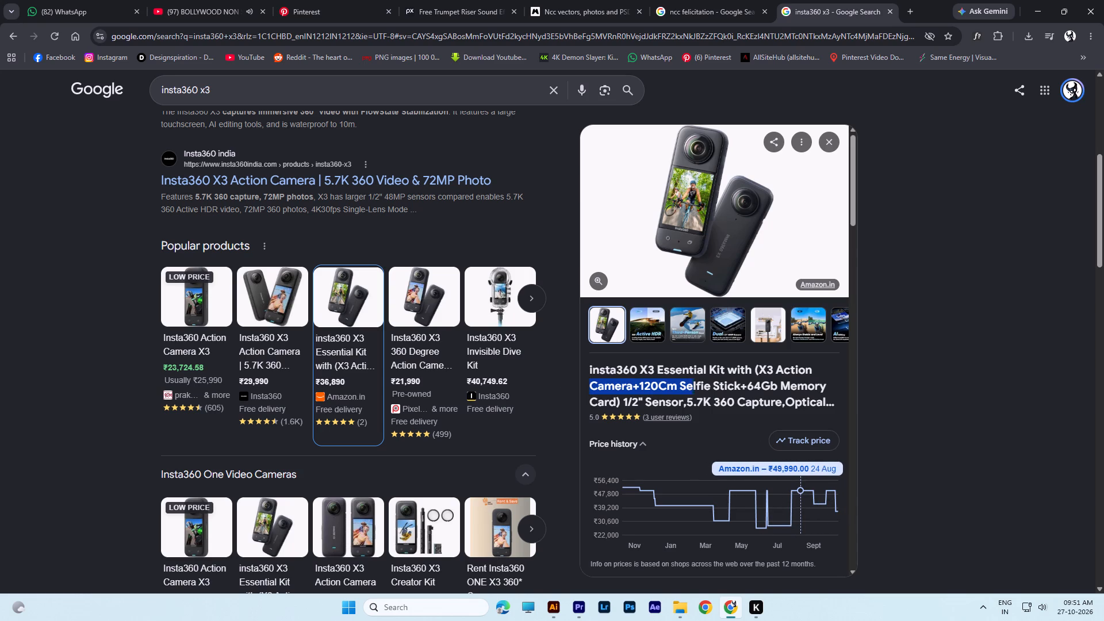
{"action": "left_click_drag", "start_coordinate": [692, 384], "coordinate": [838, 384]}
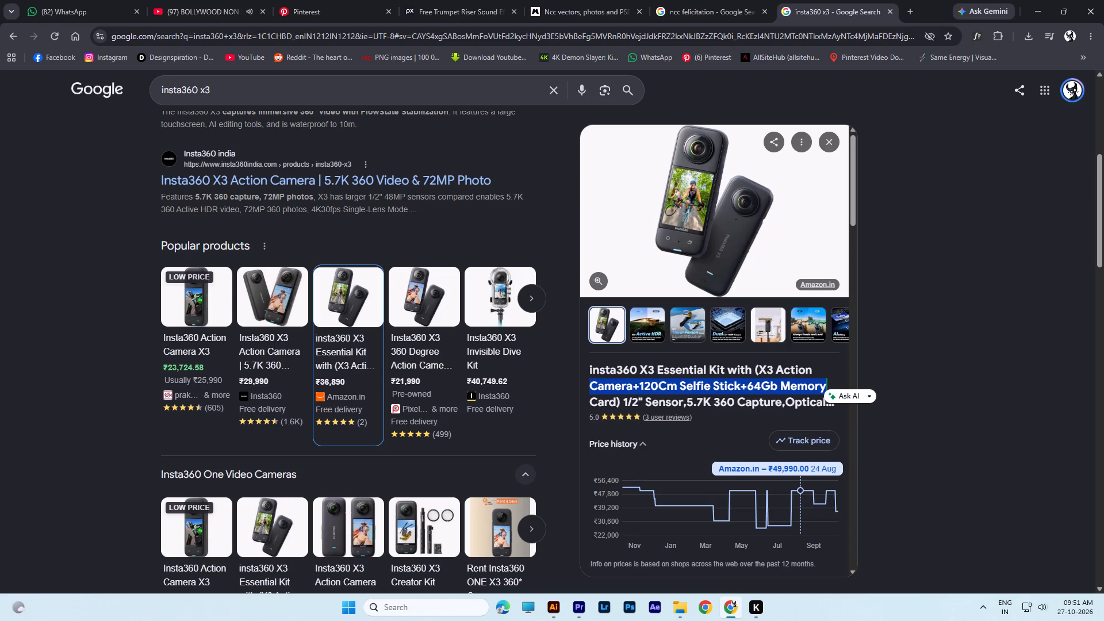
{"action": "left_click_drag", "start_coordinate": [625, 401], "coordinate": [833, 403]}
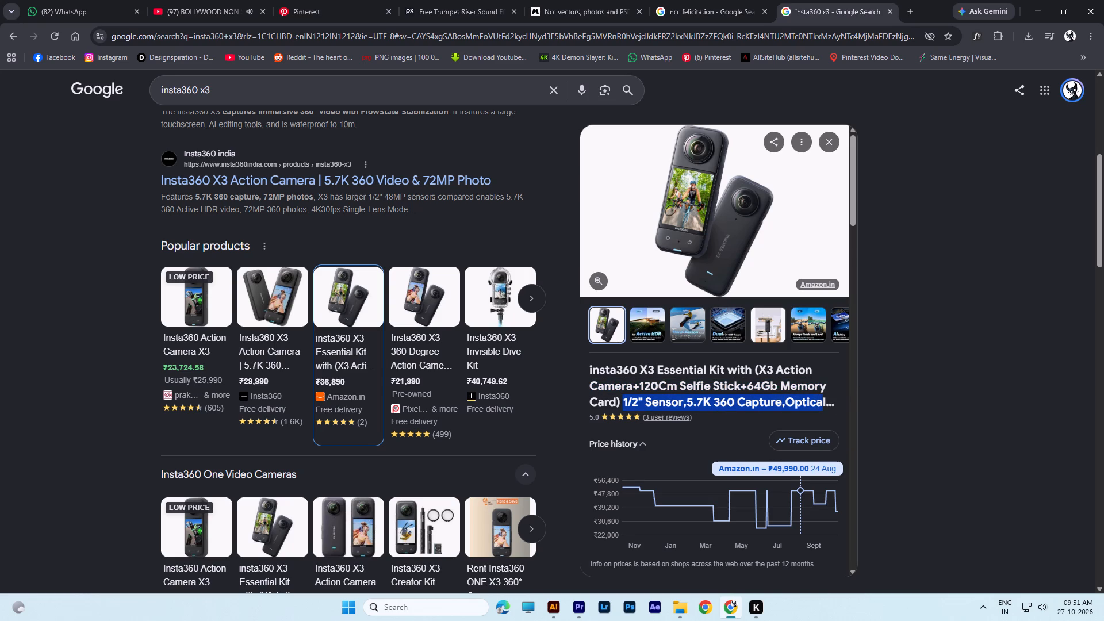
{"action": "left_click_drag", "start_coordinate": [833, 403], "coordinate": [833, 403]}
Examine the Essential Kit's product details and user reviews, including the first review photo, and view the More options listings.
{"action": "scroll", "coordinate": [744, 395], "scroll_direction": "down", "scroll_amount": 4}
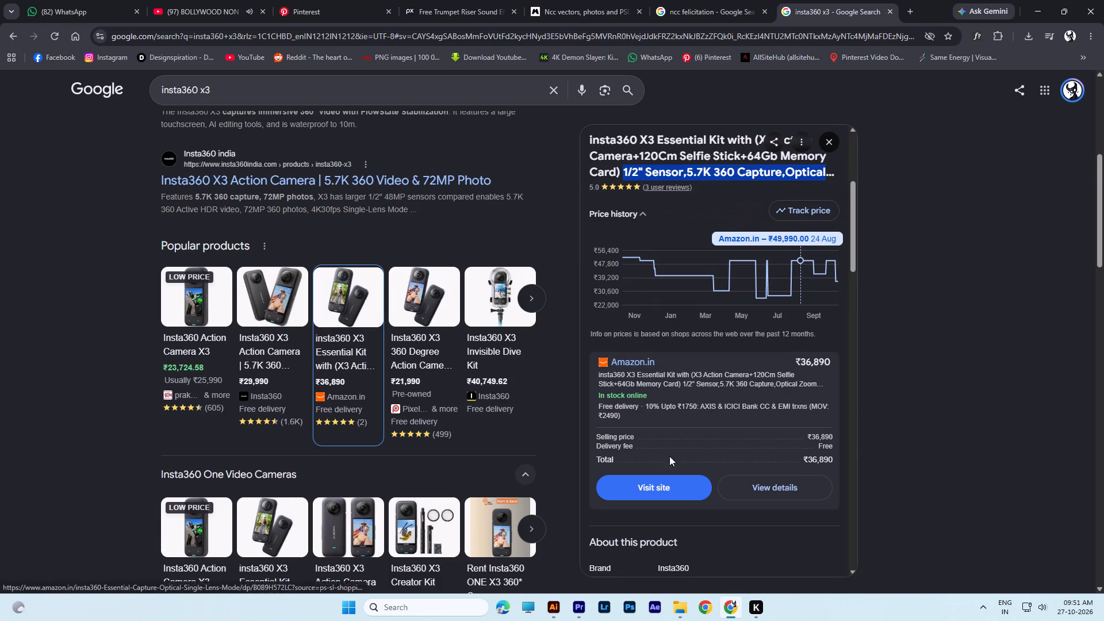
{"action": "scroll", "coordinate": [509, 478], "scroll_direction": "down", "scroll_amount": 2}
{"action": "scroll", "coordinate": [712, 448], "scroll_direction": "down", "scroll_amount": 7}
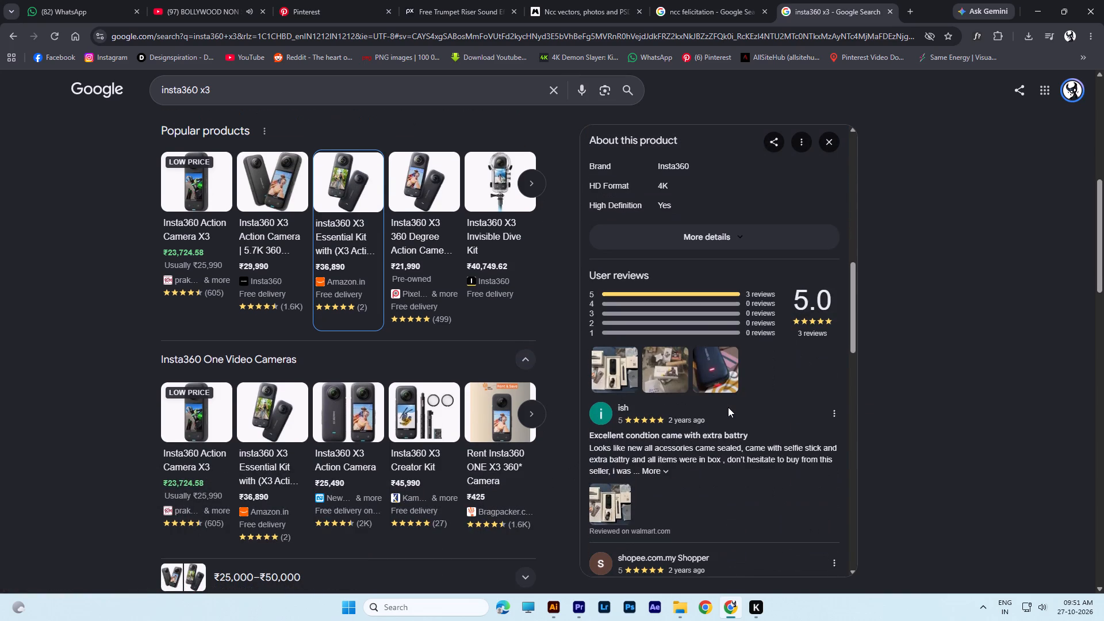
{"action": "left_click", "coordinate": [618, 374]}
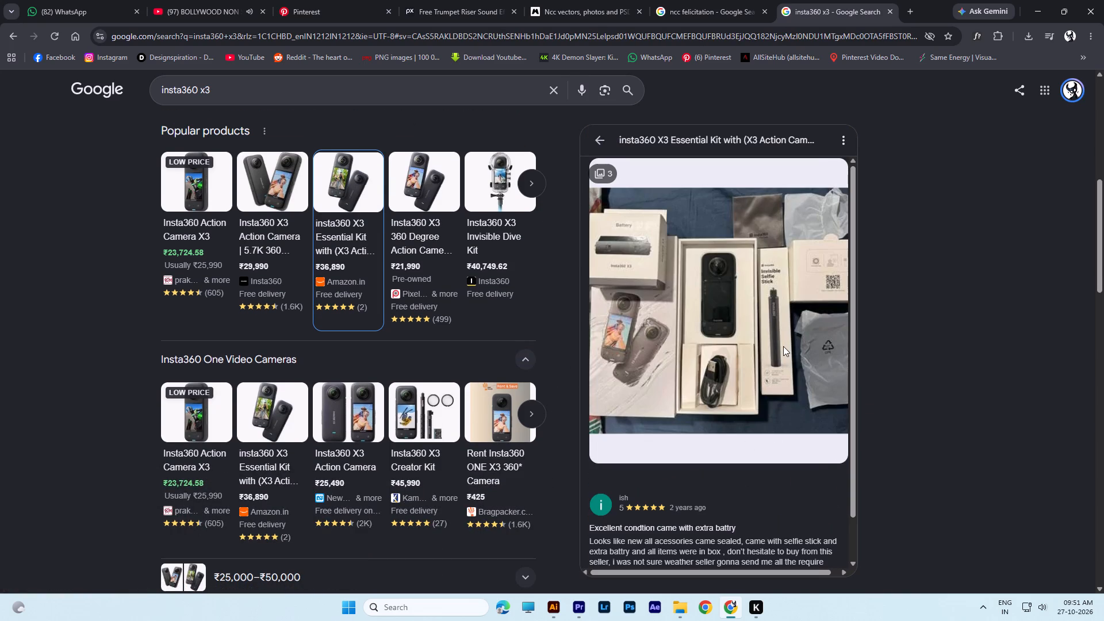
{"action": "scroll", "coordinate": [789, 342], "scroll_direction": "down", "scroll_amount": 11}
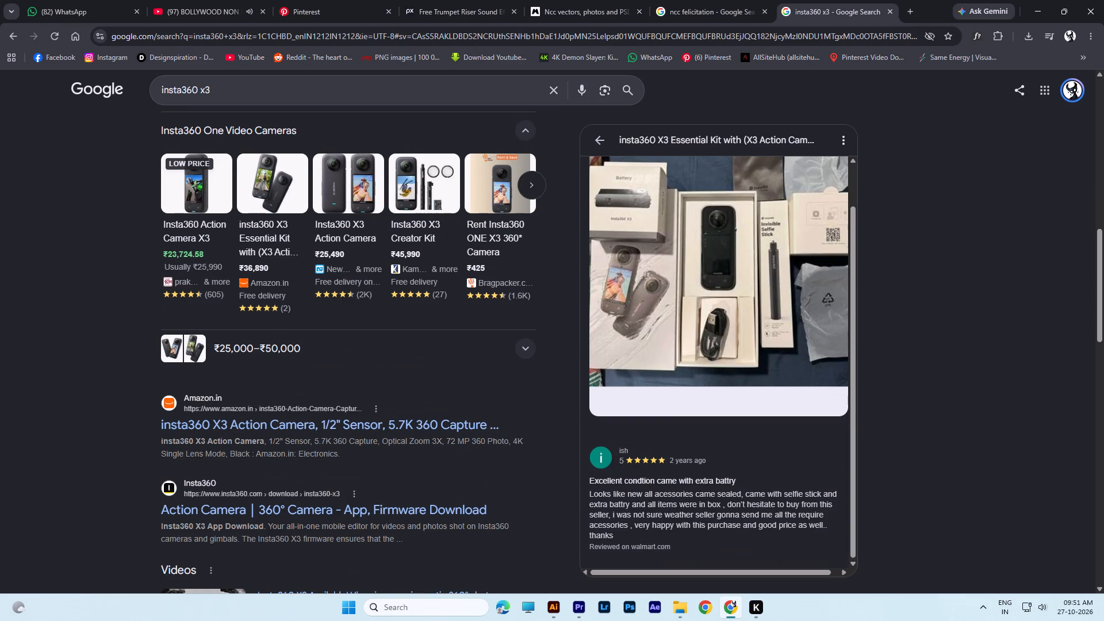
{"action": "left_click", "coordinate": [595, 140]}
{"action": "scroll", "coordinate": [706, 332], "scroll_direction": "down", "scroll_amount": 4}
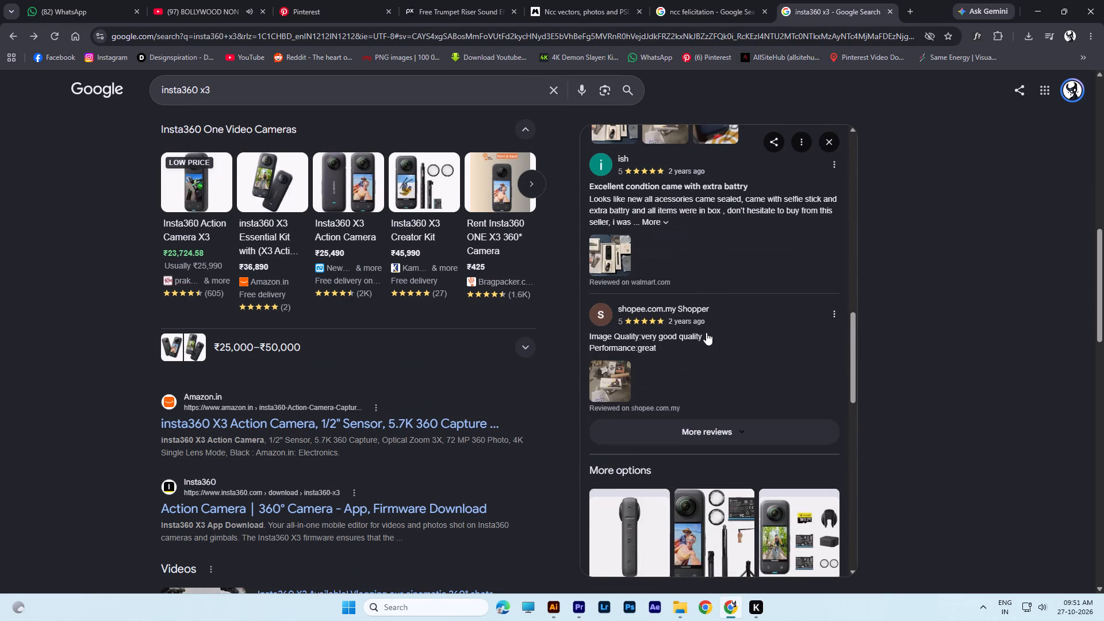
{"action": "scroll", "coordinate": [706, 332], "scroll_direction": "down", "scroll_amount": 3}
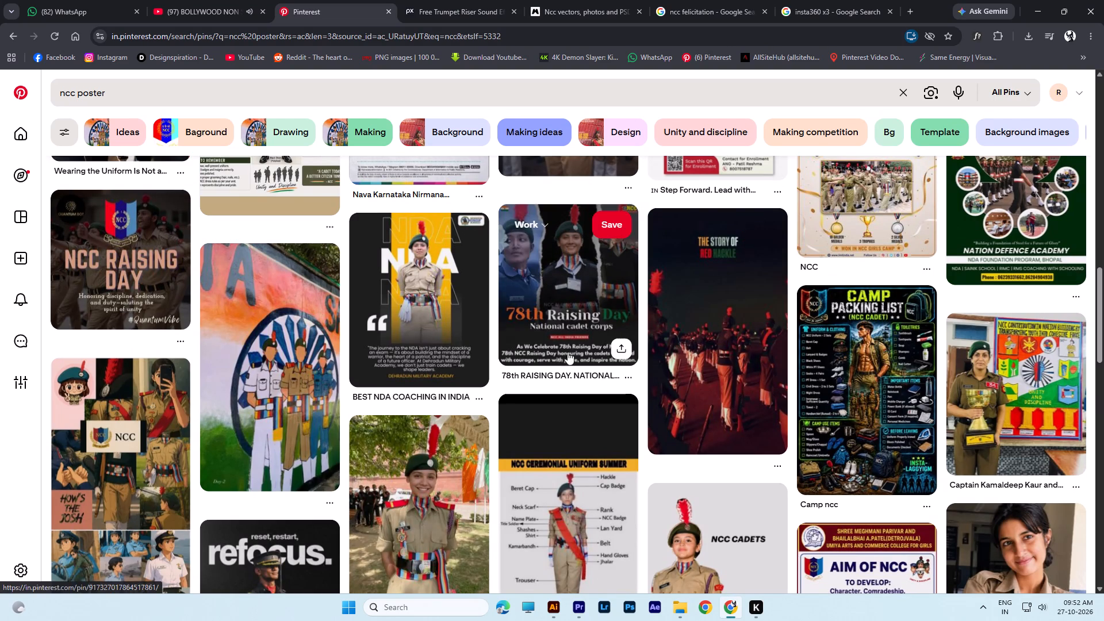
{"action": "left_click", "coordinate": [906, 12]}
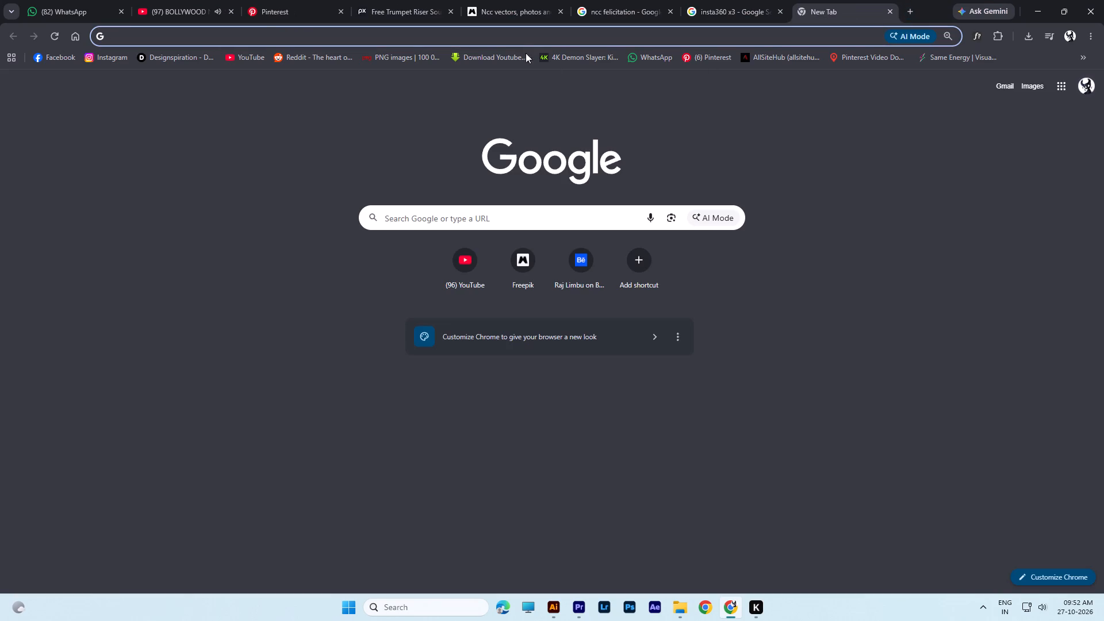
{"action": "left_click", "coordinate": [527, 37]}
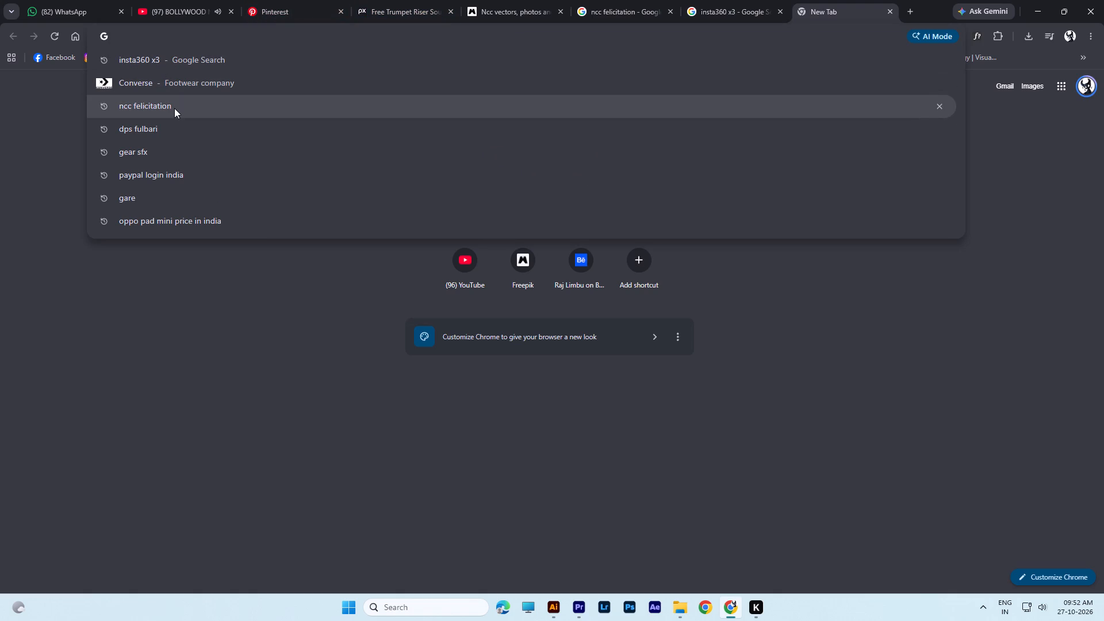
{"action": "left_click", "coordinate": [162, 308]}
Examine more of Pinterest's "ncc poster" pins, refine the search with Design, and browse the poster designs for references.
{"action": "left_click", "coordinate": [278, 4]}
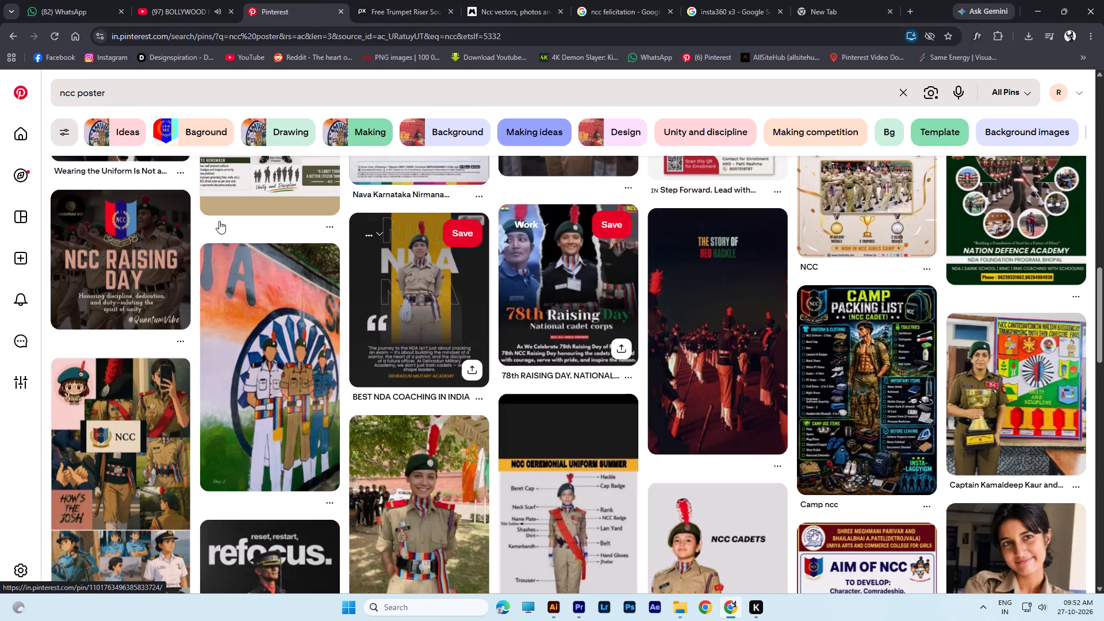
{"action": "scroll", "coordinate": [220, 220], "scroll_direction": "down", "scroll_amount": 5}
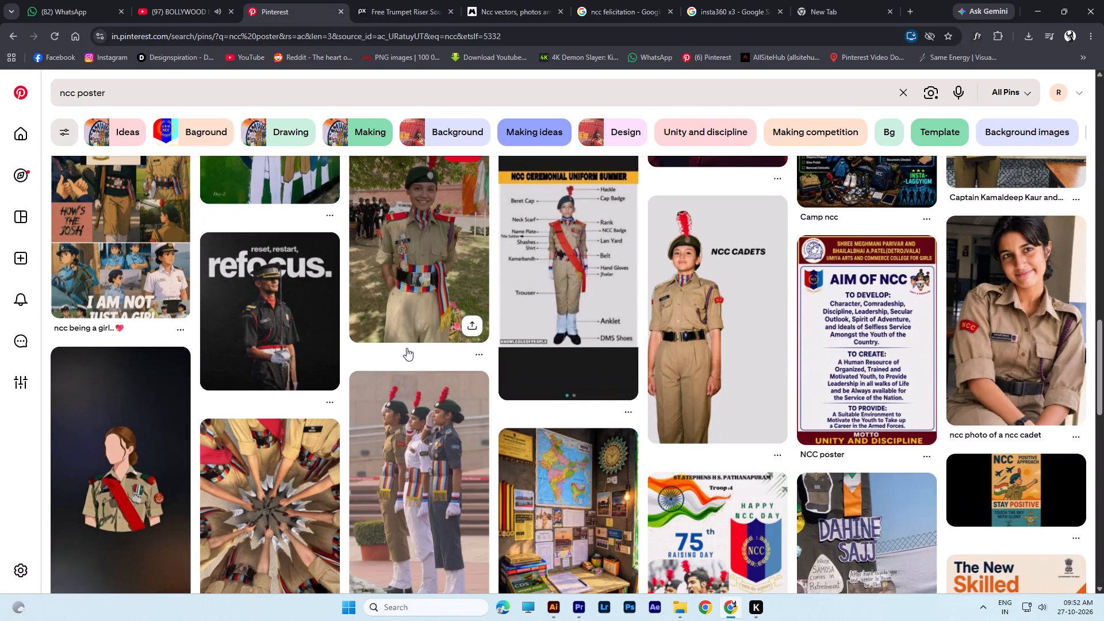
{"action": "scroll", "coordinate": [407, 348], "scroll_direction": "down", "scroll_amount": 6}
{"action": "scroll", "coordinate": [414, 344], "scroll_direction": "up", "scroll_amount": 2}
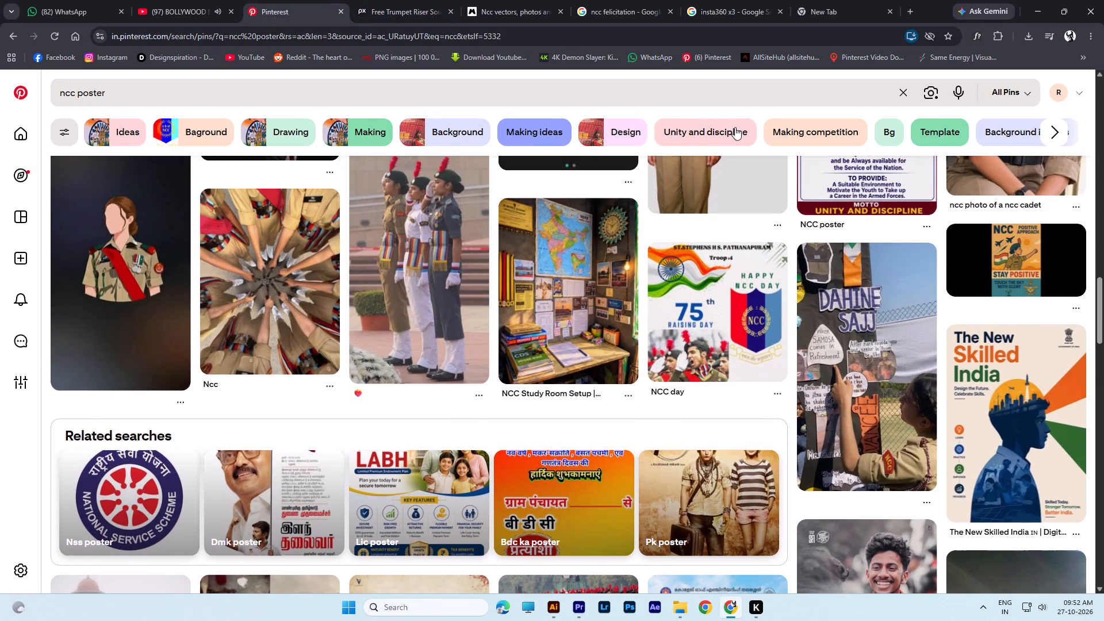
{"action": "left_click", "coordinate": [604, 133]}
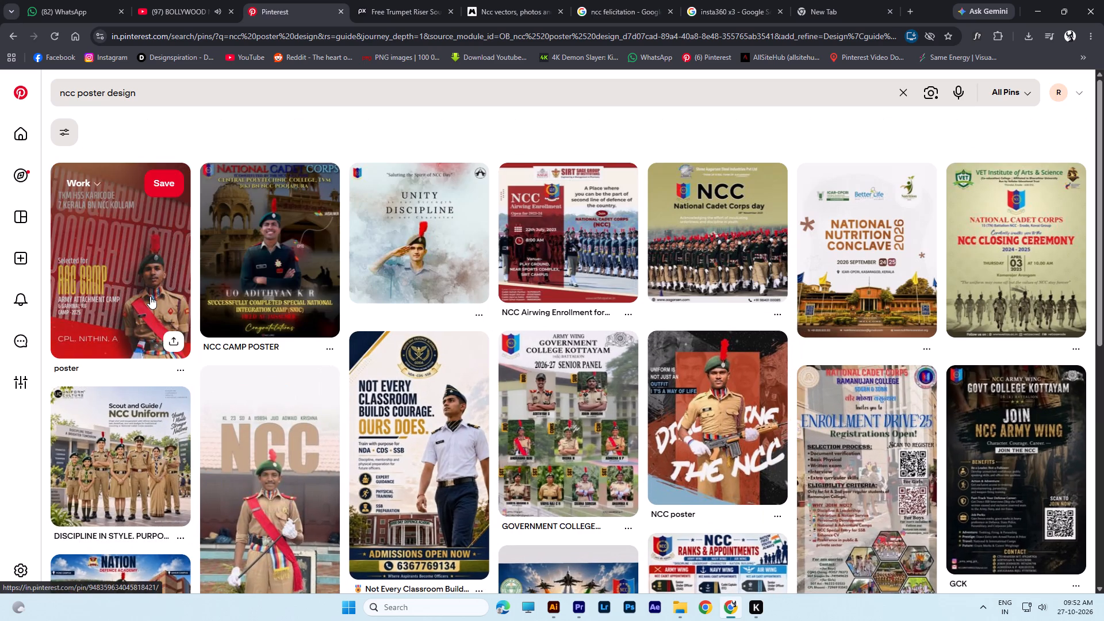
{"action": "scroll", "coordinate": [431, 193], "scroll_direction": "down", "scroll_amount": 4}
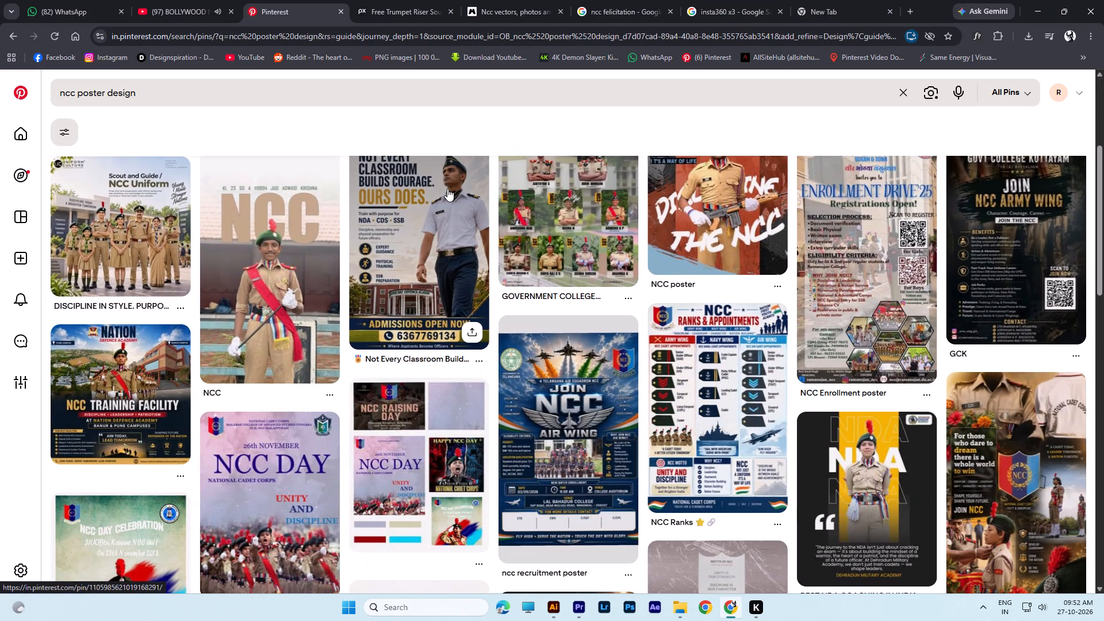
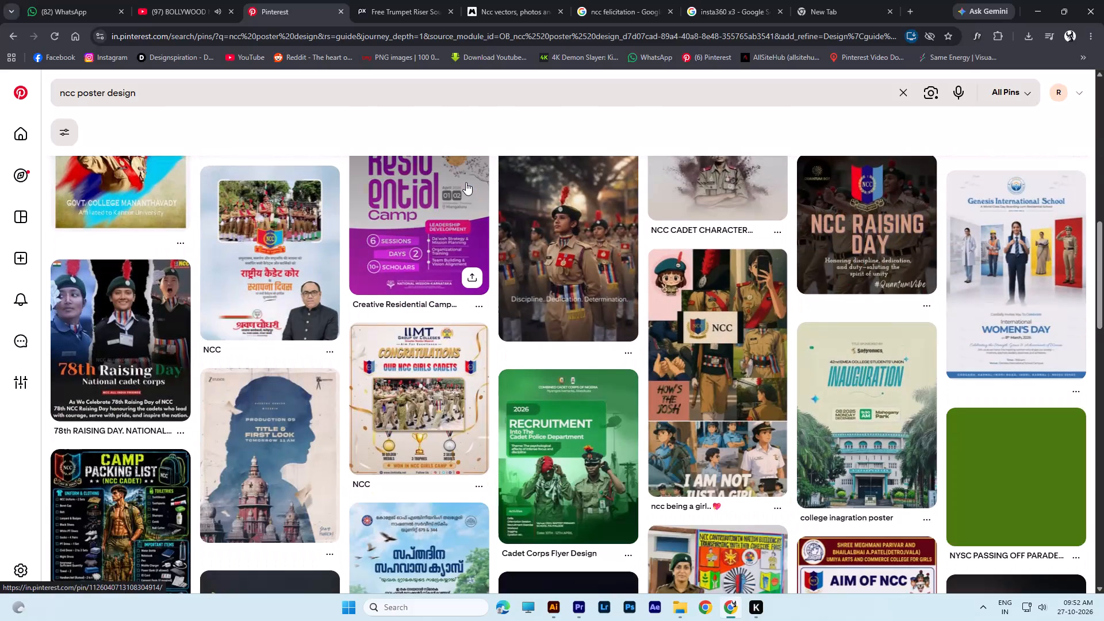
Look over the "ncc poster design" pins once more for layout references.
{"action": "scroll", "coordinate": [466, 182], "scroll_direction": "up", "scroll_amount": 3}
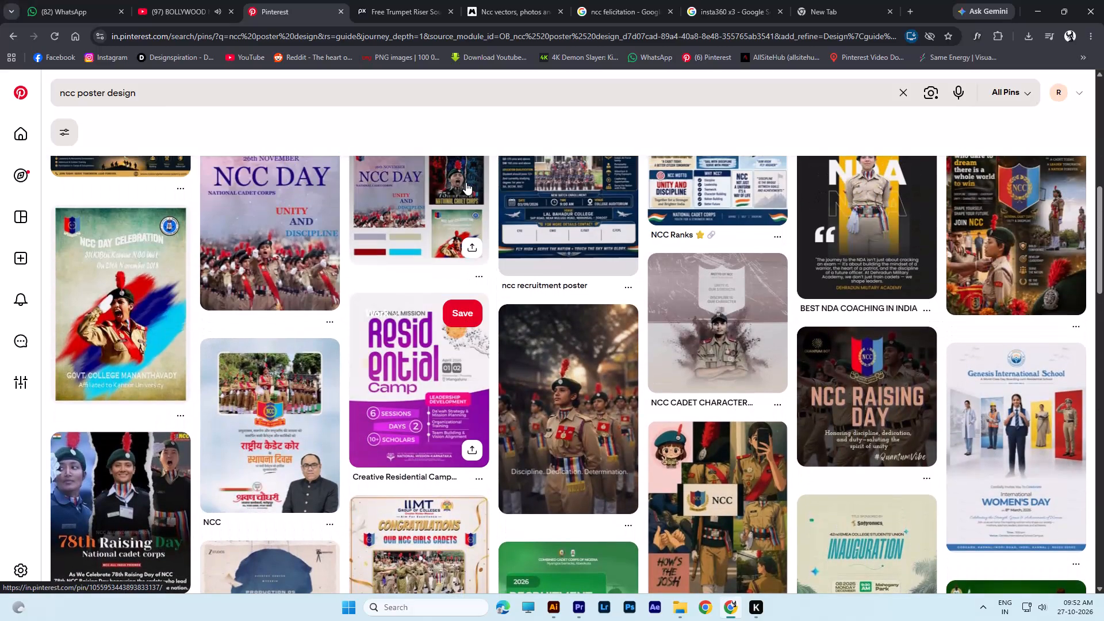
{"action": "scroll", "coordinate": [466, 182], "scroll_direction": "down", "scroll_amount": 4}
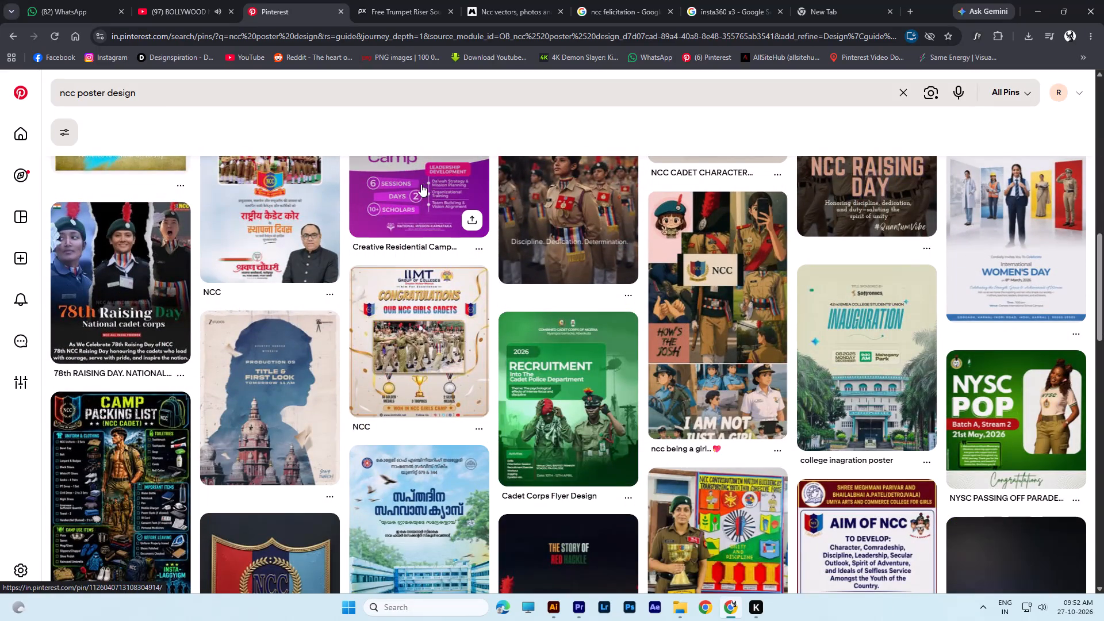
Switch to File Explorer and look through the RAJ 2024 folder and its 2025 newspaper subfolder for usable images.
{"action": "left_click", "coordinate": [679, 603]}
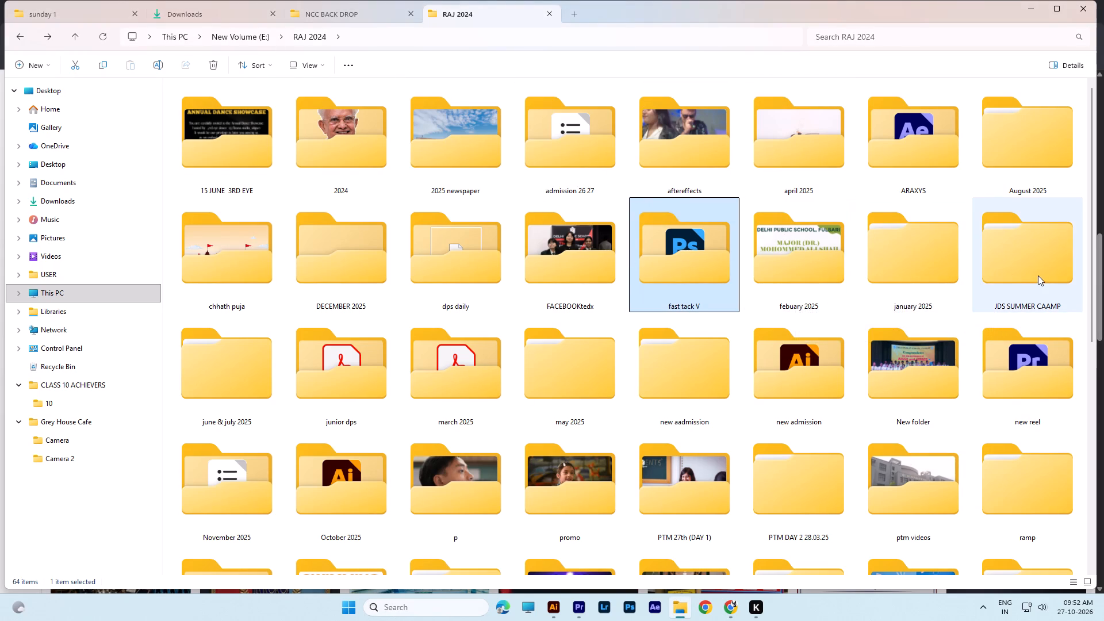
{"action": "scroll", "coordinate": [528, 273], "scroll_direction": "down", "scroll_amount": 1}
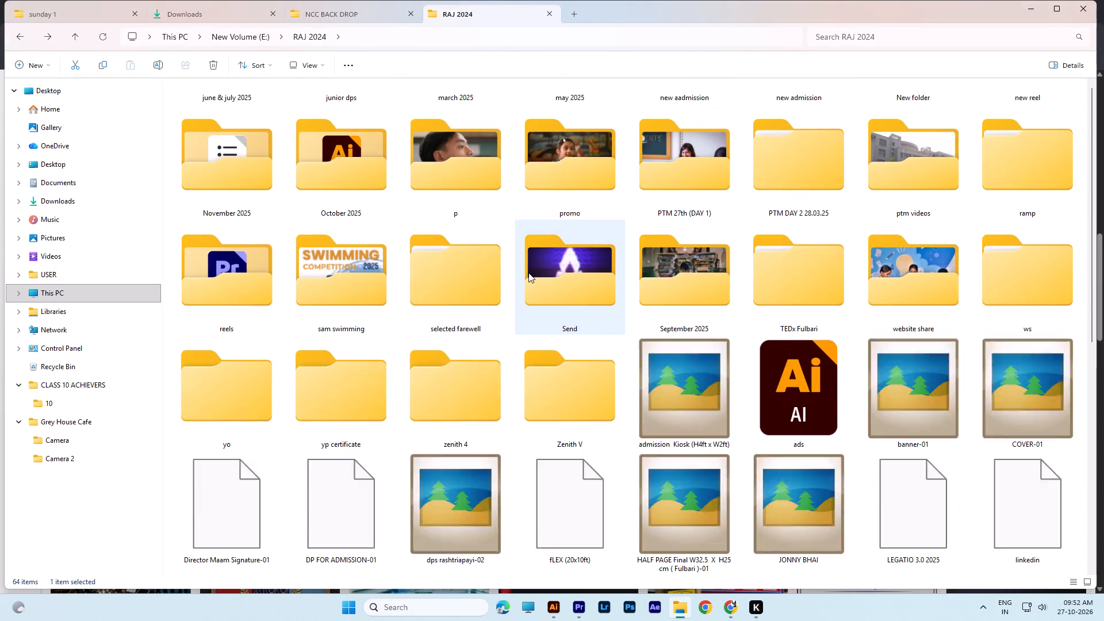
{"action": "scroll", "coordinate": [523, 237], "scroll_direction": "up", "scroll_amount": 3}
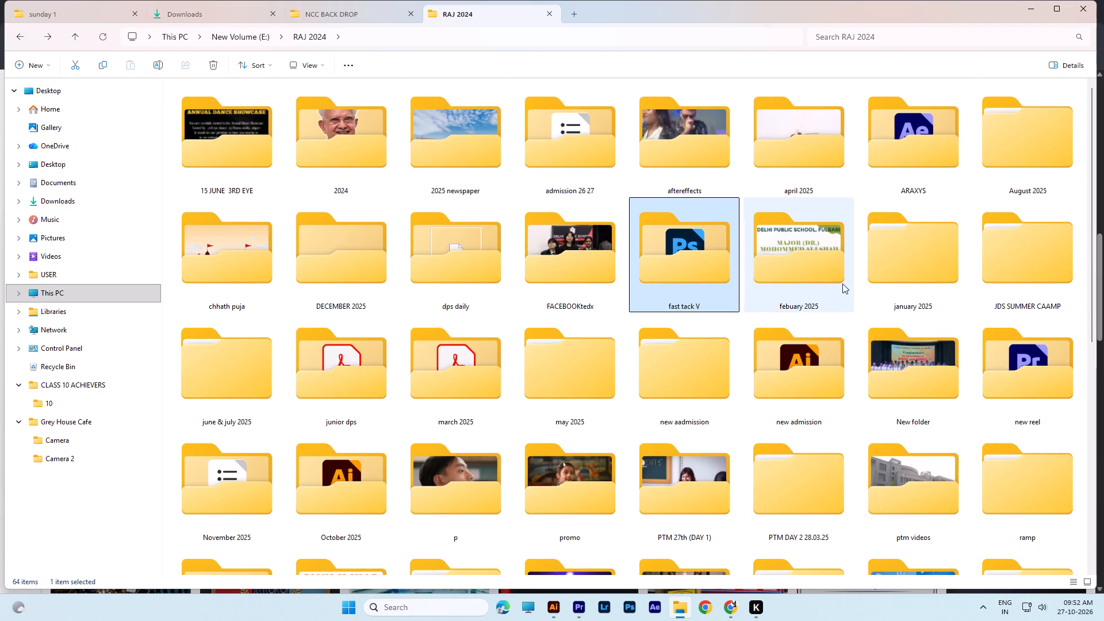
{"action": "double_click", "coordinate": [432, 157]}
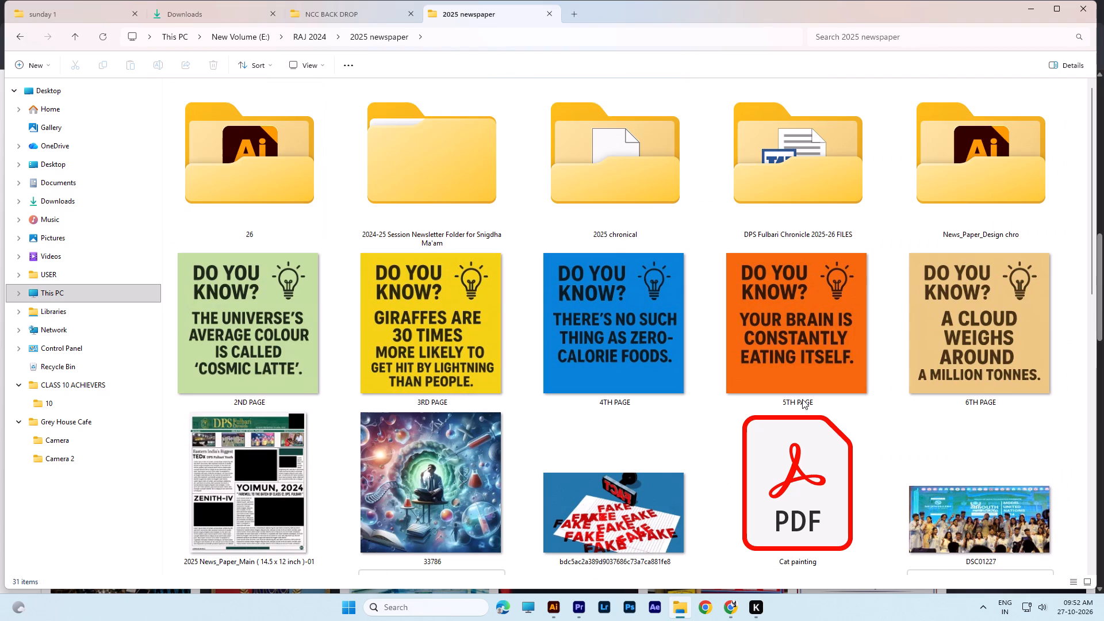
{"action": "scroll", "coordinate": [704, 298], "scroll_direction": "down", "scroll_amount": 5}
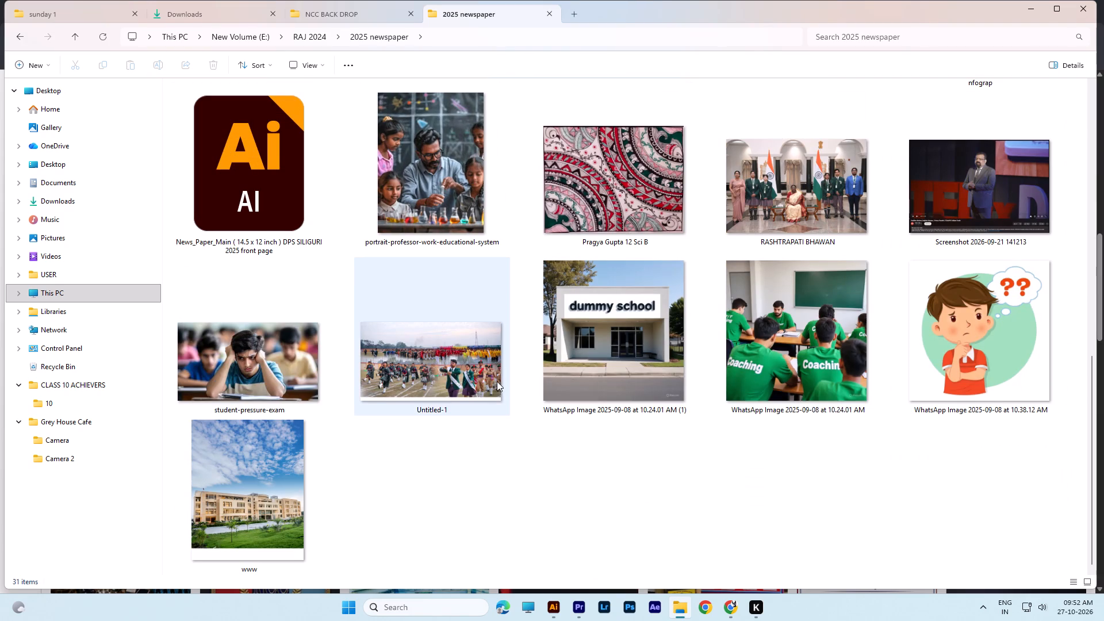
{"action": "scroll", "coordinate": [408, 281], "scroll_direction": "up", "scroll_amount": 5}
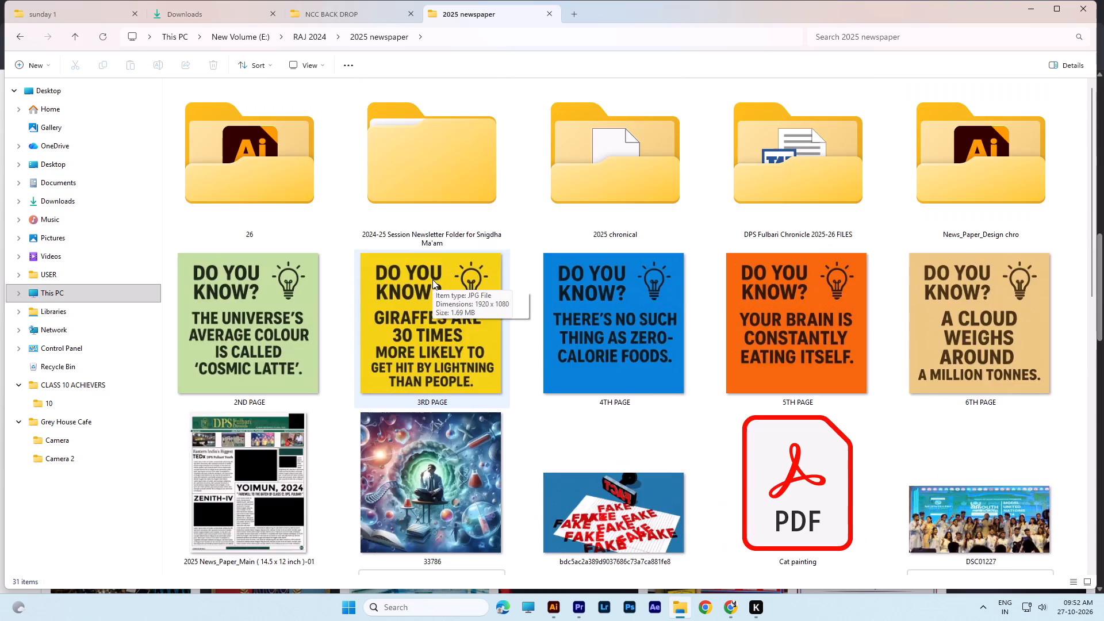
{"action": "scroll", "coordinate": [432, 279], "scroll_direction": "down", "scroll_amount": 4}
{"action": "left_click", "coordinate": [24, 36]}
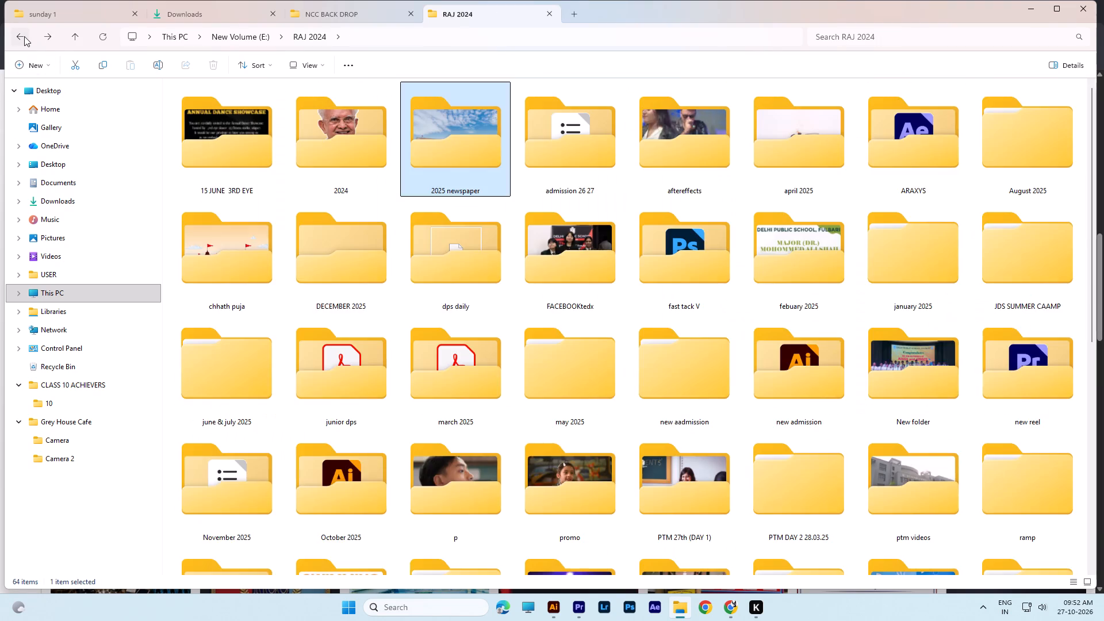
Look through the rest of RAJ 2024 and check the d1 and d2 photo folders inside ws.
{"action": "scroll", "coordinate": [741, 343], "scroll_direction": "down", "scroll_amount": 8}
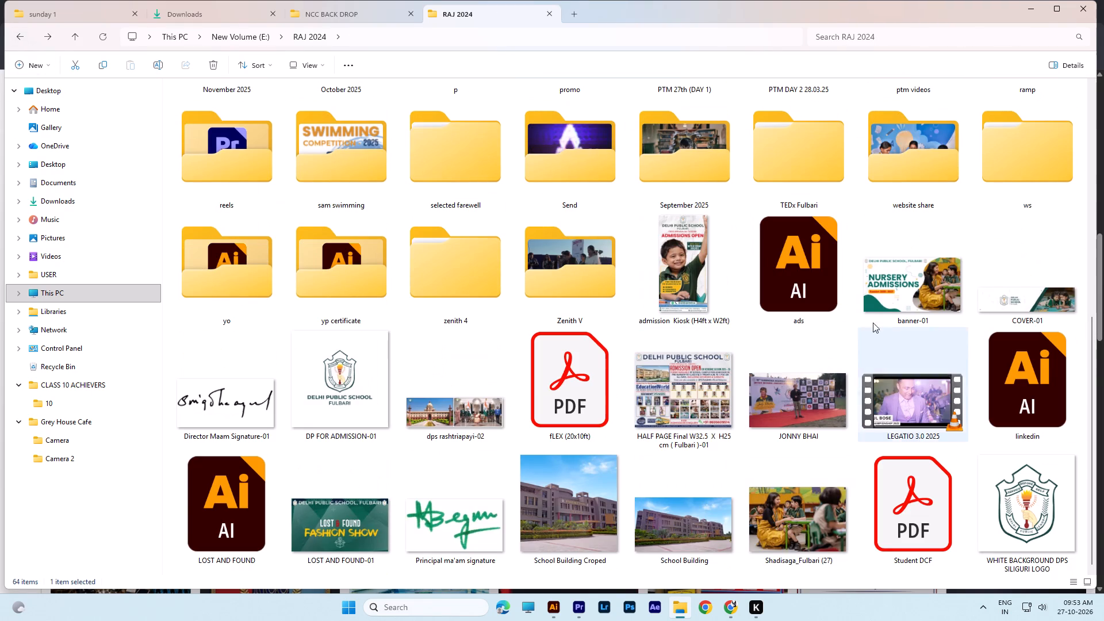
{"action": "double_click", "coordinate": [1023, 155]}
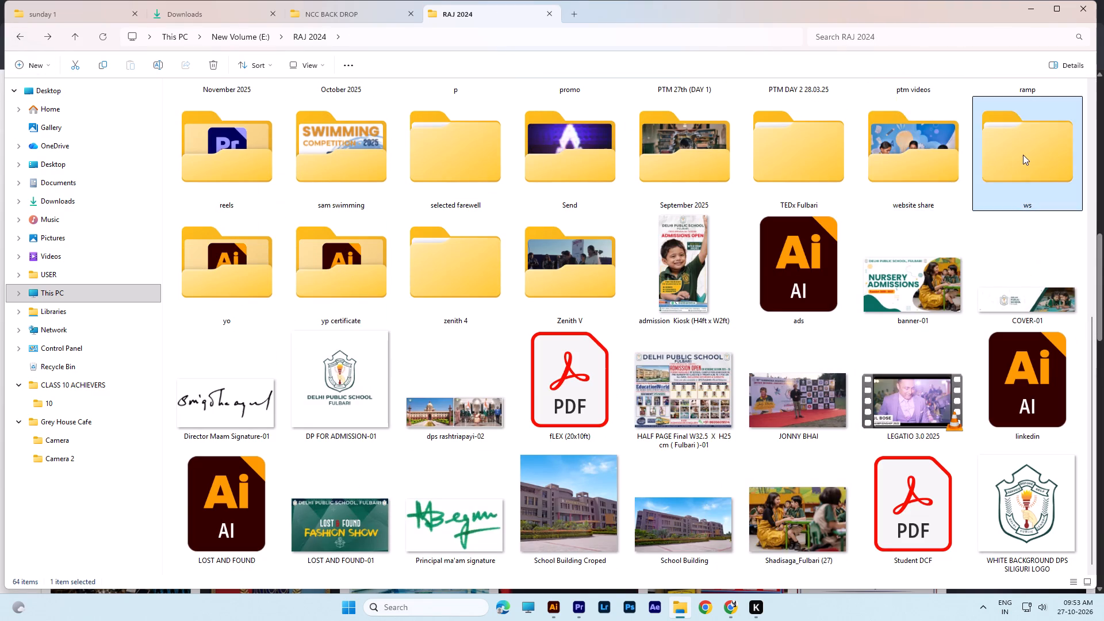
{"action": "double_click", "coordinate": [240, 107]}
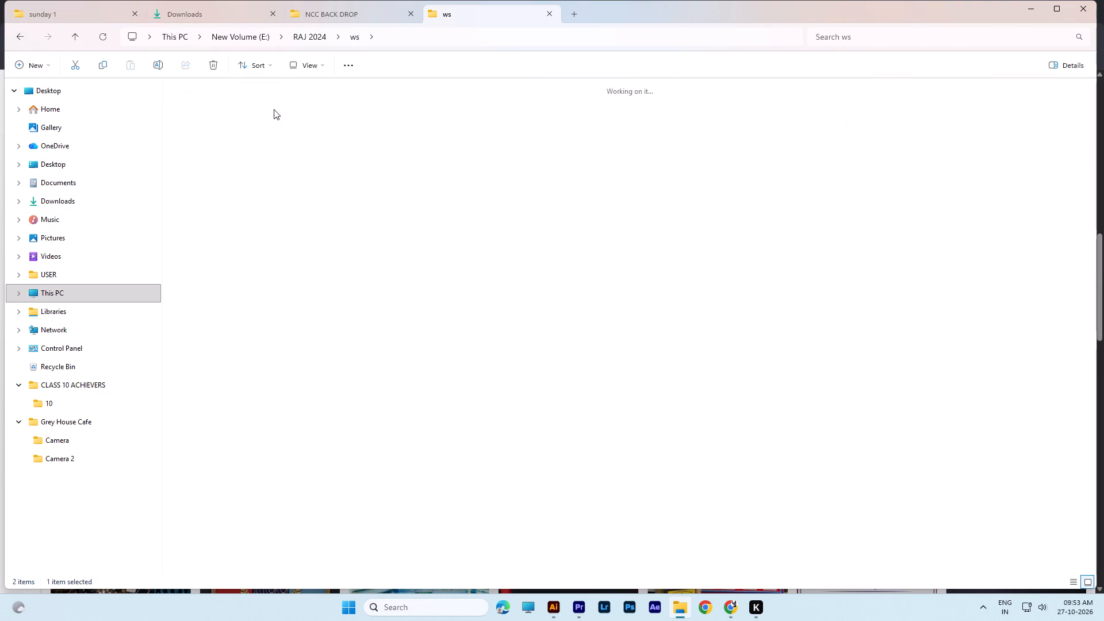
{"action": "left_click", "coordinate": [17, 34]}
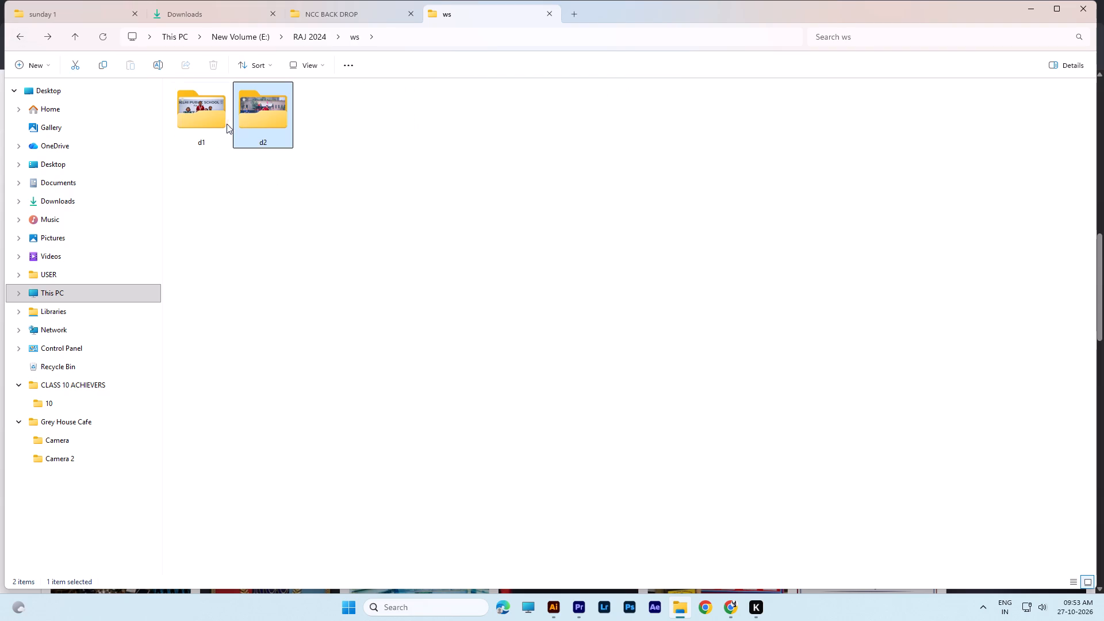
{"action": "double_click", "coordinate": [191, 119]}
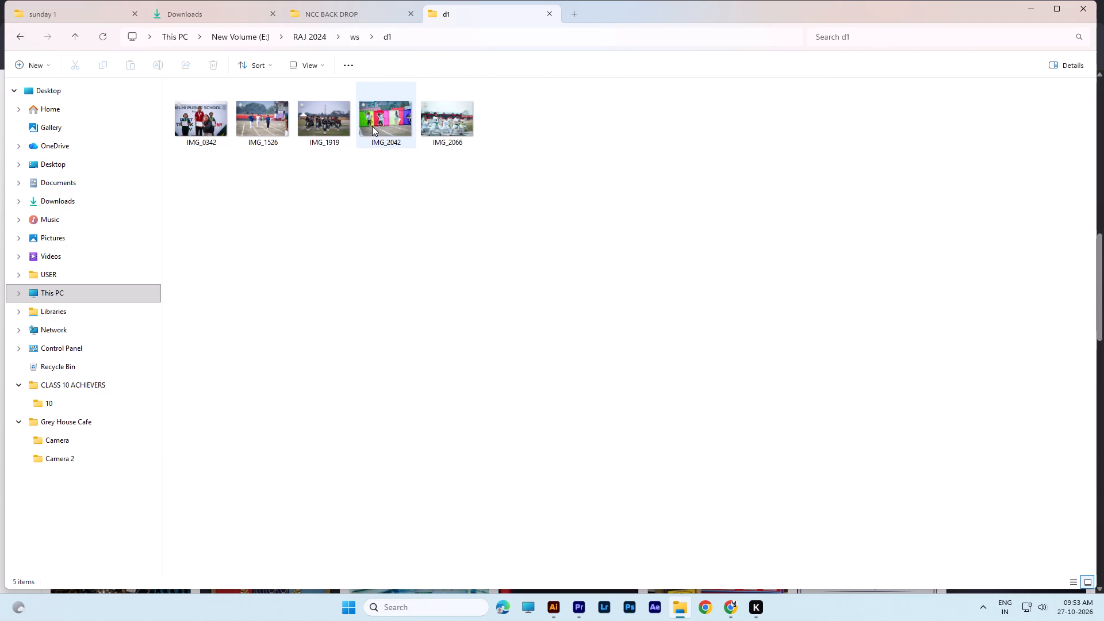
{"action": "left_click", "coordinate": [19, 38]}
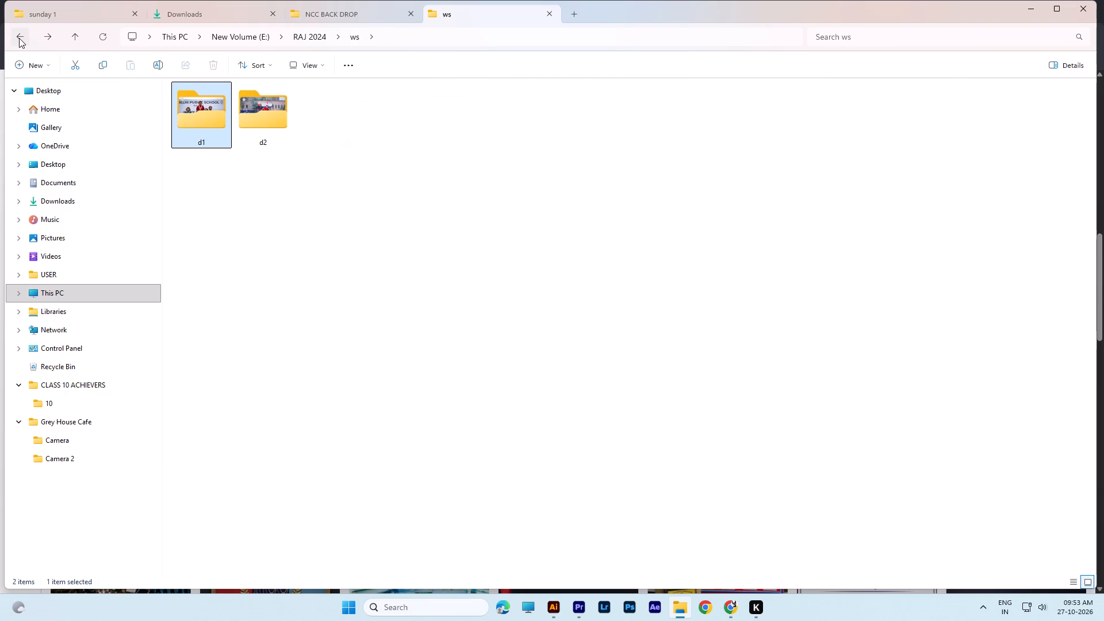
{"action": "left_click", "coordinate": [19, 38]}
Browse the website share folder in RAJ 2024, checking its phulera mela and investiture 2025 subfolders for photos.
{"action": "double_click", "coordinate": [889, 527]}
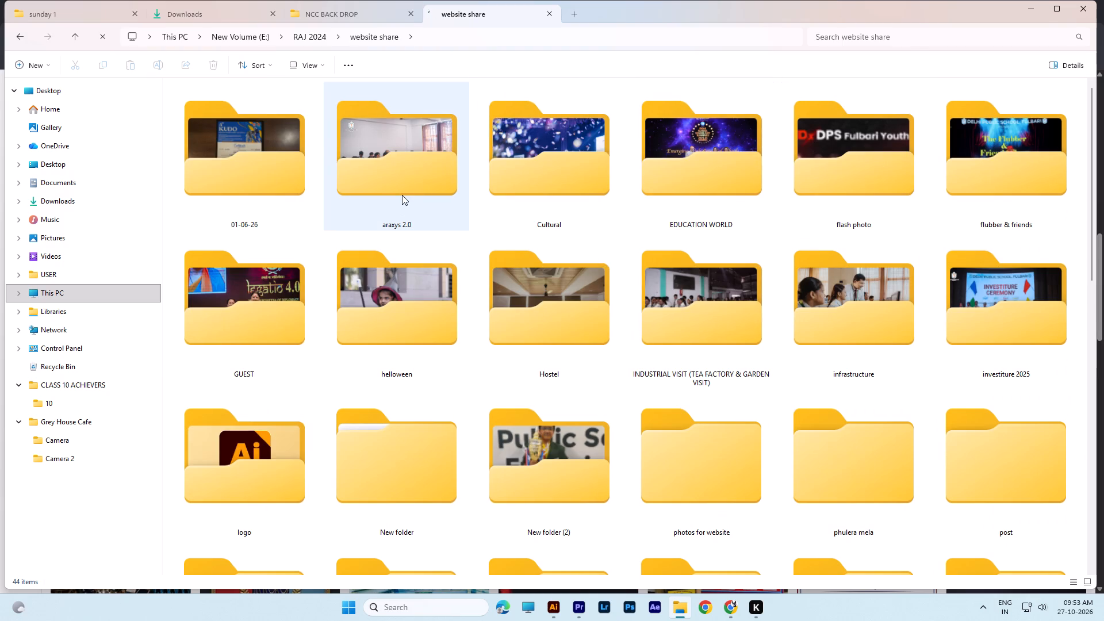
{"action": "scroll", "coordinate": [402, 195], "scroll_direction": "down", "scroll_amount": 1}
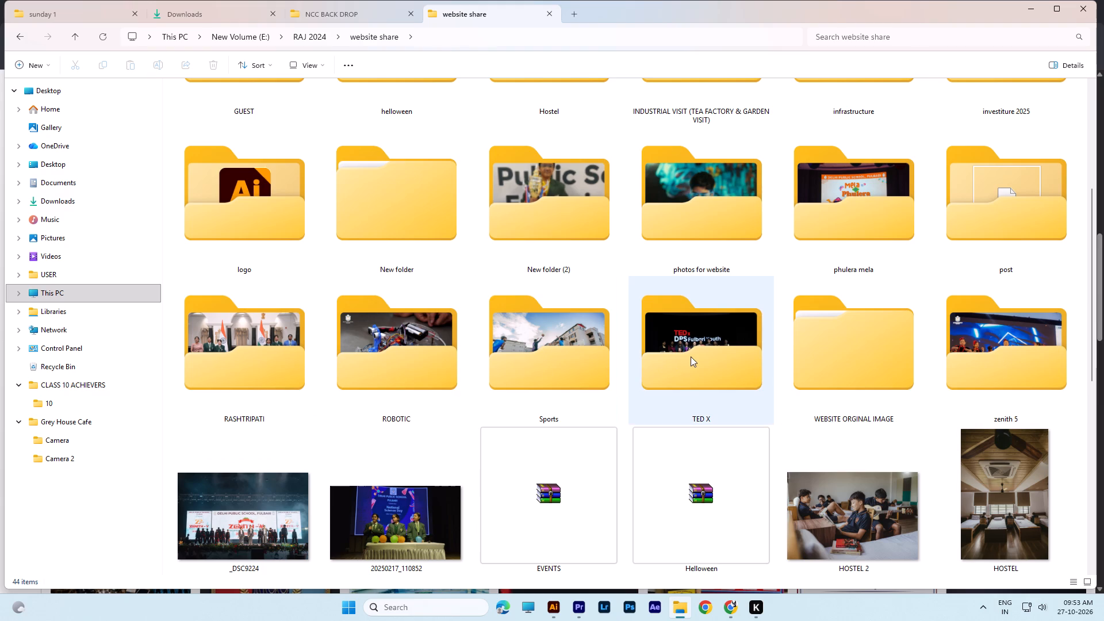
{"action": "scroll", "coordinate": [407, 232], "scroll_direction": "up", "scroll_amount": 1}
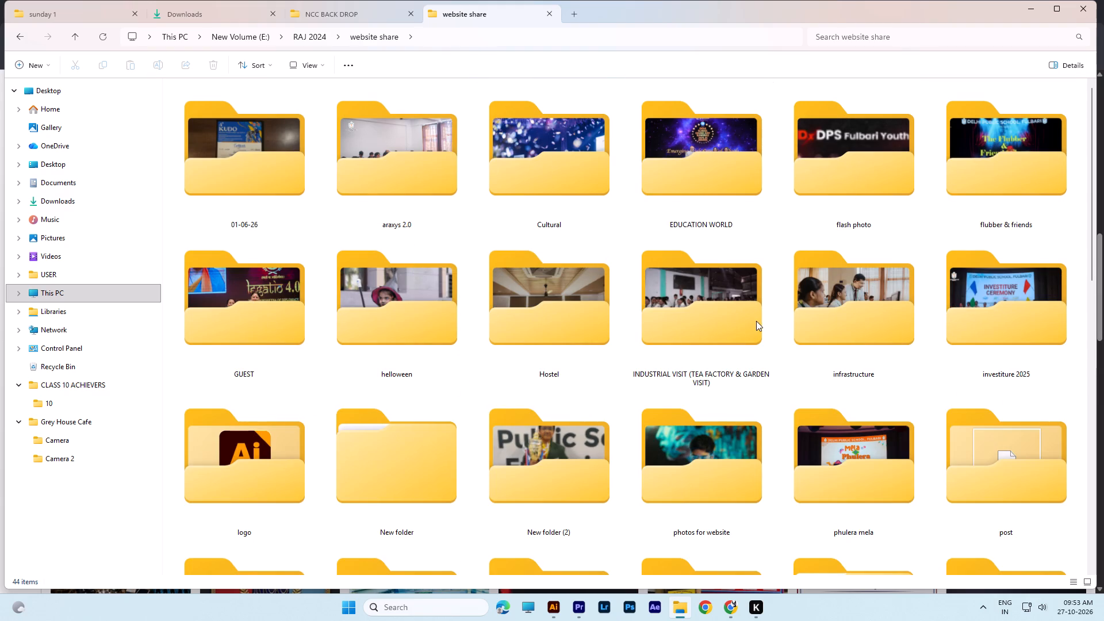
{"action": "scroll", "coordinate": [745, 304], "scroll_direction": "down", "scroll_amount": 1}
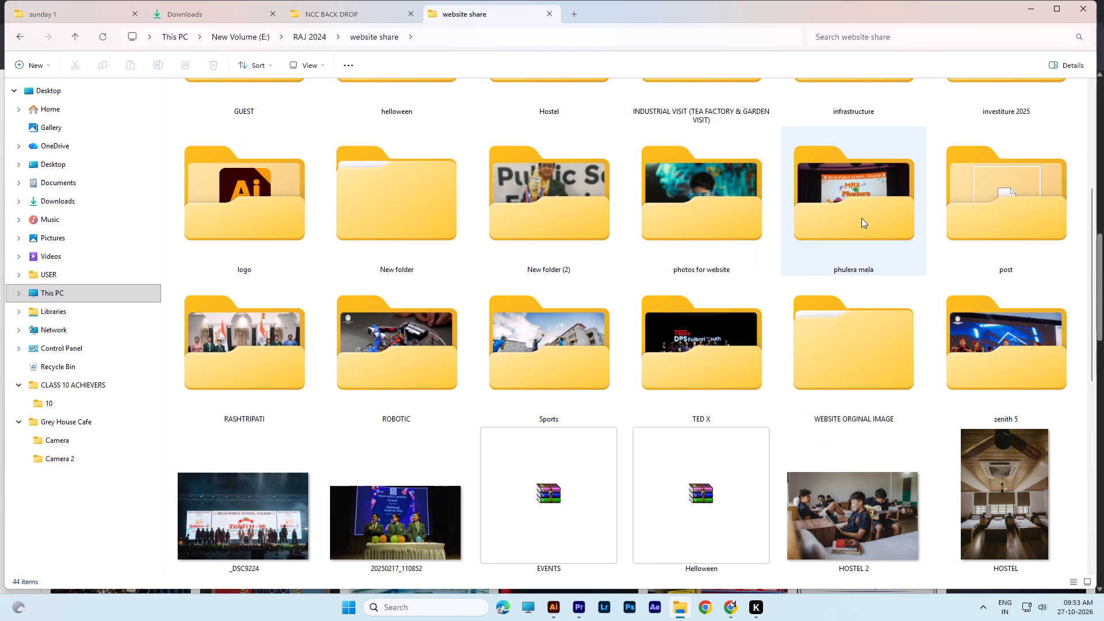
{"action": "double_click", "coordinate": [861, 218]}
{"action": "left_click", "coordinate": [26, 37]}
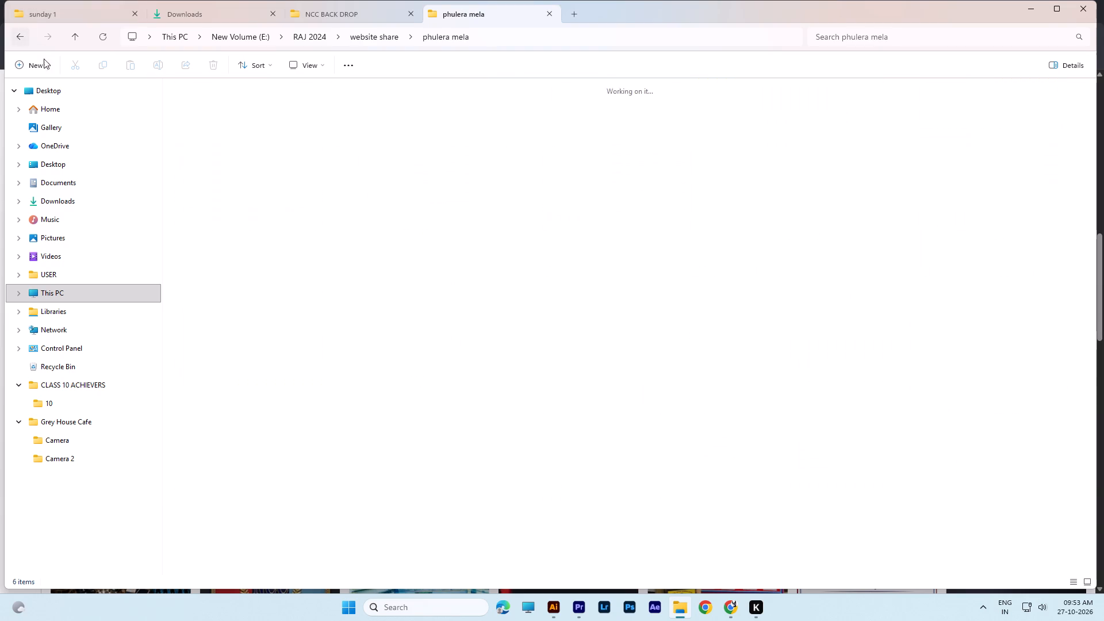
{"action": "double_click", "coordinate": [1037, 308]}
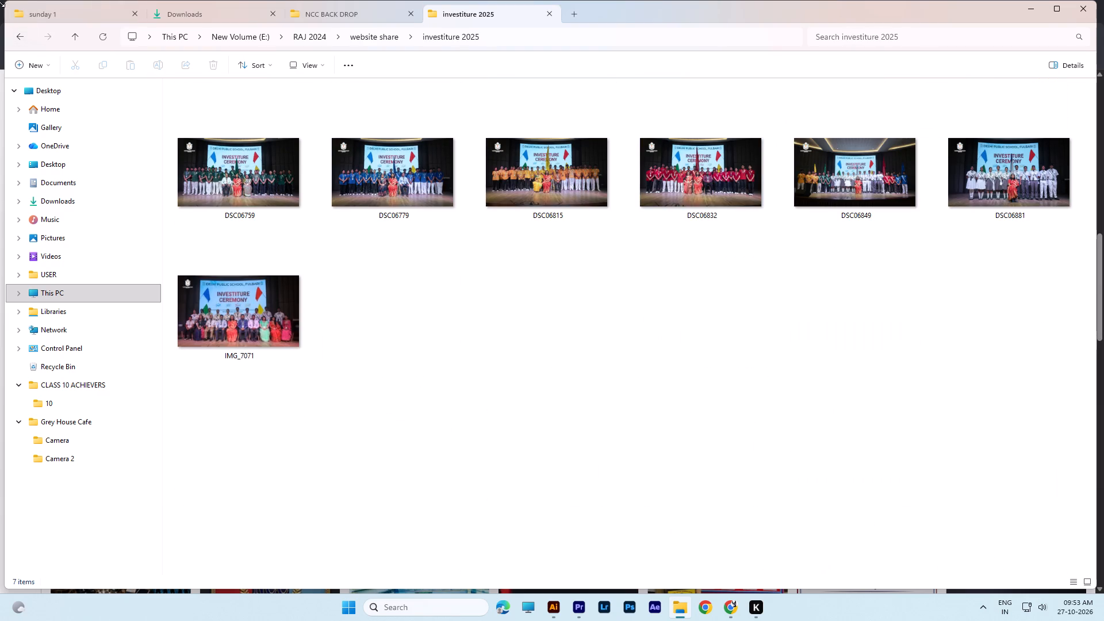
{"action": "left_click", "coordinate": [22, 39]}
Check the Hostel, New folder and WEBSITE ORGINAL IMAGE subfolders of website share for suitable photos.
{"action": "left_click", "coordinate": [511, 323]}
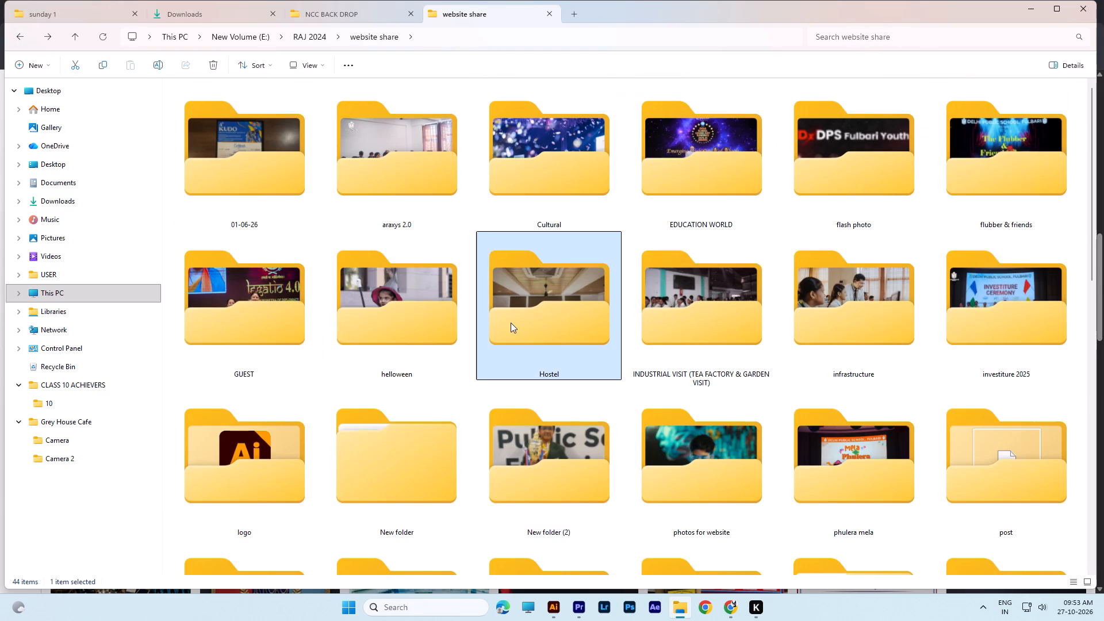
{"action": "double_click", "coordinate": [546, 327]}
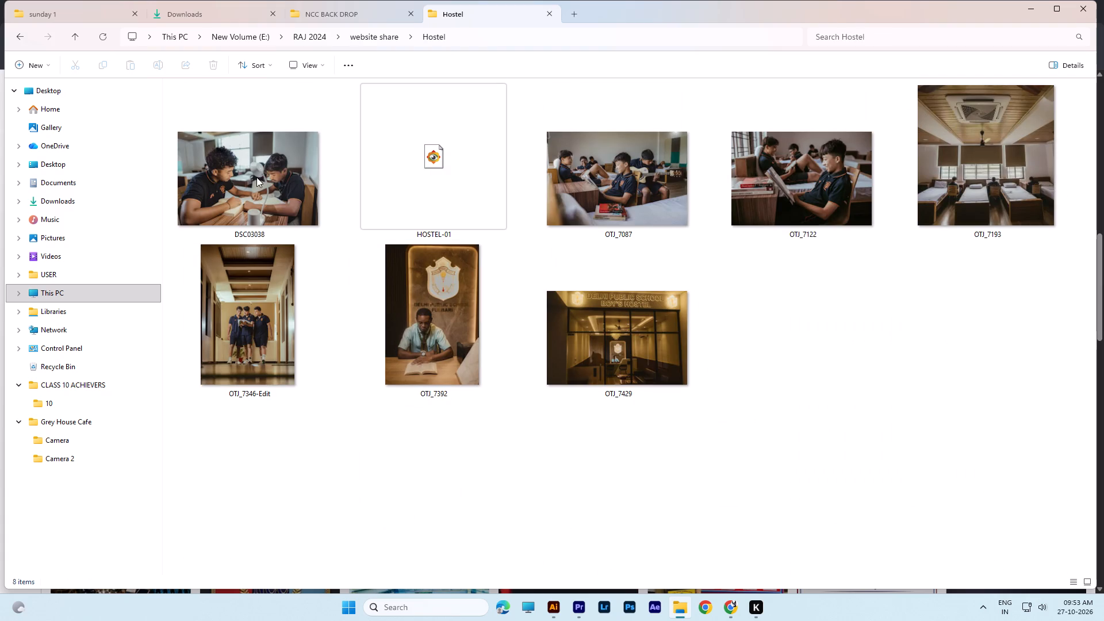
{"action": "left_click", "coordinate": [17, 39]}
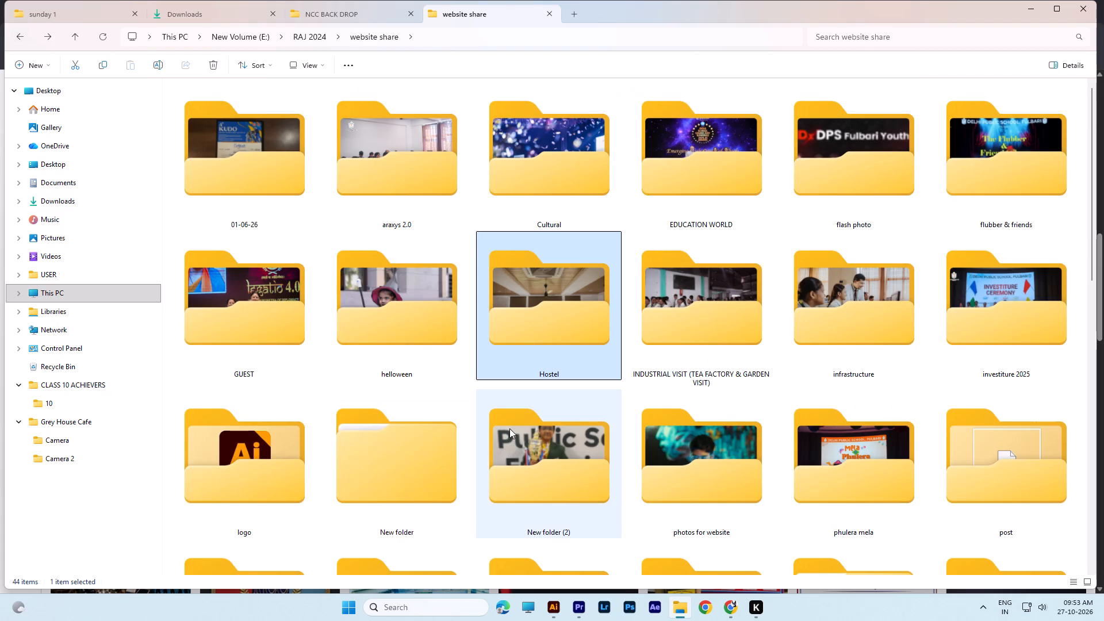
{"action": "double_click", "coordinate": [404, 501]}
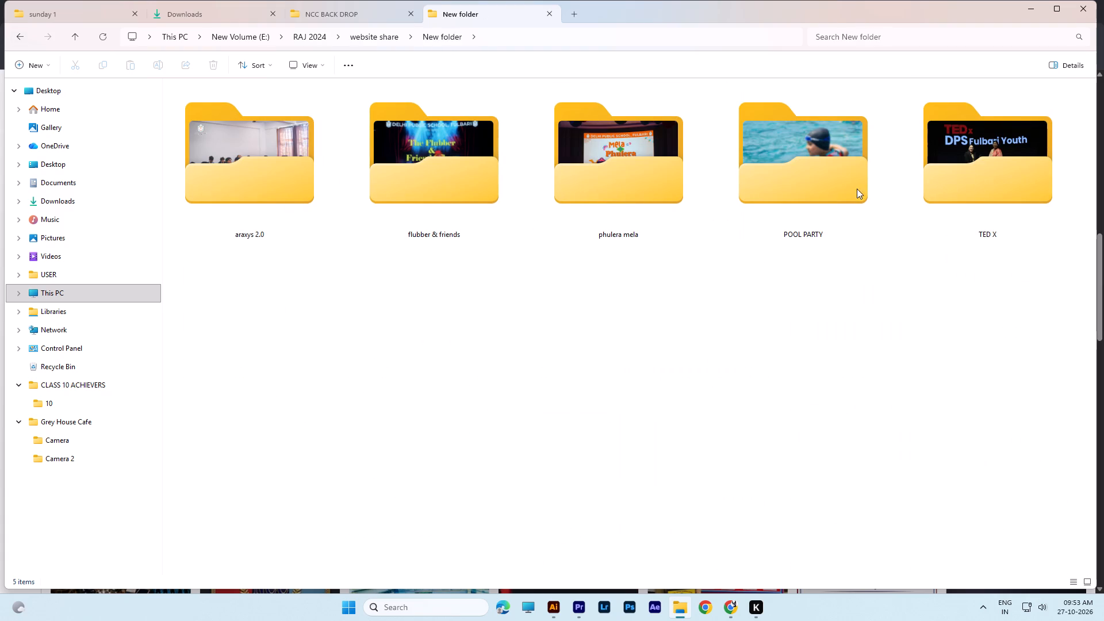
{"action": "left_click", "coordinate": [20, 36]}
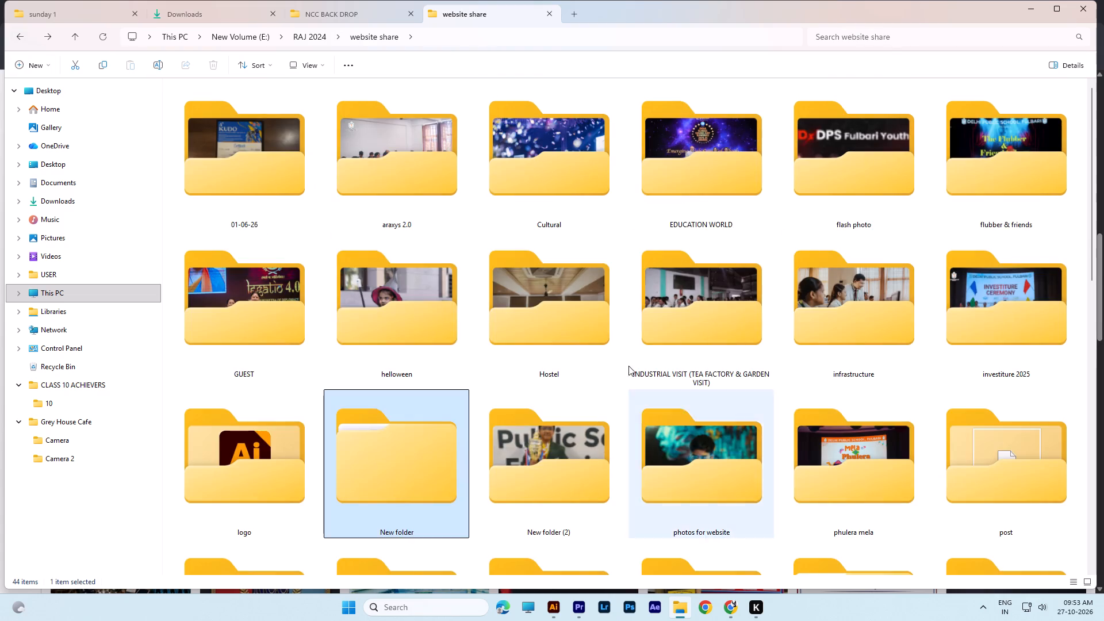
{"action": "scroll", "coordinate": [591, 342], "scroll_direction": "down", "scroll_amount": 3}
{"action": "scroll", "coordinate": [695, 306], "scroll_direction": "up", "scroll_amount": 1}
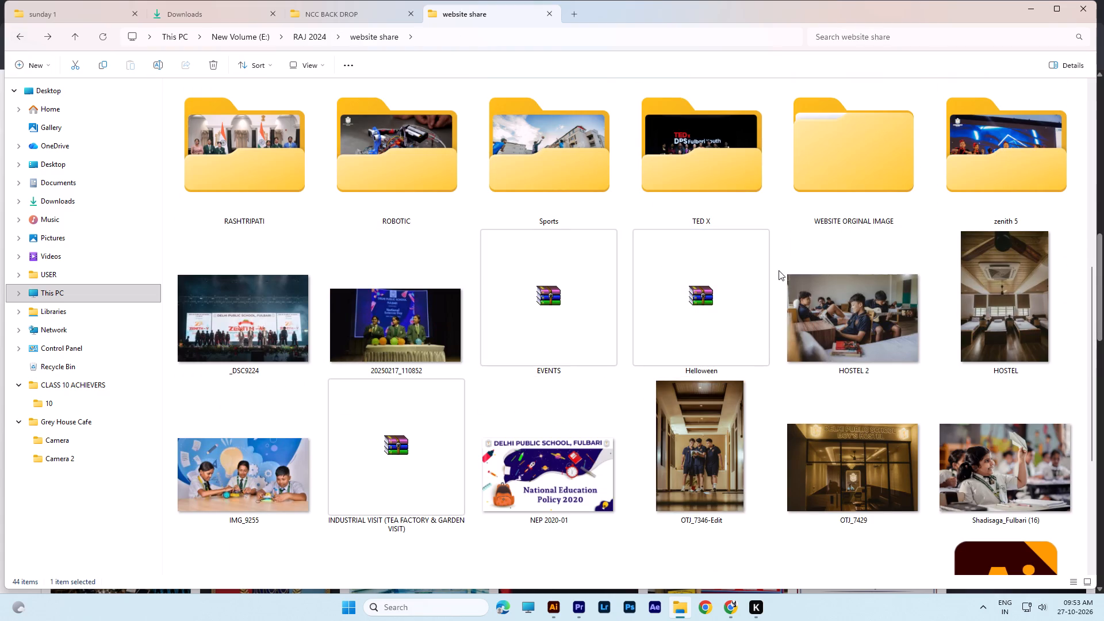
{"action": "double_click", "coordinate": [813, 152]}
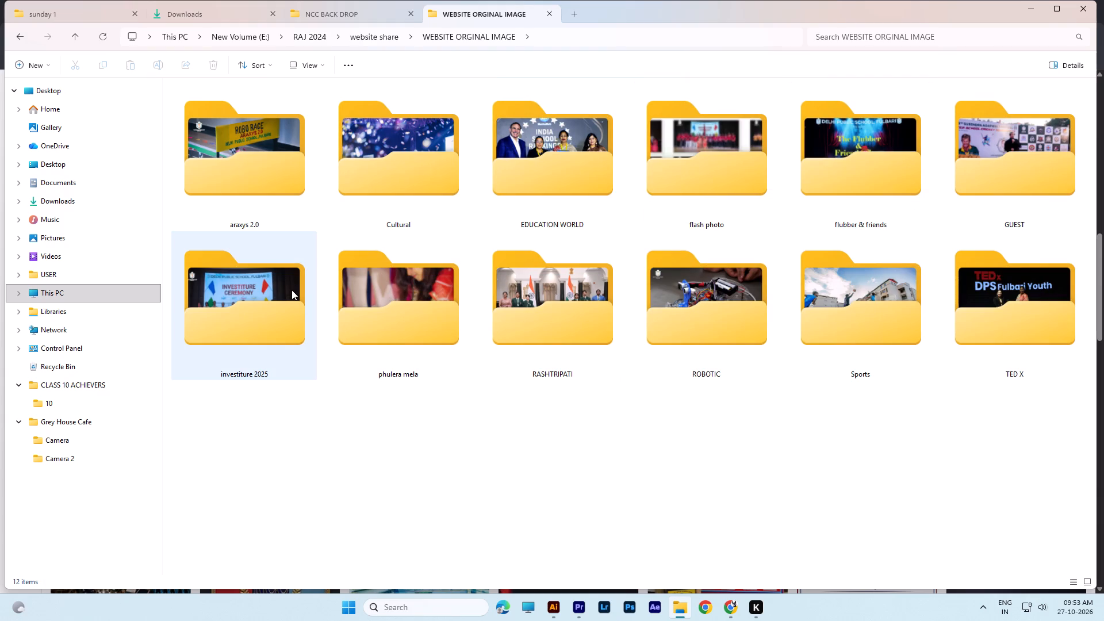
{"action": "left_click", "coordinate": [20, 36]}
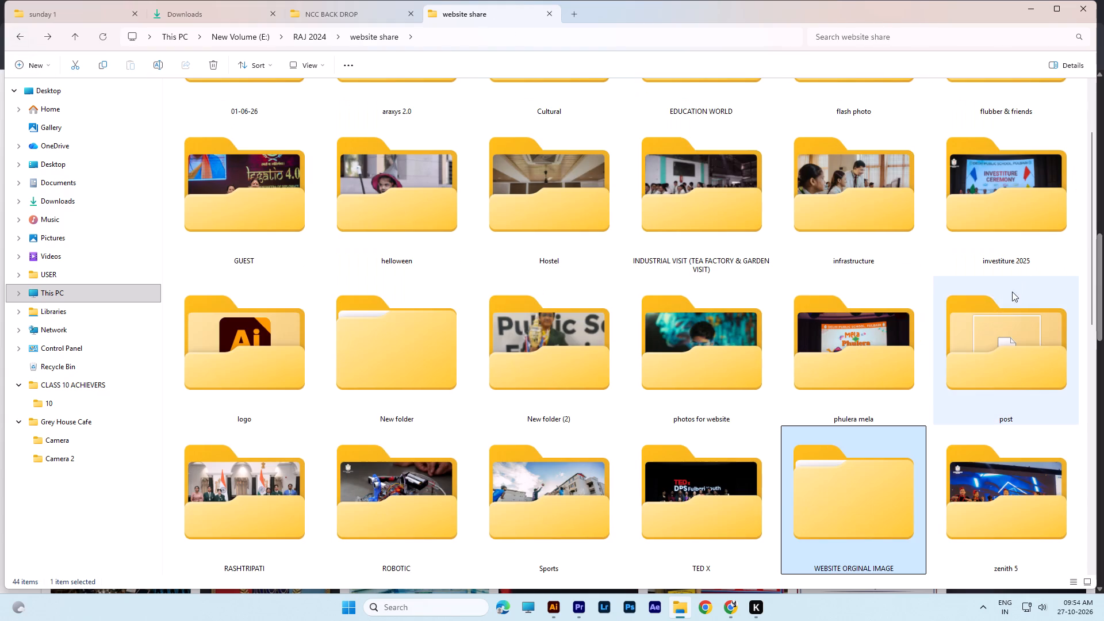
Check the Cultural, 01-06-26 and Sports subfolders of website share for suitable photos.
{"action": "scroll", "coordinate": [926, 262], "scroll_direction": "up", "scroll_amount": 2}
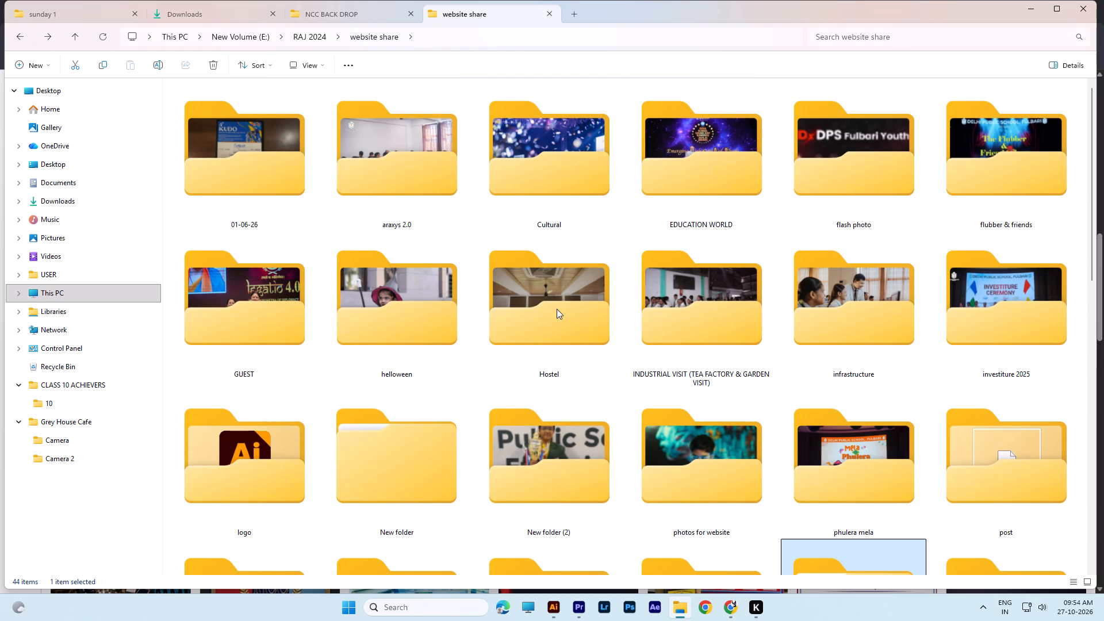
{"action": "double_click", "coordinate": [557, 180]}
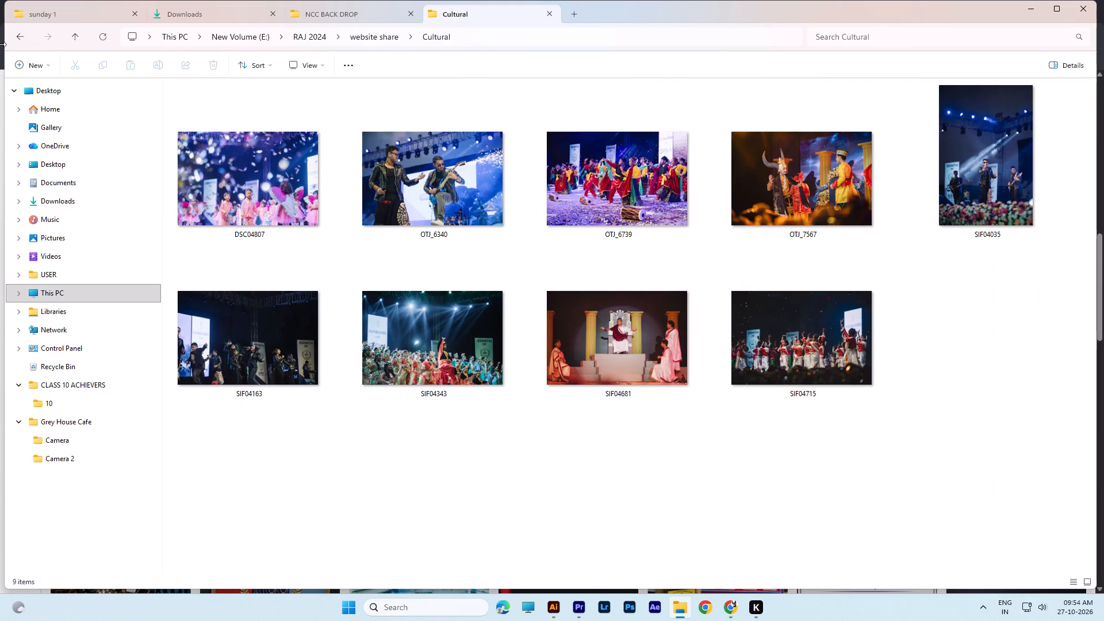
{"action": "left_click", "coordinate": [17, 32]}
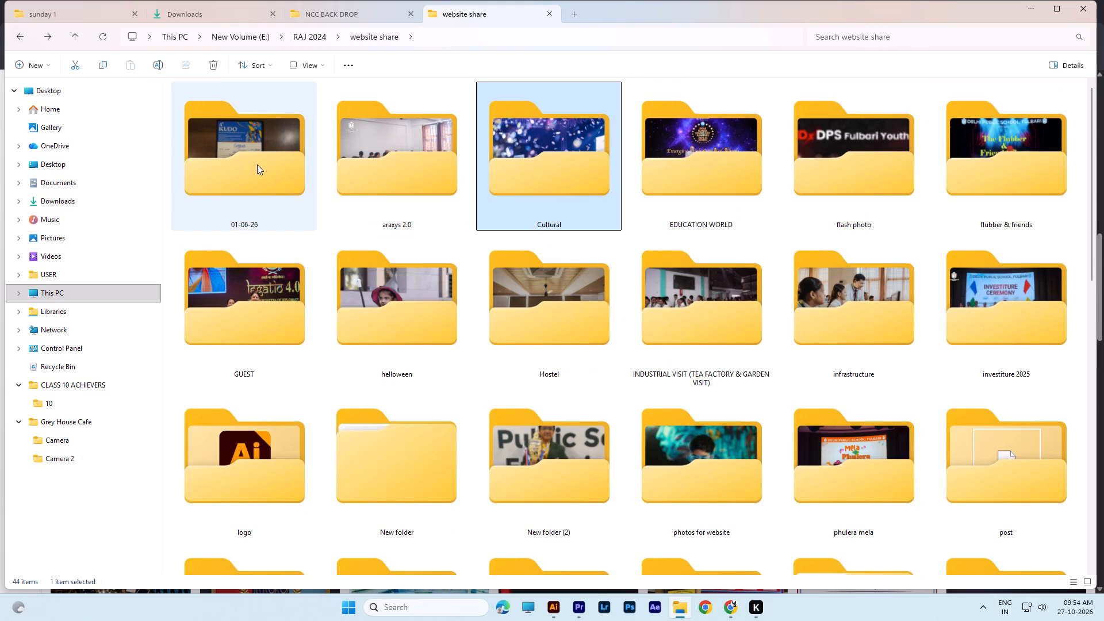
{"action": "double_click", "coordinate": [257, 164]}
{"action": "left_click", "coordinate": [20, 39]}
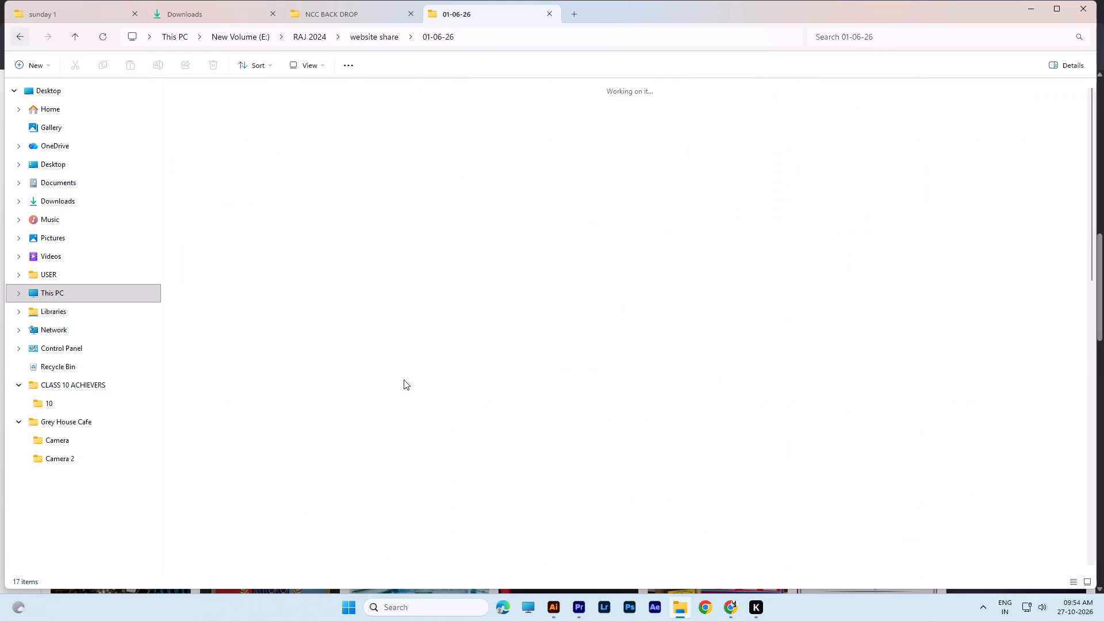
{"action": "scroll", "coordinate": [382, 401], "scroll_direction": "down", "scroll_amount": 2}
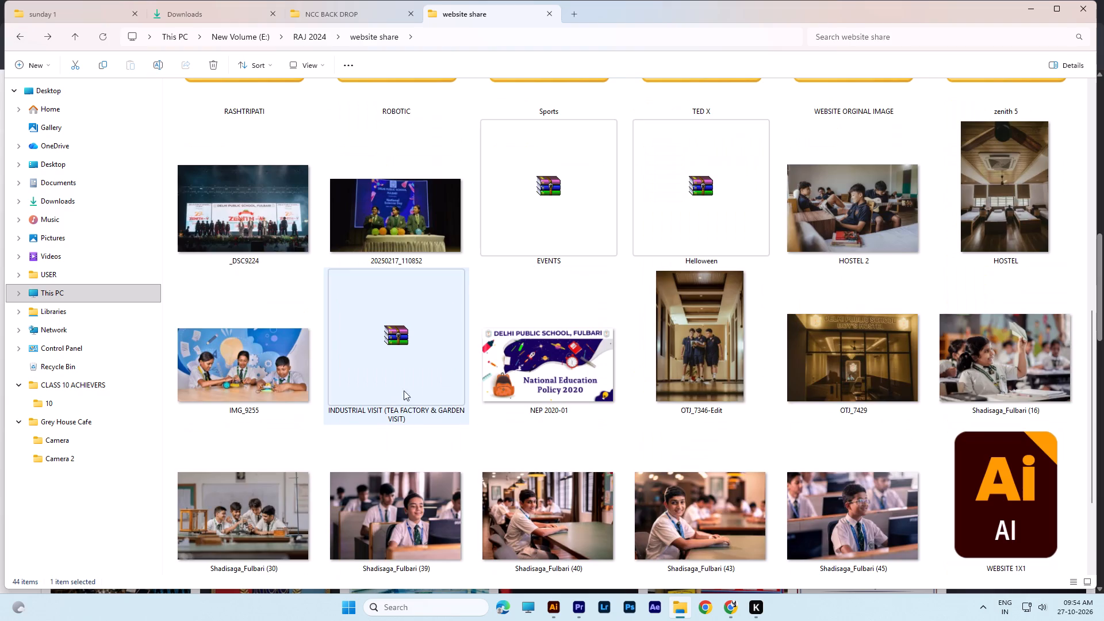
{"action": "scroll", "coordinate": [272, 246], "scroll_direction": "up", "scroll_amount": 1}
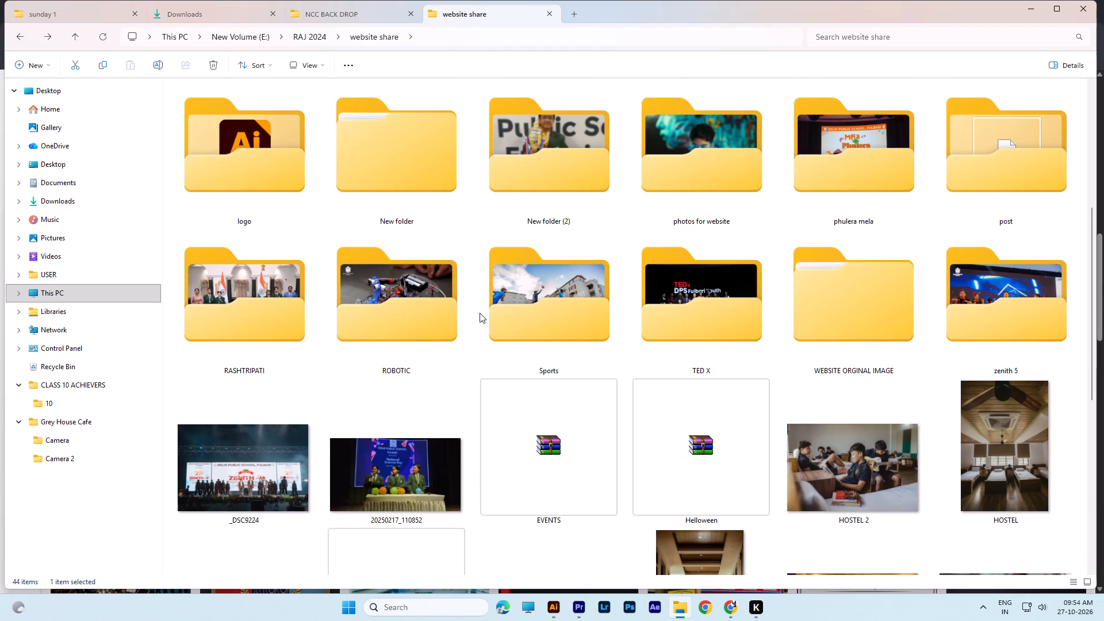
{"action": "double_click", "coordinate": [583, 314]}
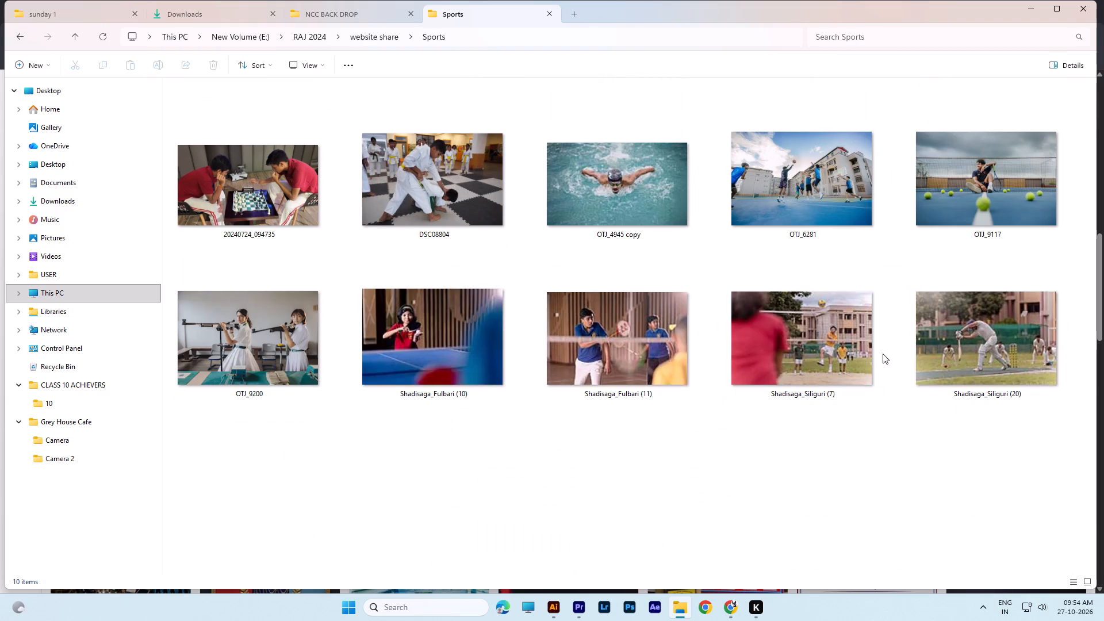
{"action": "left_click", "coordinate": [16, 35]}
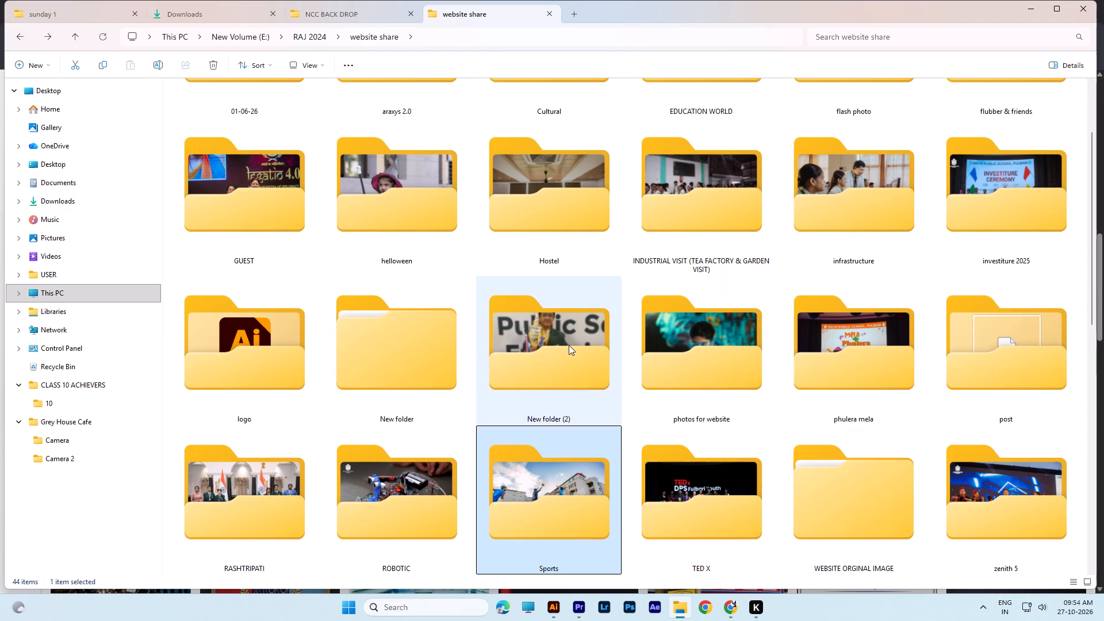
Look through all the images in the photos for website subfolder, then return to RAJ 2024.
{"action": "double_click", "coordinate": [707, 339]}
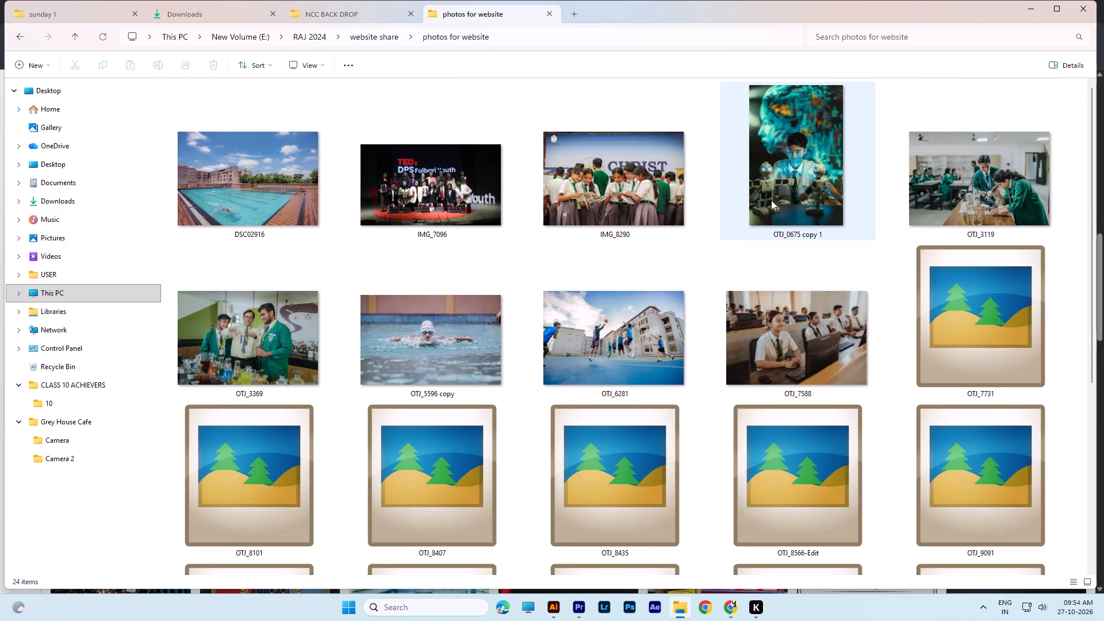
{"action": "scroll", "coordinate": [591, 230], "scroll_direction": "down", "scroll_amount": 1}
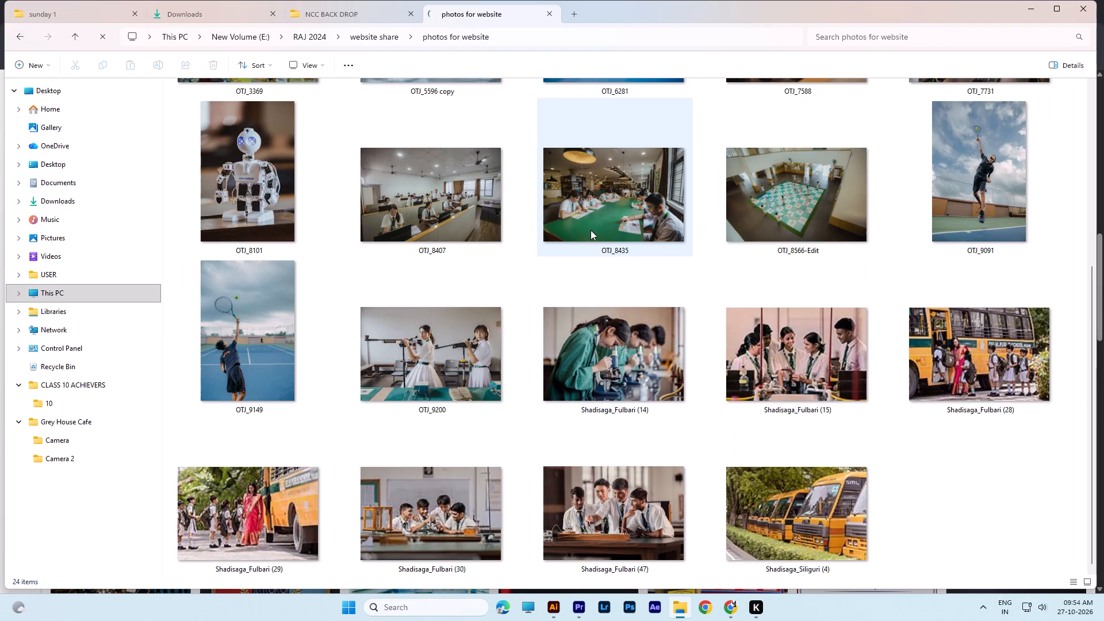
{"action": "scroll", "coordinate": [591, 230], "scroll_direction": "up", "scroll_amount": 2}
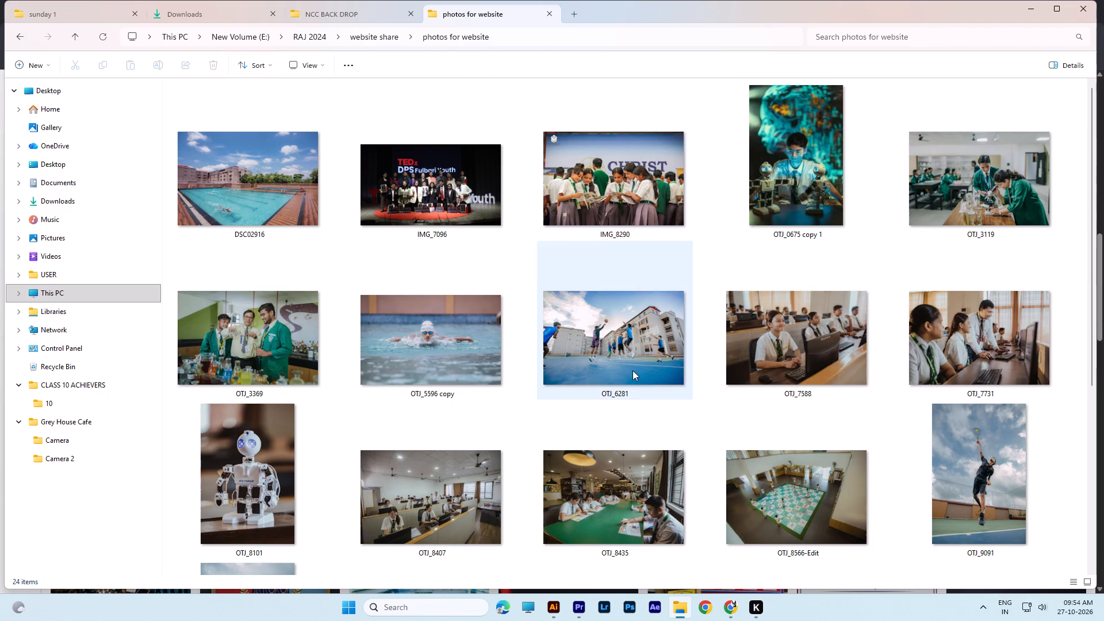
{"action": "double_click", "coordinate": [18, 36]}
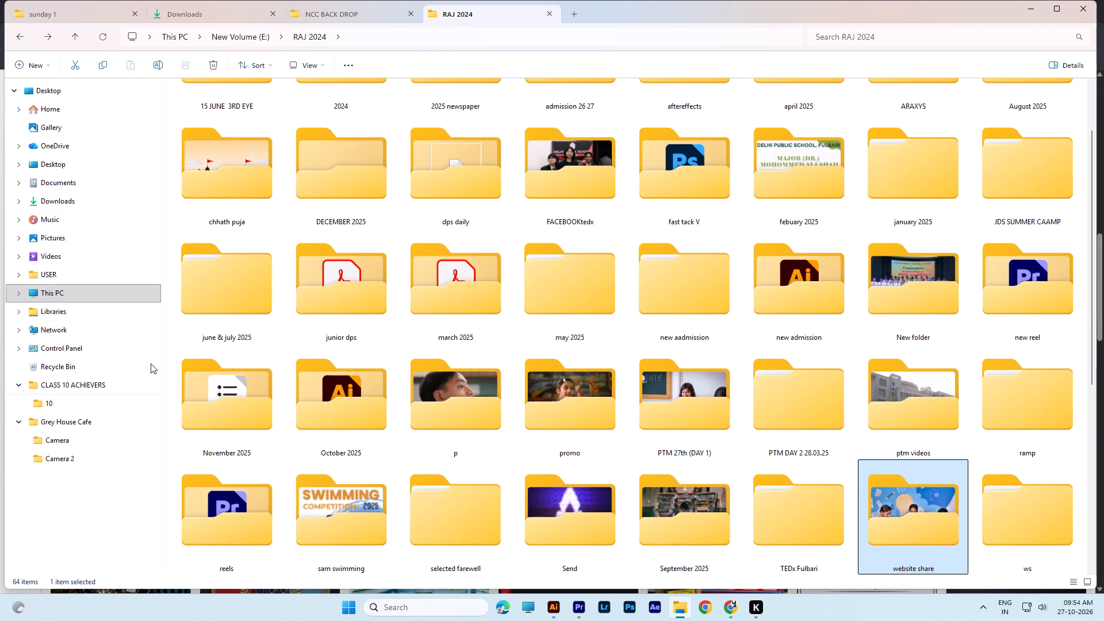
Check the january 2025 and febuary 2025 folders in RAJ 2024 and scan the remaining folders for usable material.
{"action": "scroll", "coordinate": [208, 255], "scroll_direction": "up", "scroll_amount": 3}
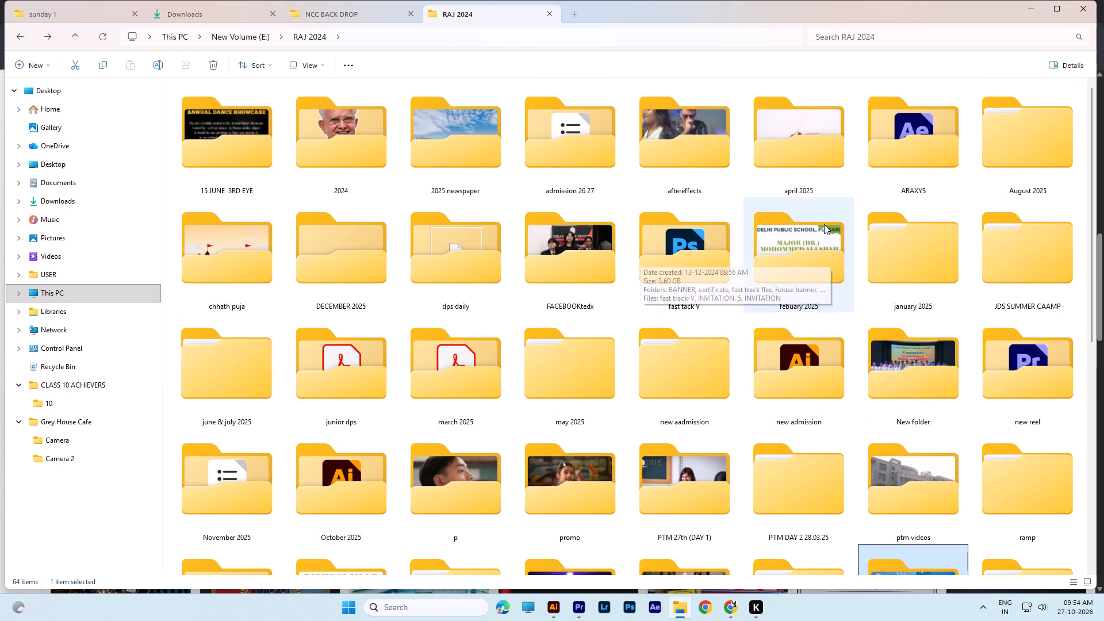
{"action": "double_click", "coordinate": [904, 247]}
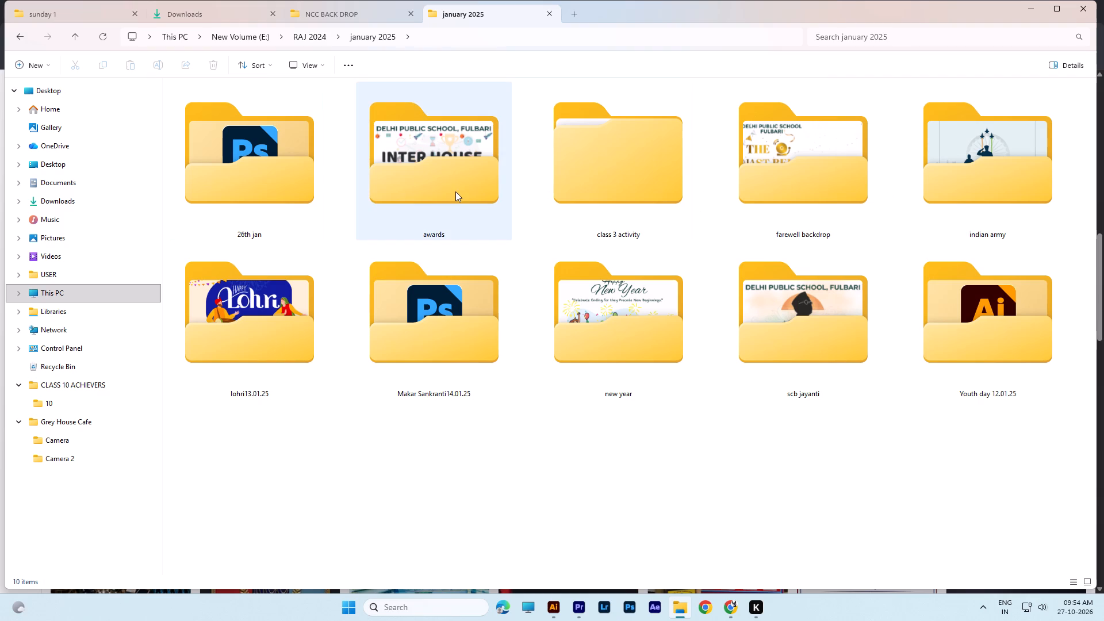
{"action": "left_click", "coordinate": [11, 37]}
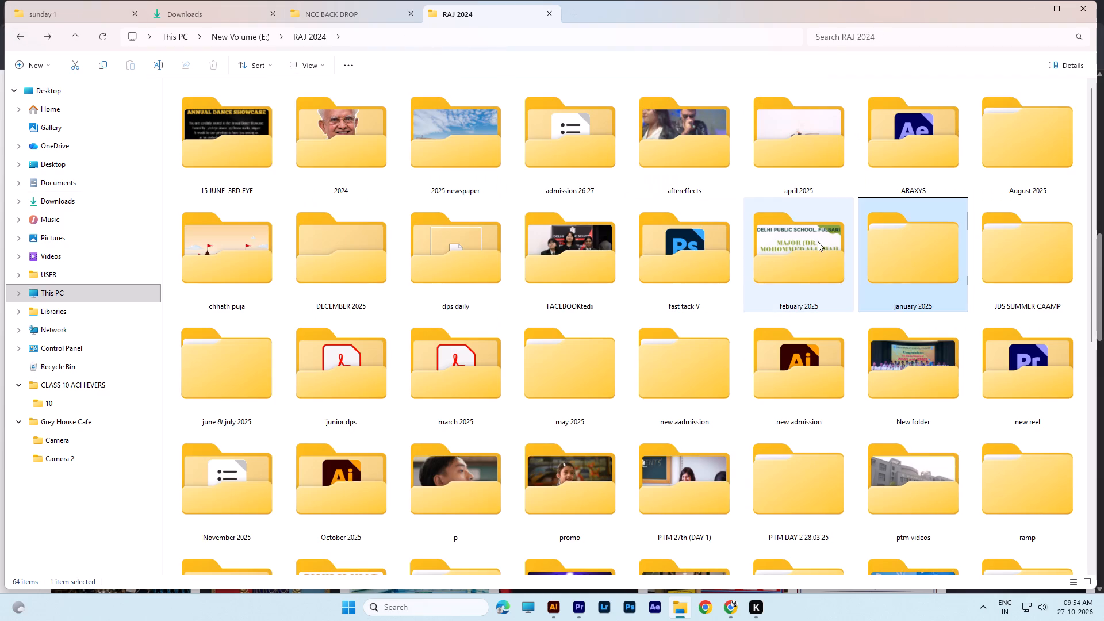
{"action": "double_click", "coordinate": [805, 259]}
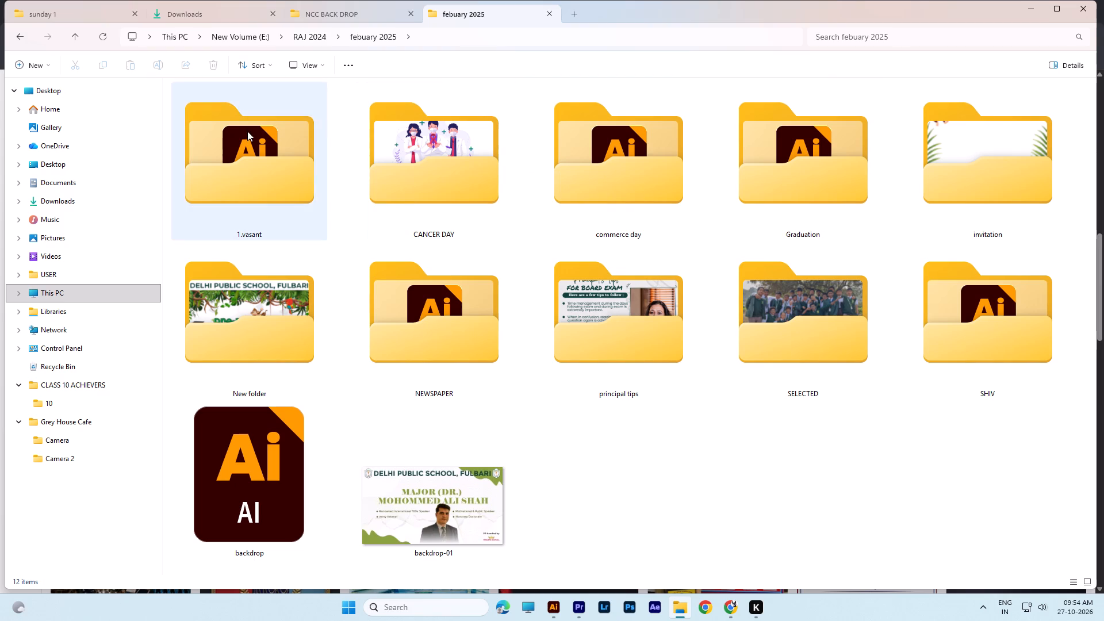
{"action": "left_click", "coordinate": [23, 35]}
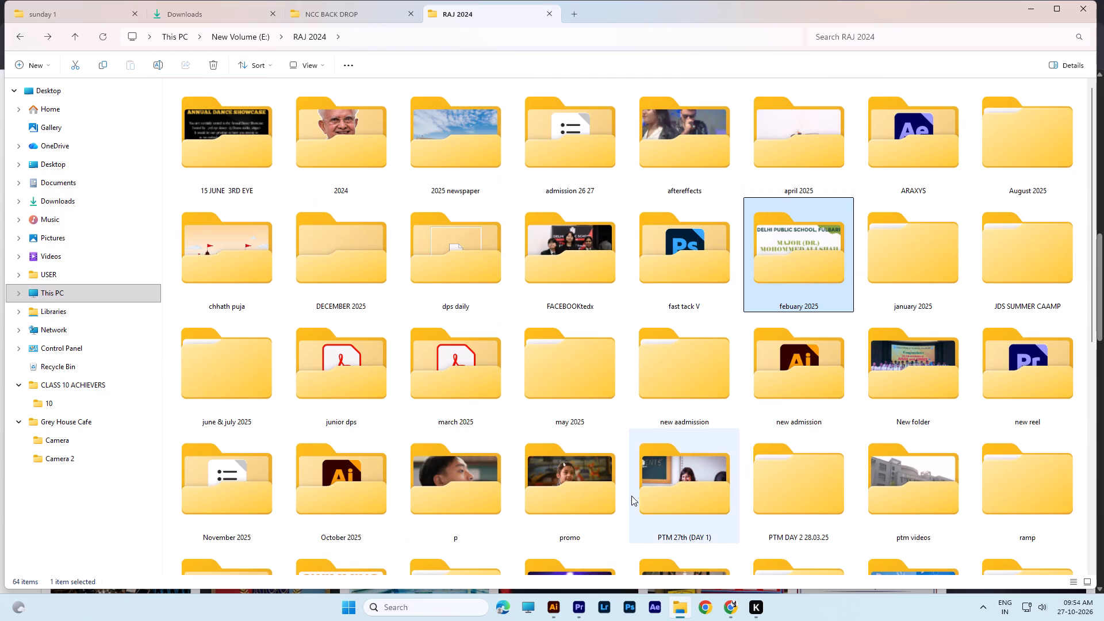
{"action": "scroll", "coordinate": [826, 373], "scroll_direction": "down", "scroll_amount": 1}
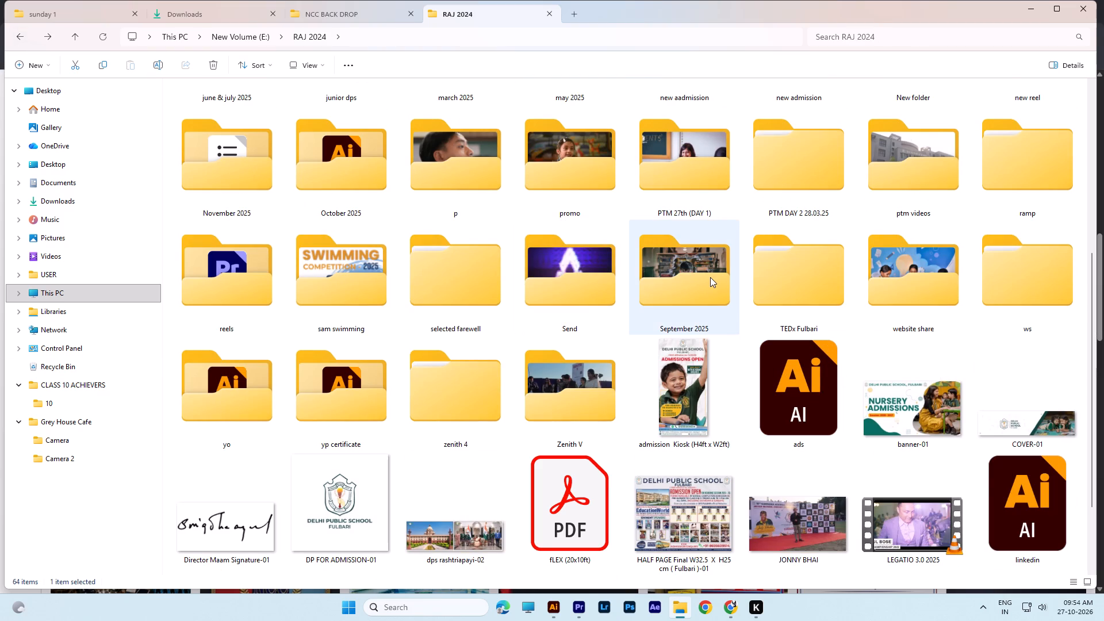
{"action": "left_click", "coordinate": [573, 394]}
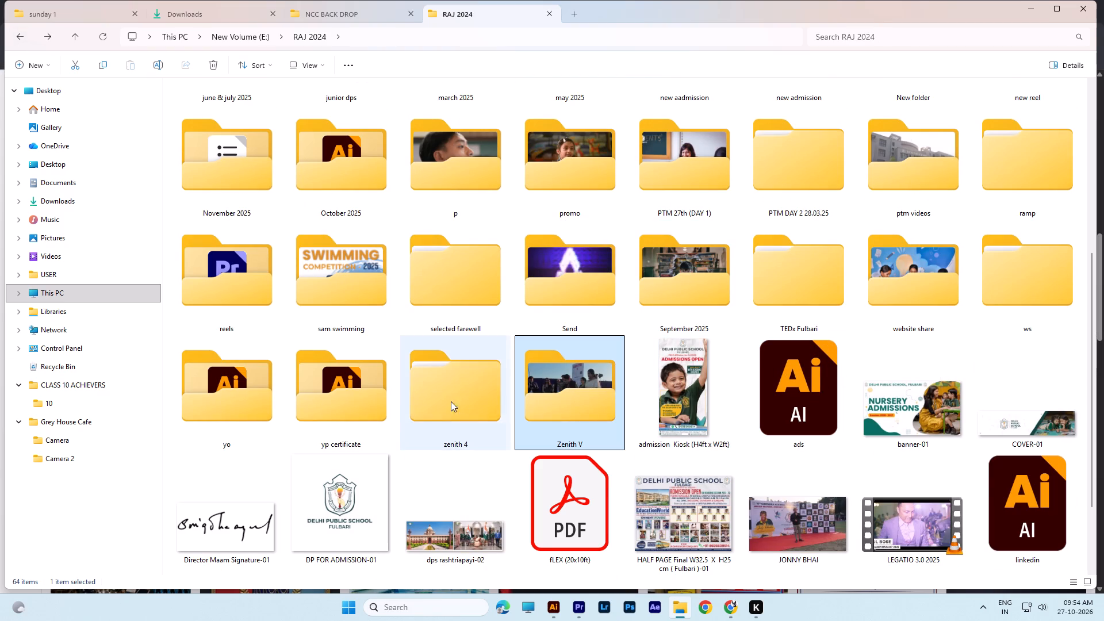
{"action": "scroll", "coordinate": [977, 300], "scroll_direction": "up", "scroll_amount": 3}
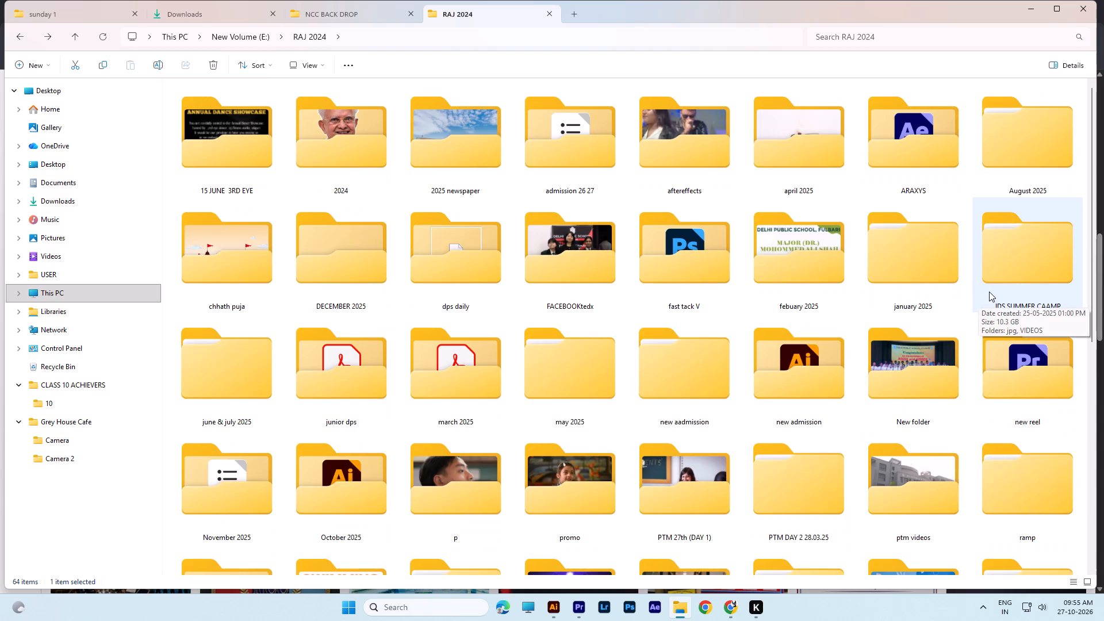
{"action": "scroll", "coordinate": [991, 290], "scroll_direction": "up", "scroll_amount": 1}
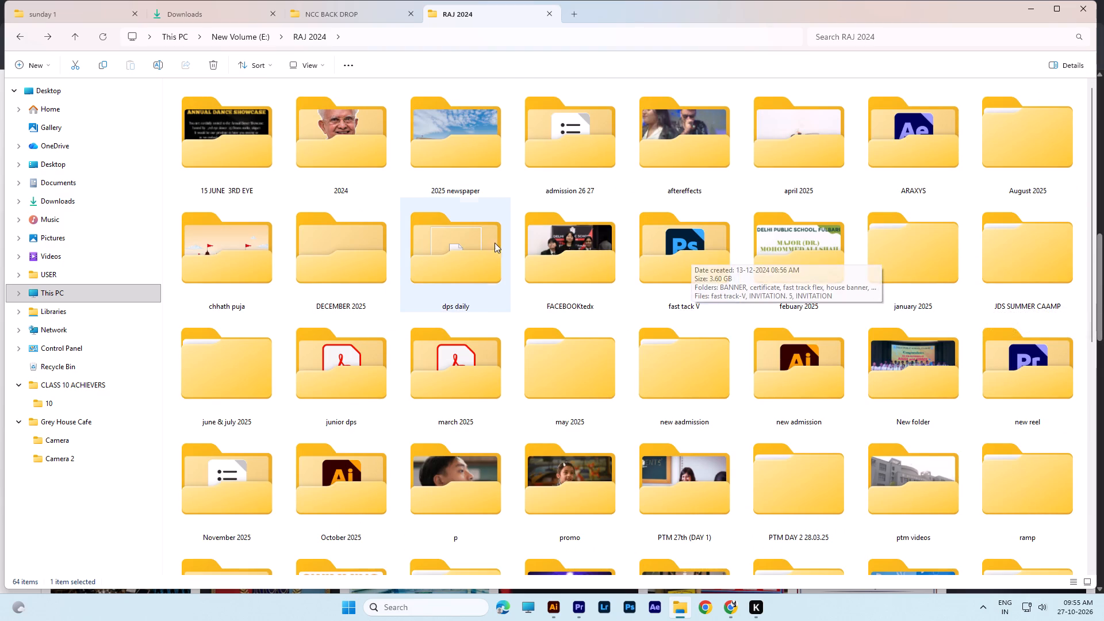
Browse the fast tack V folder in RAJ 2024, checking its house banner, BANNER and certificate subfolders.
{"action": "double_click", "coordinate": [682, 260]}
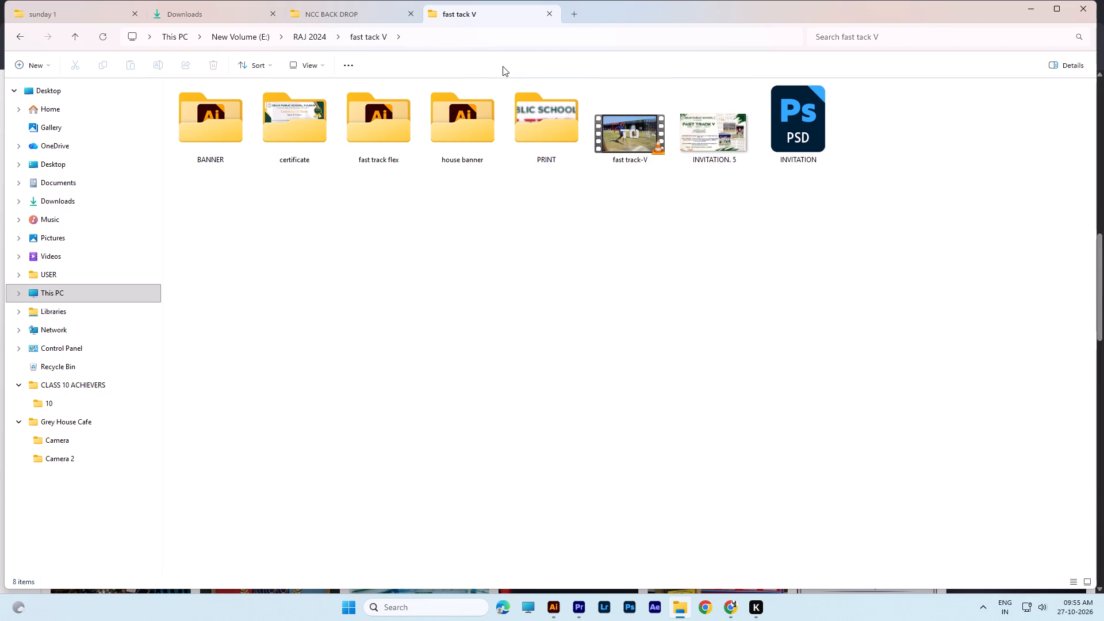
{"action": "double_click", "coordinate": [482, 102]}
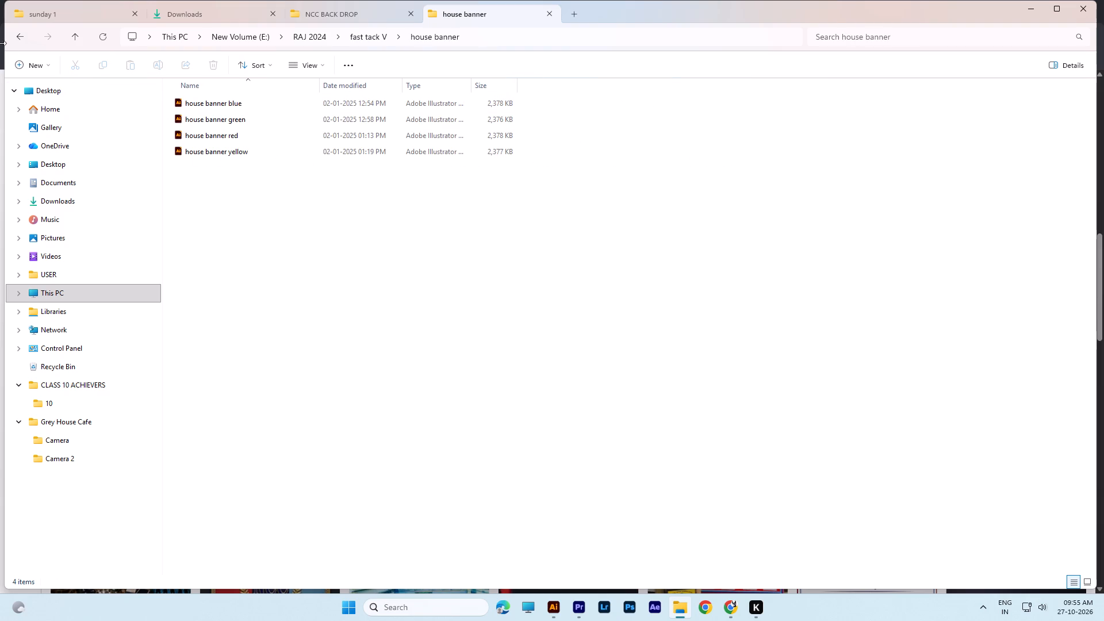
{"action": "left_click", "coordinate": [30, 38]}
{"action": "left_click", "coordinate": [30, 37]}
{"action": "left_click", "coordinate": [25, 35]}
{"action": "double_click", "coordinate": [225, 133]}
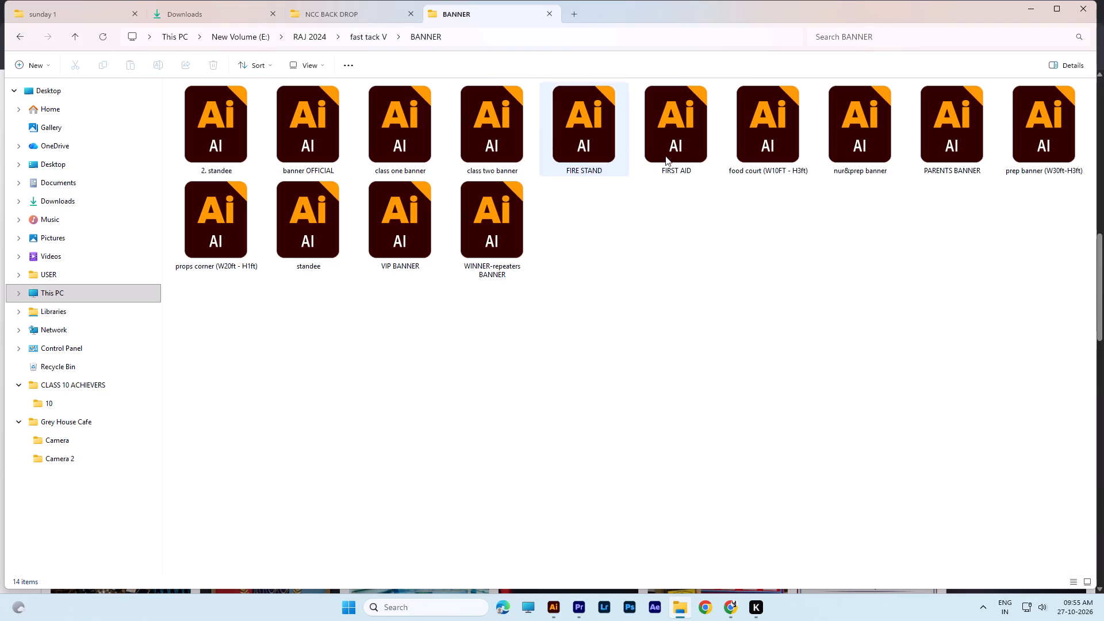
{"action": "left_click", "coordinate": [18, 37]}
{"action": "double_click", "coordinate": [283, 119]}
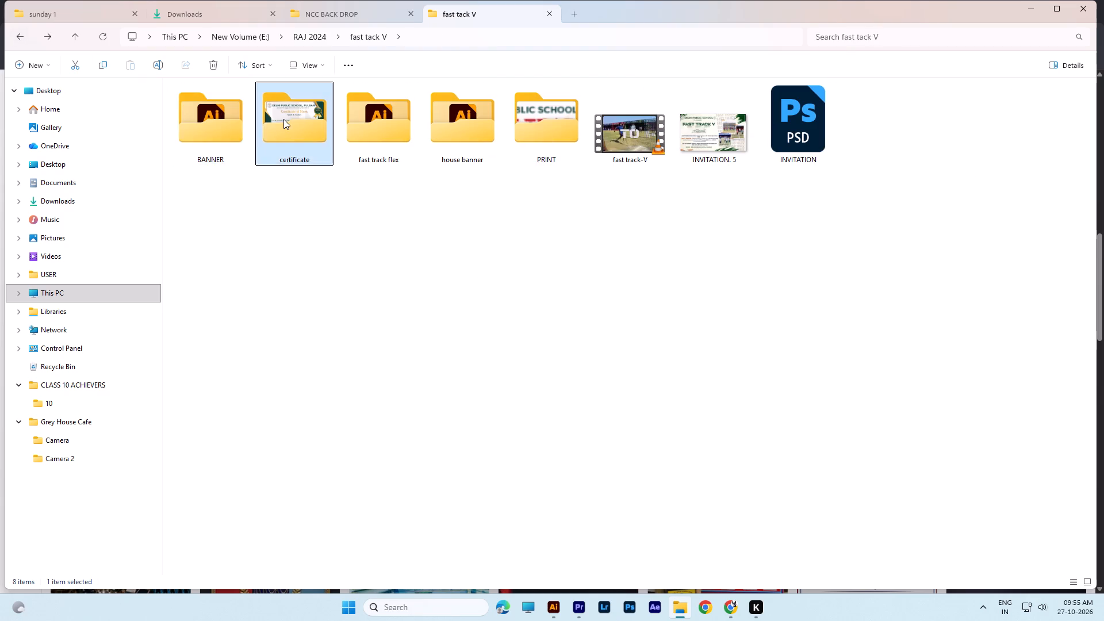
{"action": "double_click", "coordinate": [20, 39]}
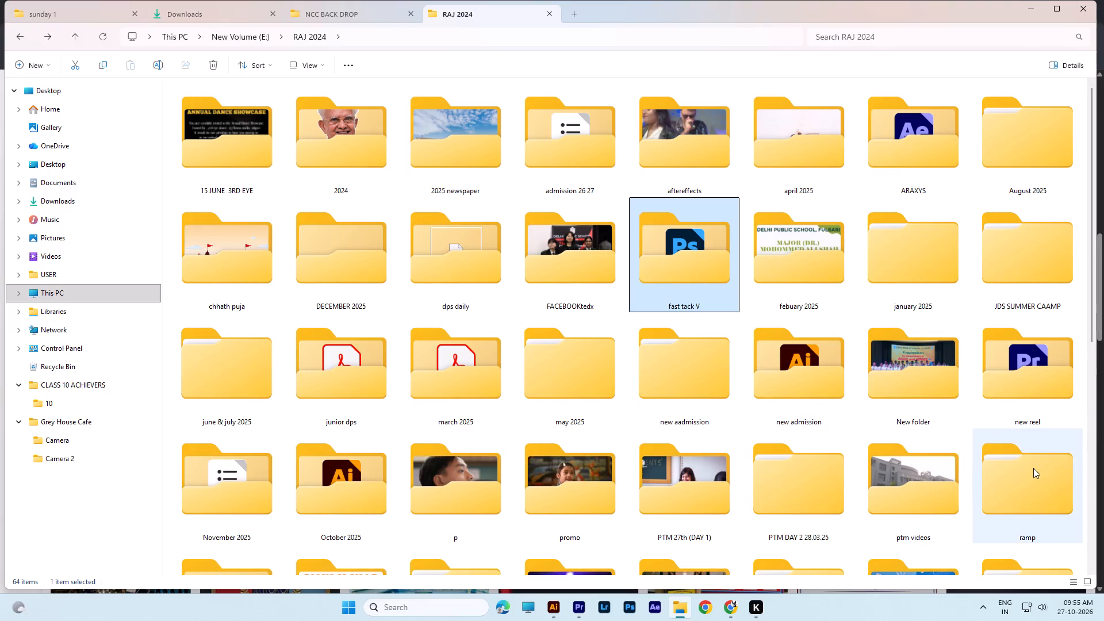
Check the dps daily and DECEMBER 2025 folders for images, then go back out to New Volume (E:).
{"action": "double_click", "coordinate": [431, 277]}
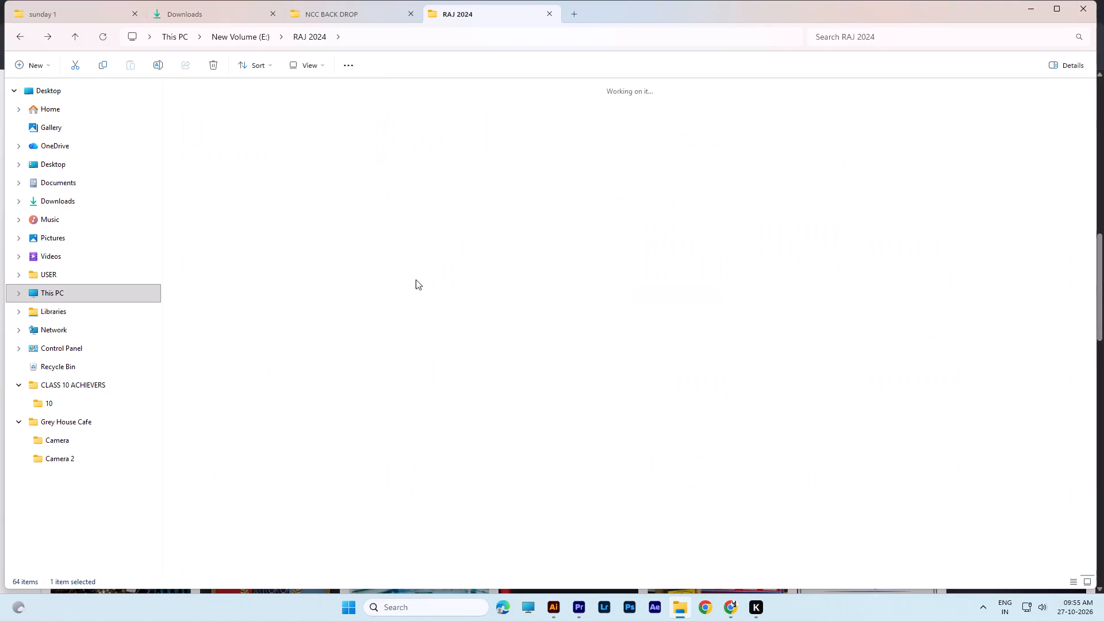
{"action": "left_click", "coordinate": [21, 35]}
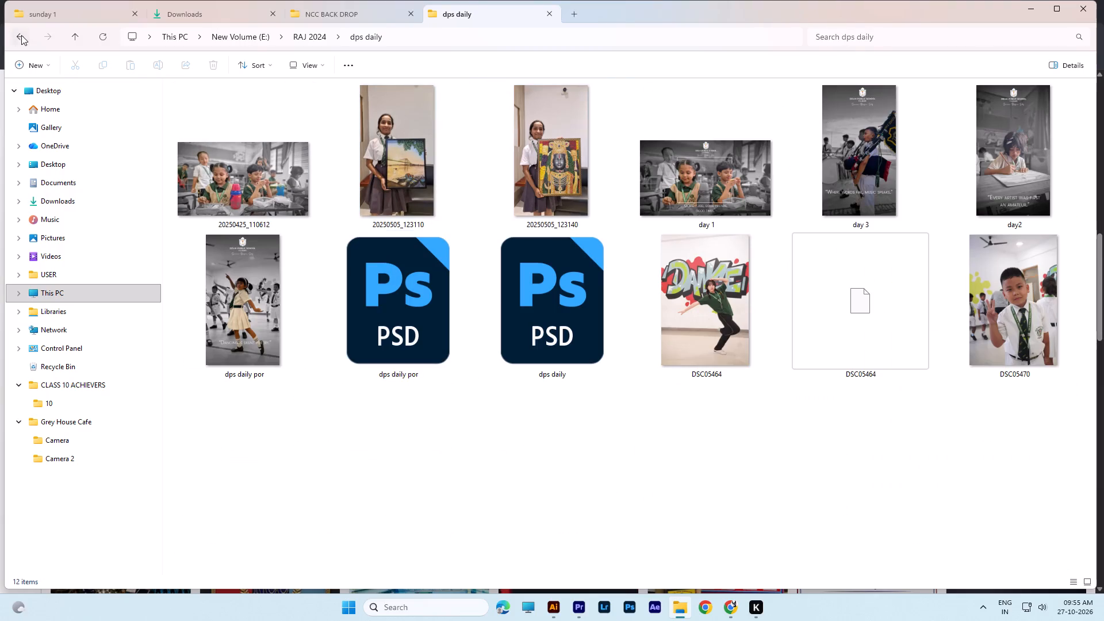
{"action": "double_click", "coordinate": [361, 234]}
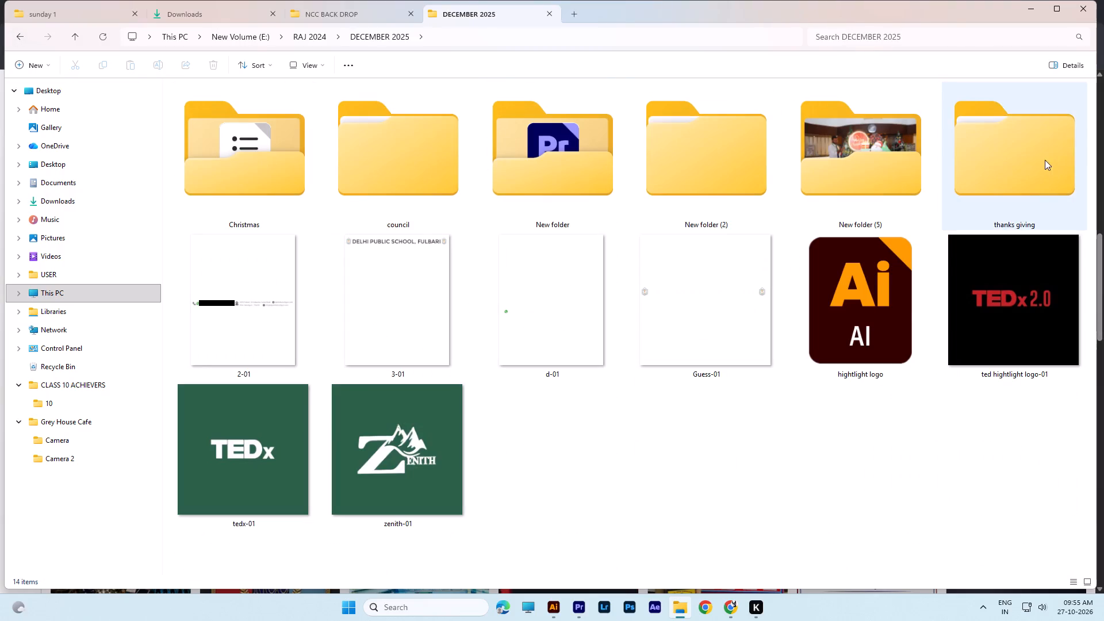
{"action": "double_click", "coordinate": [22, 41]}
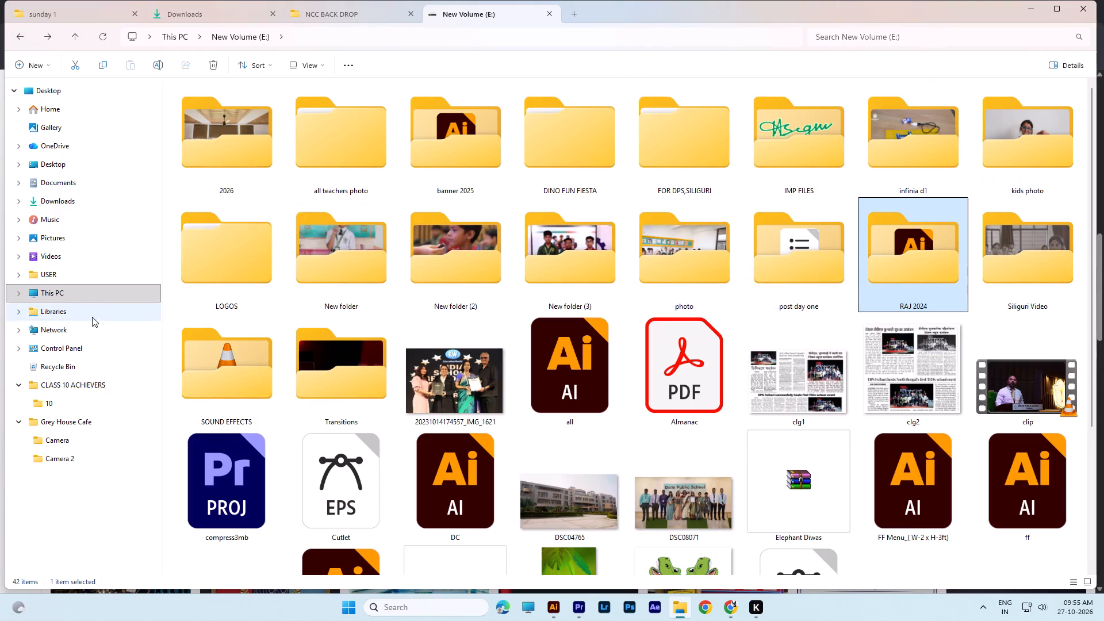
Open New Volume (F:) and check its 6 photo, Director maam and DLD02 folders for usable images.
{"action": "left_click", "coordinate": [82, 289]}
{"action": "double_click", "coordinate": [774, 164]}
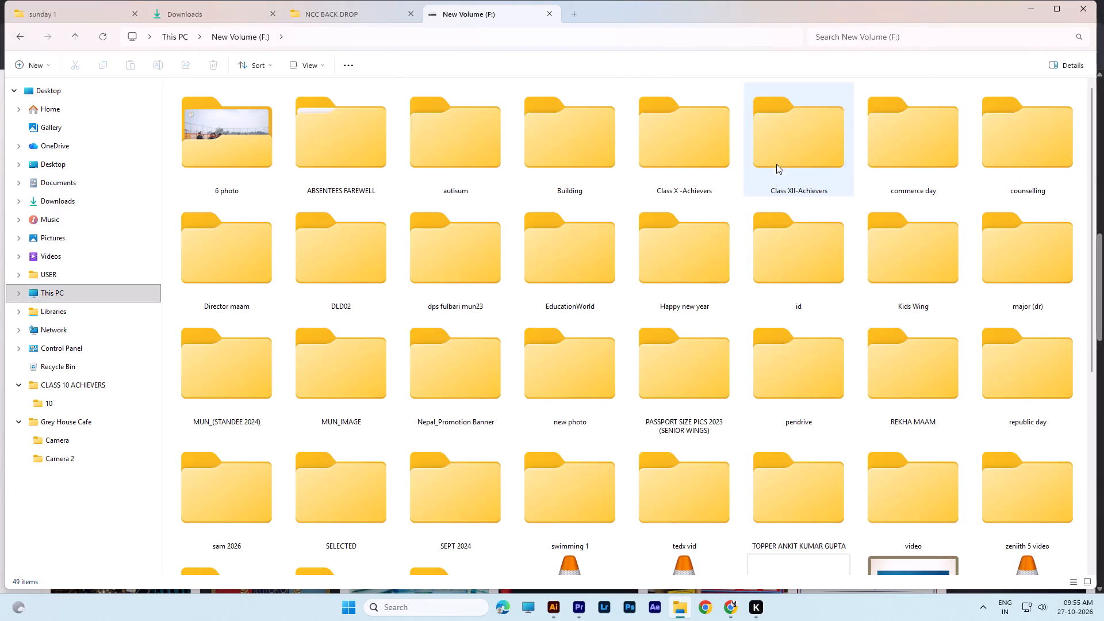
{"action": "double_click", "coordinate": [234, 147]}
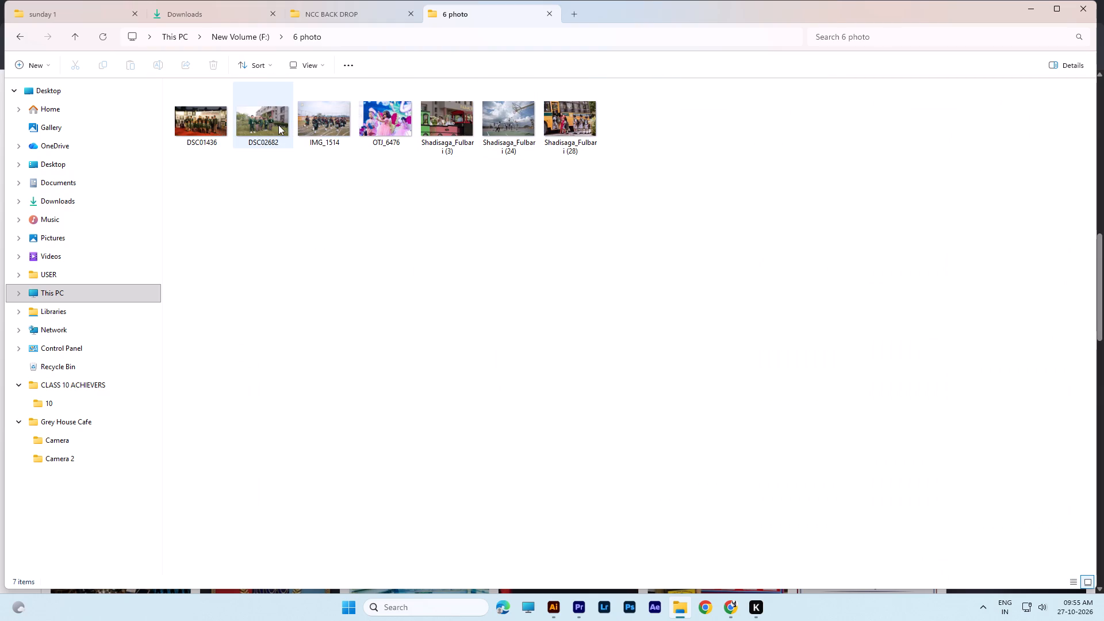
{"action": "left_click", "coordinate": [16, 36]}
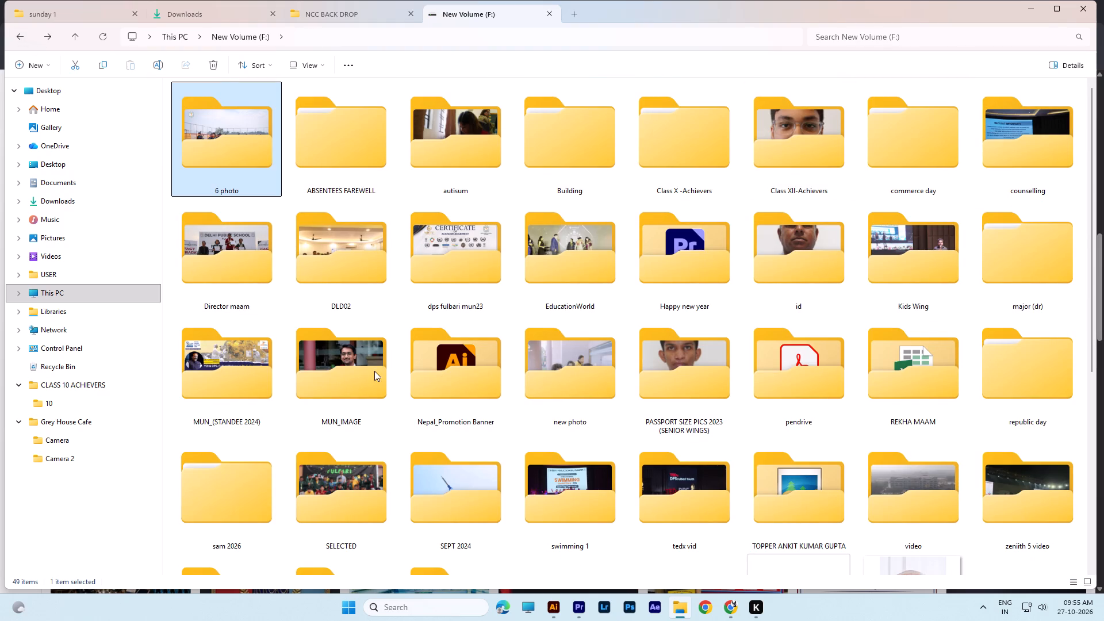
{"action": "double_click", "coordinate": [248, 239]}
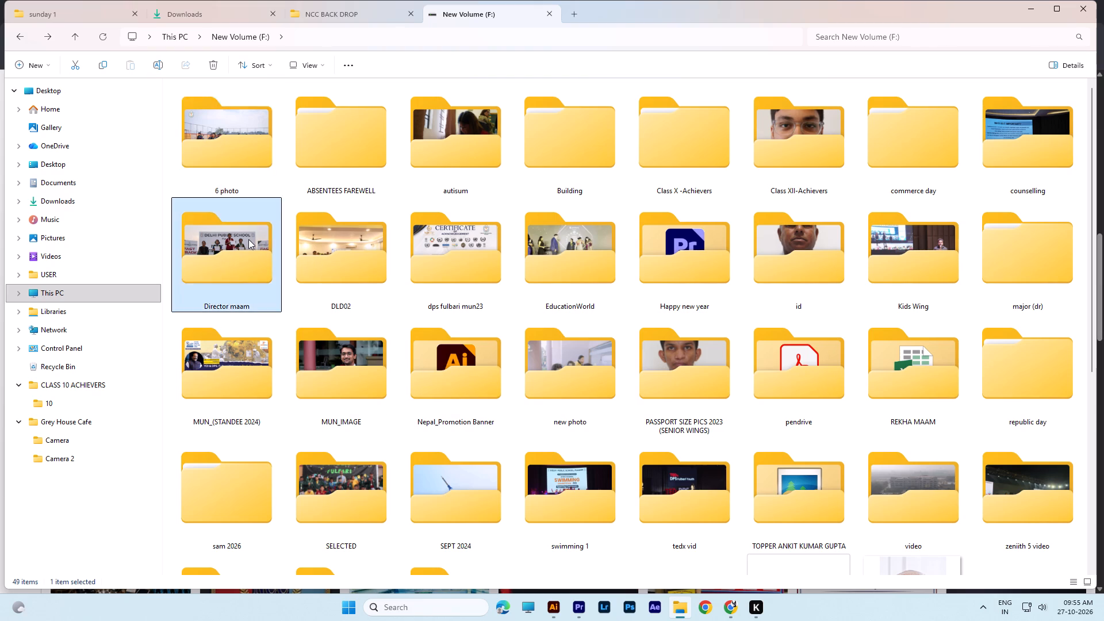
{"action": "left_click", "coordinate": [21, 40]}
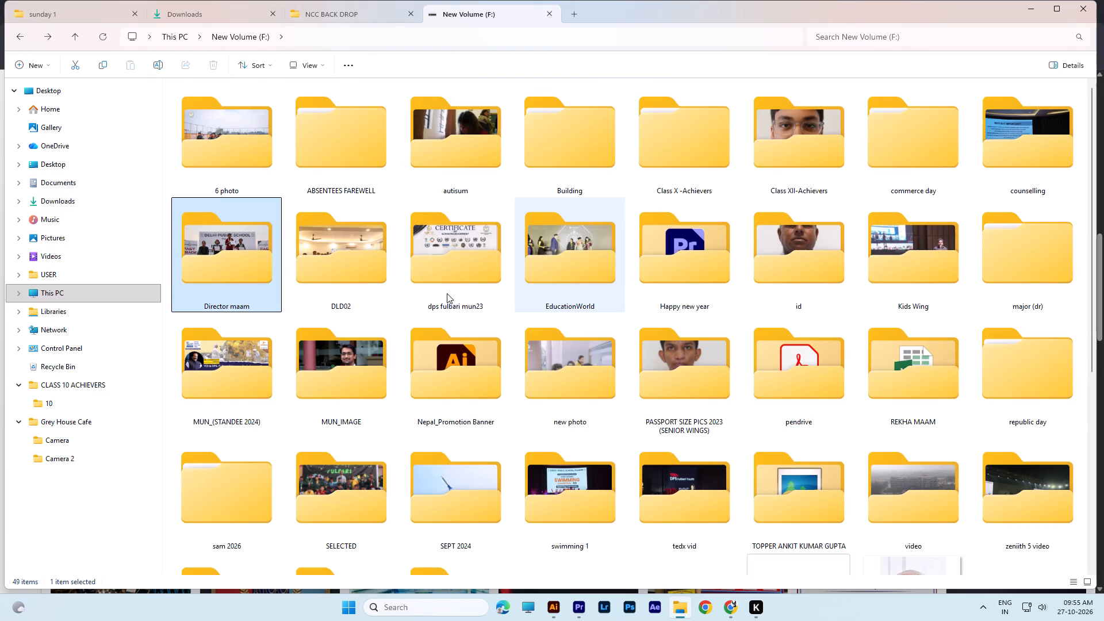
{"action": "double_click", "coordinate": [362, 246]}
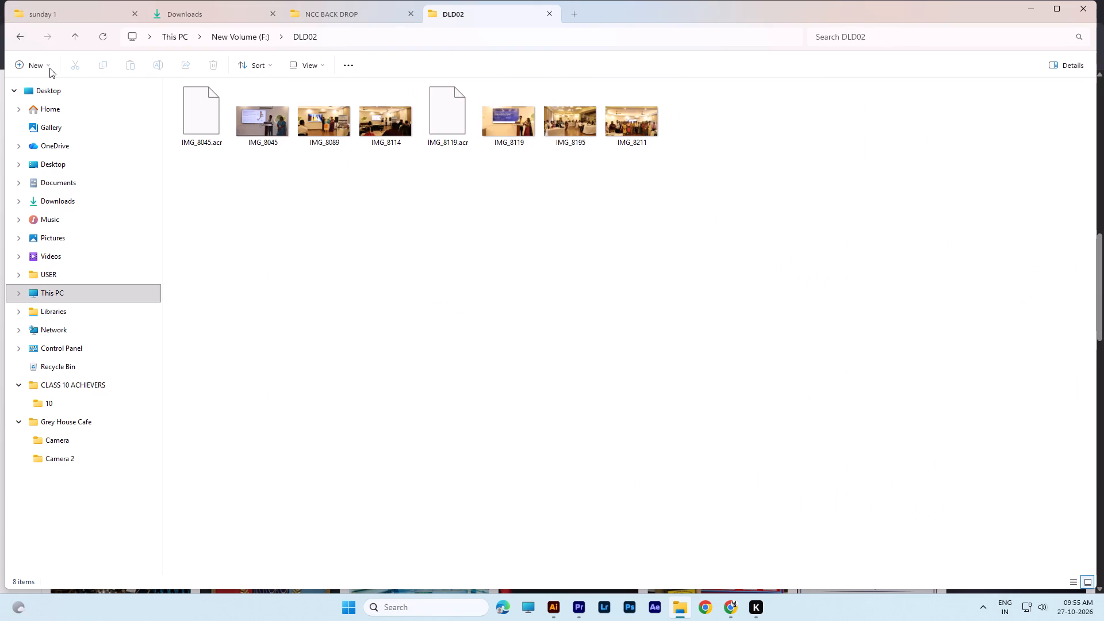
{"action": "left_click", "coordinate": [13, 35]}
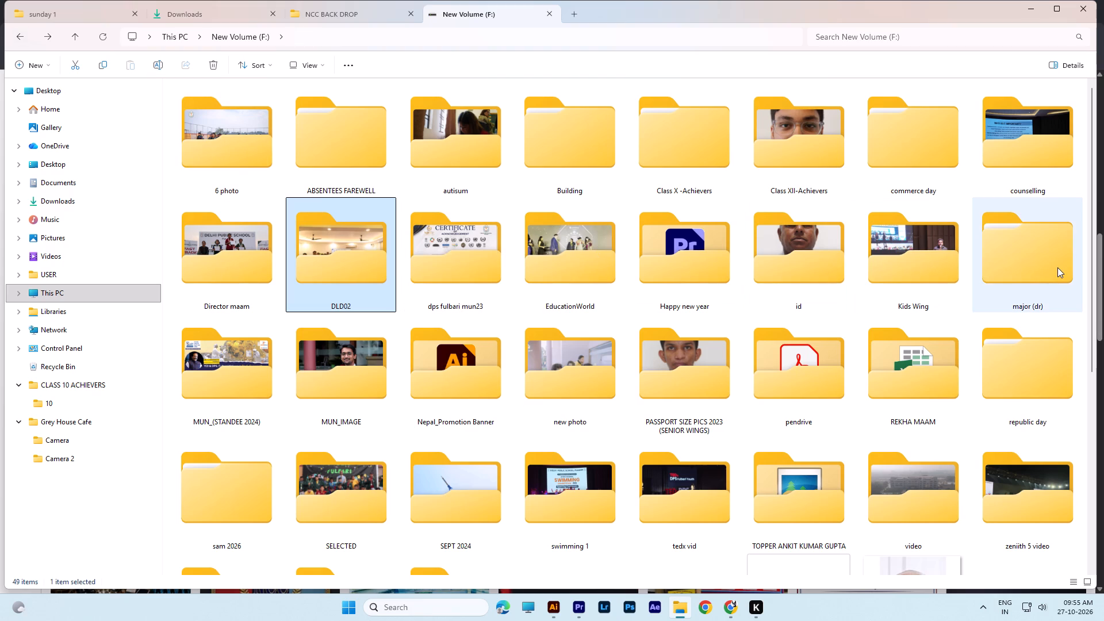
Scan the rest of New Volume (F:), check the tedx vid, sam 2026 and DLD02 folders, and return to This PC.
{"action": "scroll", "coordinate": [678, 308], "scroll_direction": "down", "scroll_amount": 1}
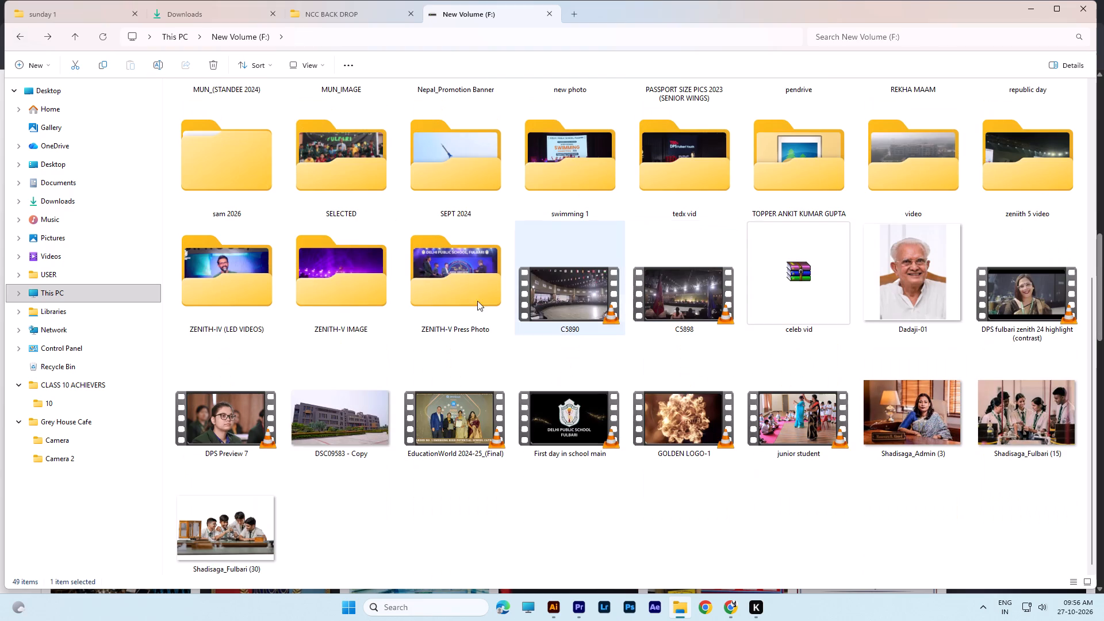
{"action": "scroll", "coordinate": [875, 275], "scroll_direction": "up", "scroll_amount": 1}
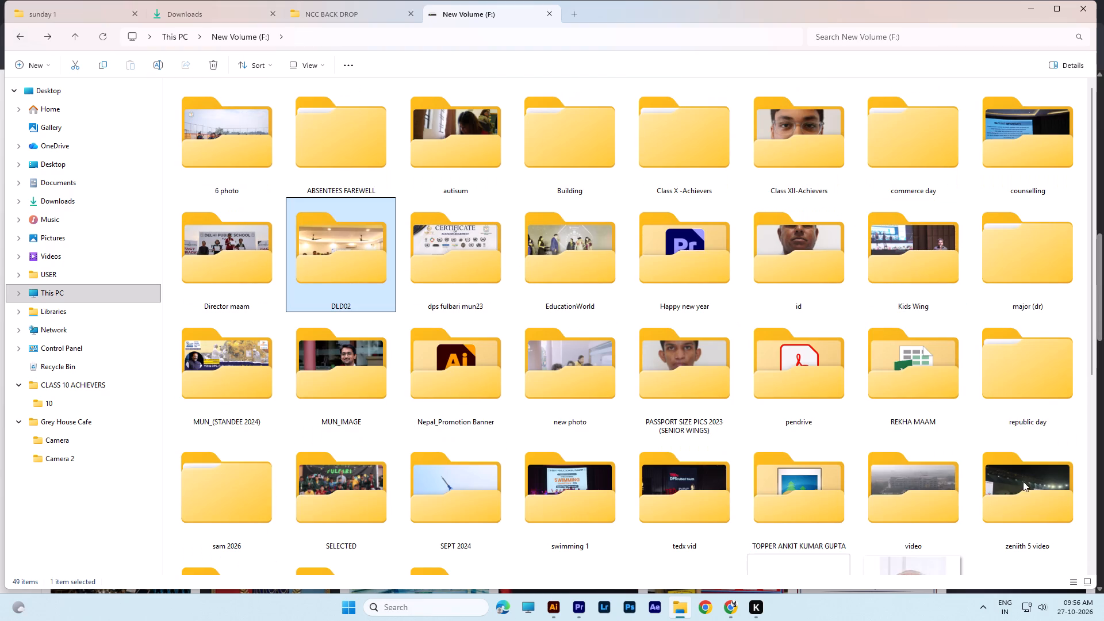
{"action": "double_click", "coordinate": [689, 471]}
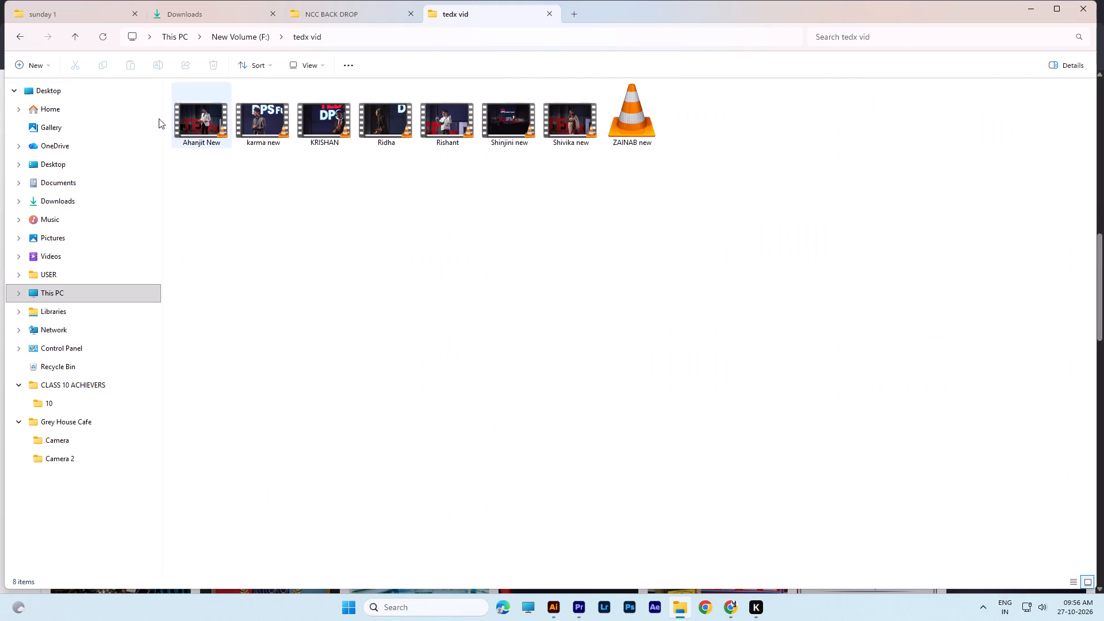
{"action": "left_click", "coordinate": [15, 40]}
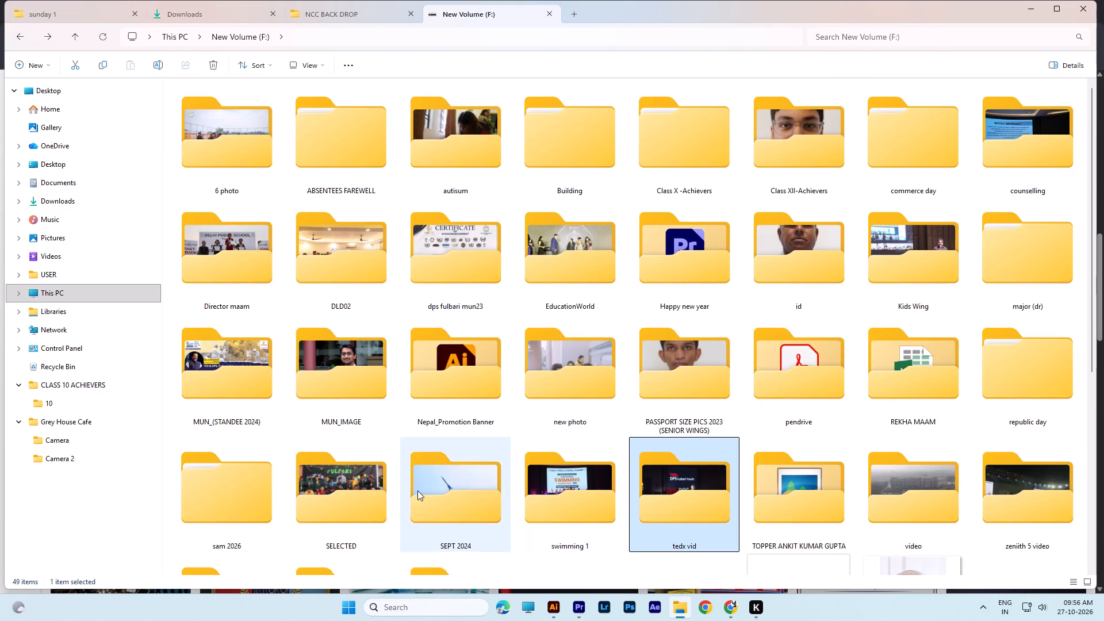
{"action": "double_click", "coordinate": [257, 485]}
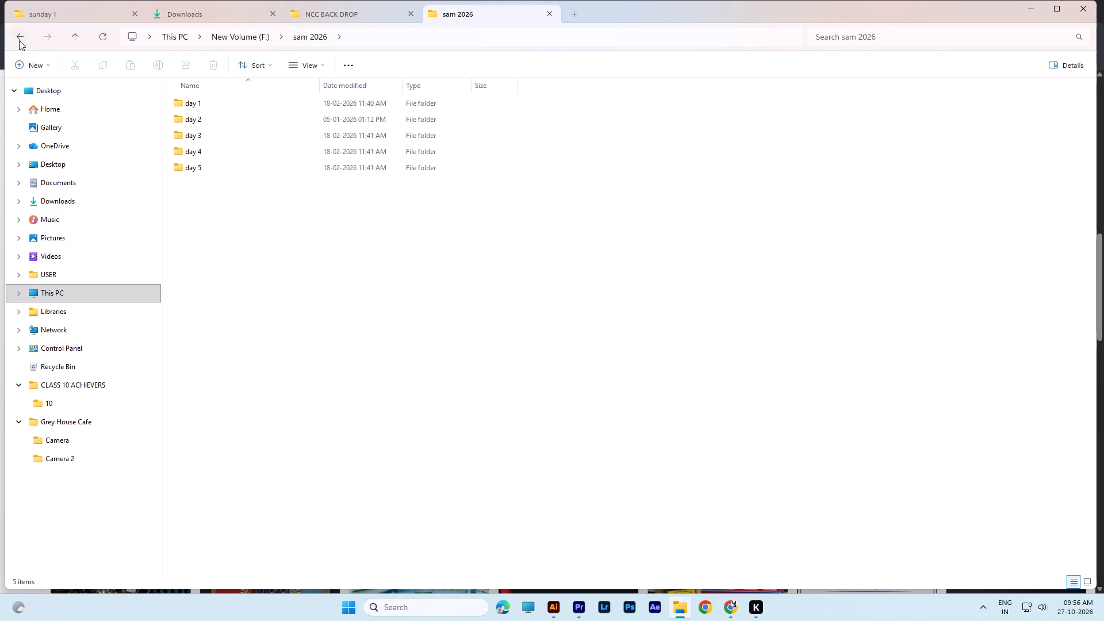
{"action": "left_click", "coordinate": [18, 40]}
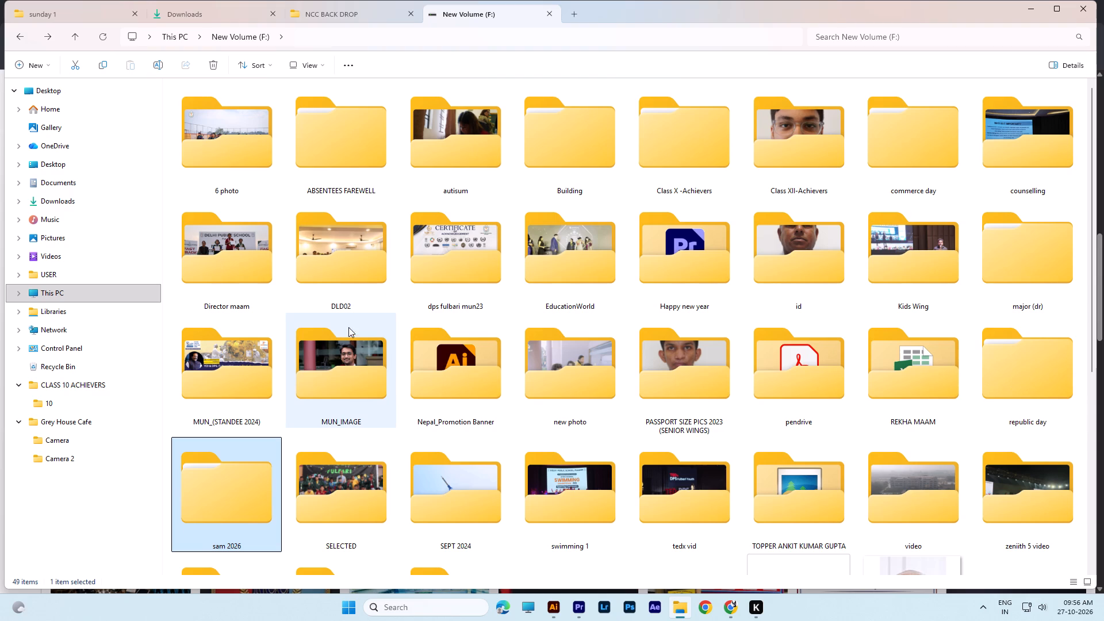
{"action": "scroll", "coordinate": [803, 256], "scroll_direction": "up", "scroll_amount": 1}
{"action": "double_click", "coordinate": [335, 263]}
{"action": "left_click", "coordinate": [25, 33]}
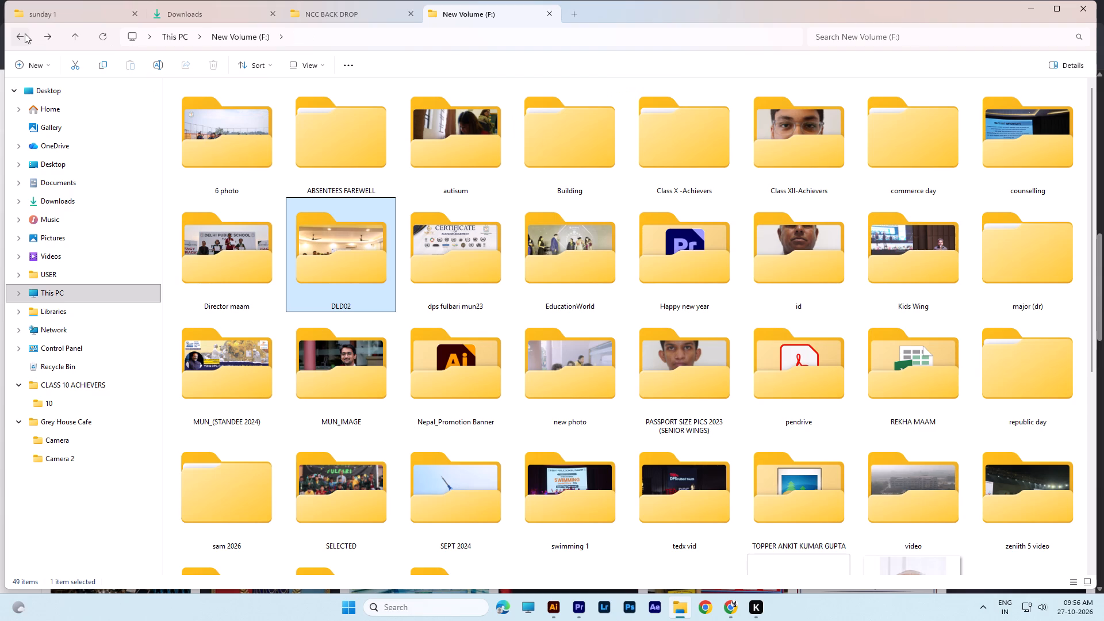
{"action": "left_click", "coordinate": [25, 33]}
Open New Volume (D:), scan its folders and files, and check the backdrop 26.07.26 folder for usable artwork.
{"action": "double_click", "coordinate": [444, 190]}
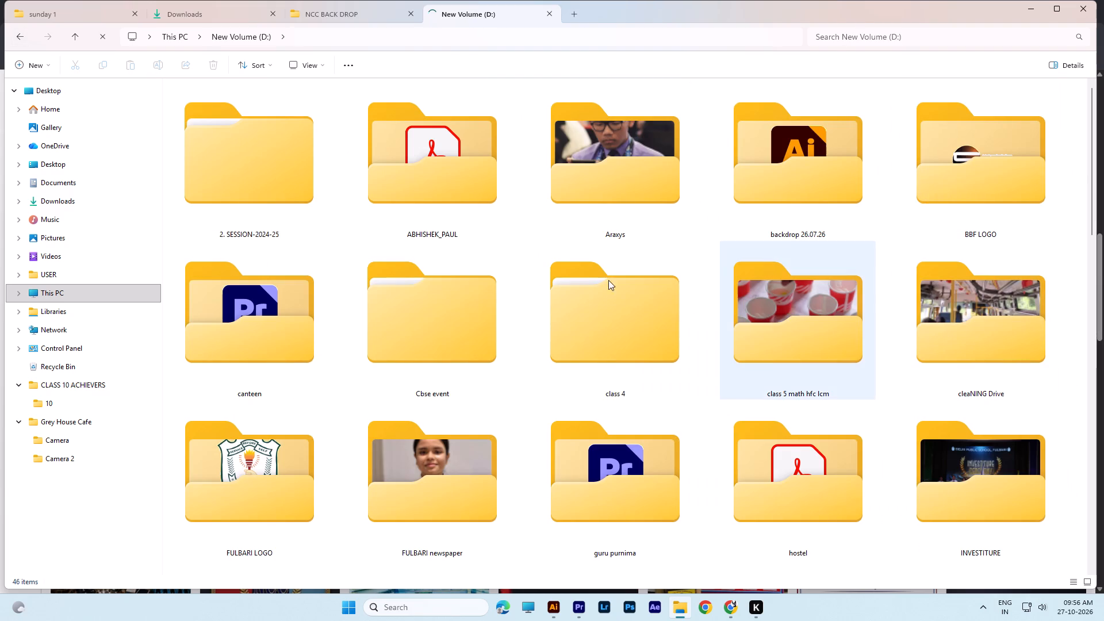
{"action": "scroll", "coordinate": [606, 267], "scroll_direction": "down", "scroll_amount": 1}
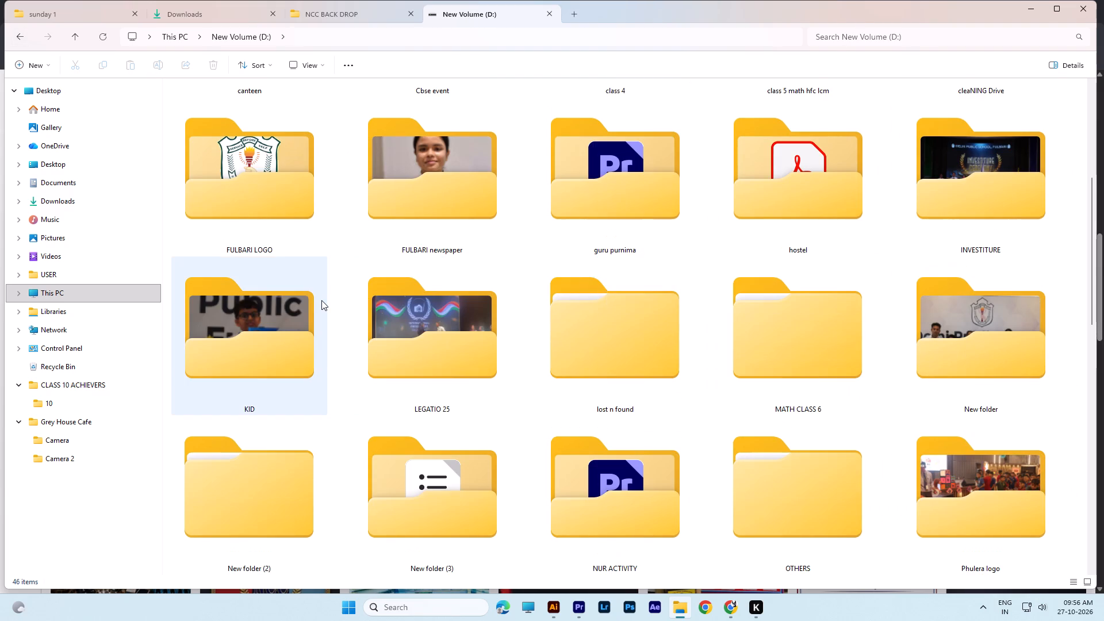
{"action": "scroll", "coordinate": [322, 300], "scroll_direction": "down", "scroll_amount": 2}
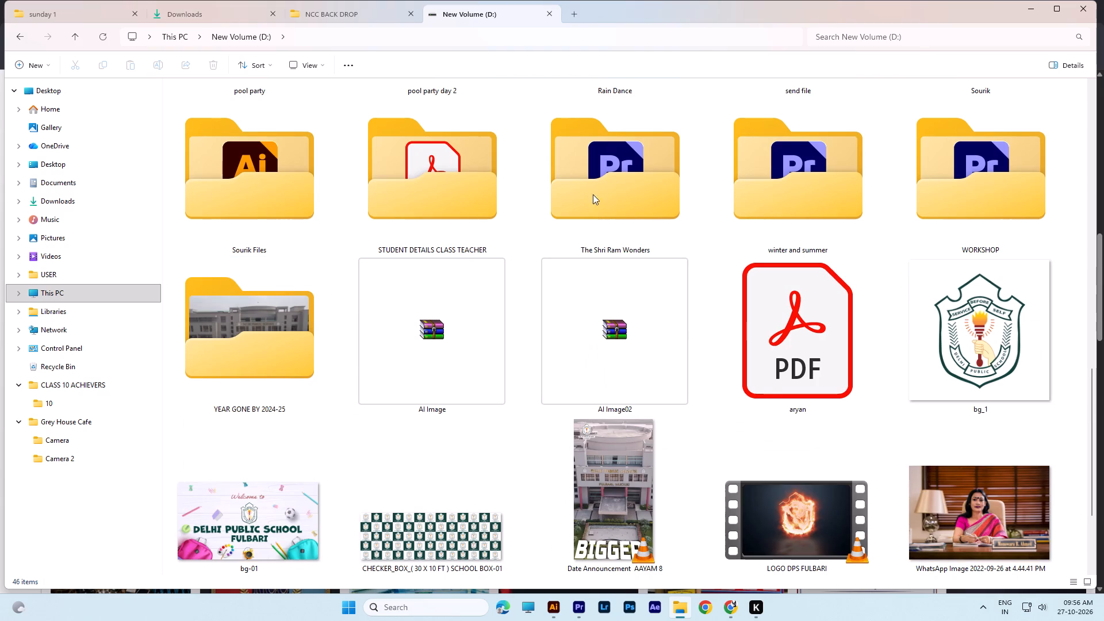
{"action": "scroll", "coordinate": [486, 252], "scroll_direction": "down", "scroll_amount": 3}
{"action": "scroll", "coordinate": [488, 251], "scroll_direction": "up", "scroll_amount": 6}
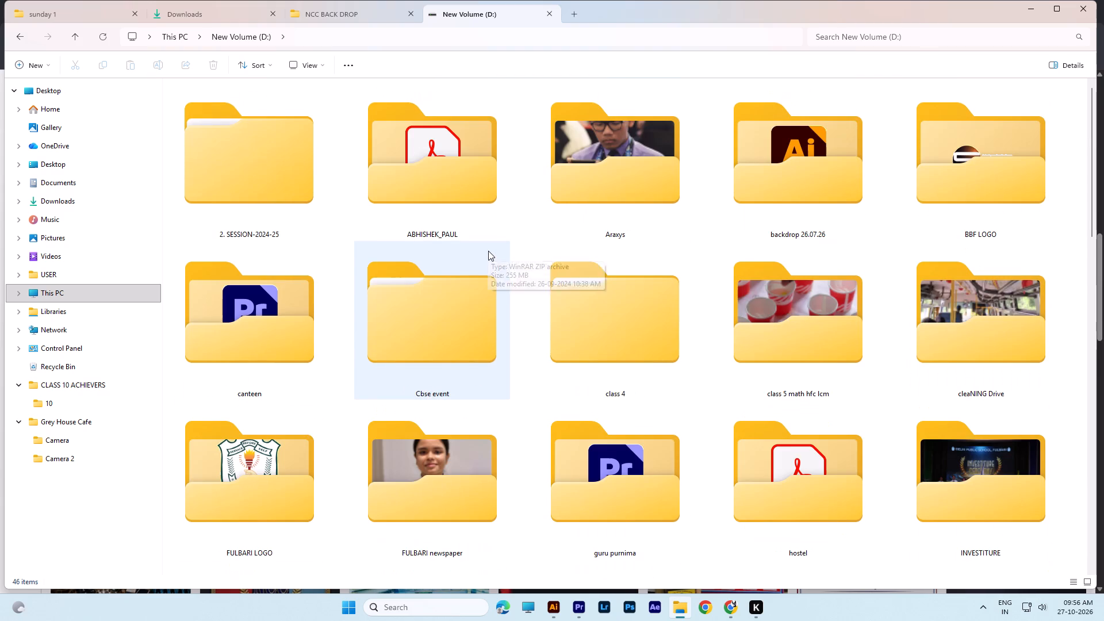
{"action": "scroll", "coordinate": [488, 251], "scroll_direction": "up", "scroll_amount": 5}
{"action": "double_click", "coordinate": [780, 172]}
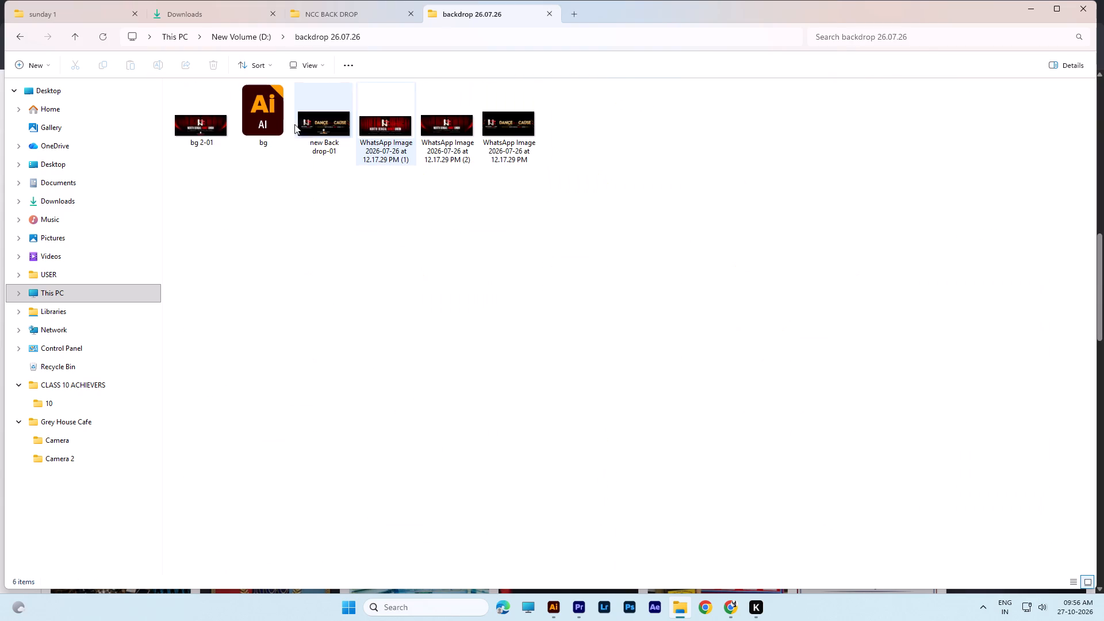
{"action": "left_click", "coordinate": [18, 40]}
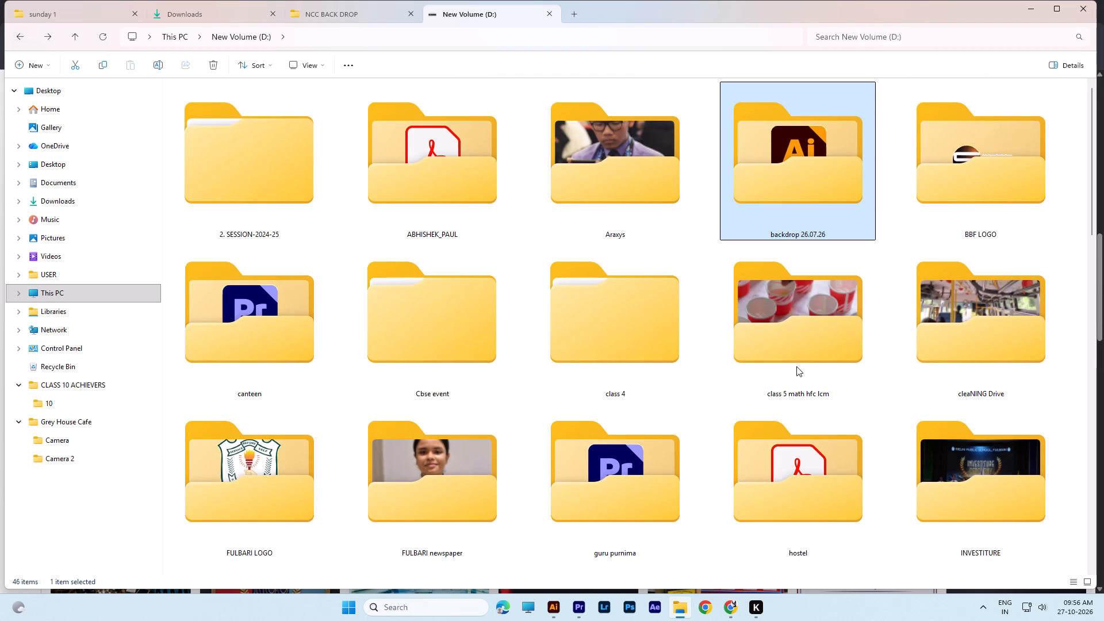
Check the selected subfolder inside class 4 on New Volume (D:), then return to the drive's top level.
{"action": "double_click", "coordinate": [635, 342]}
{"action": "double_click", "coordinate": [240, 99]}
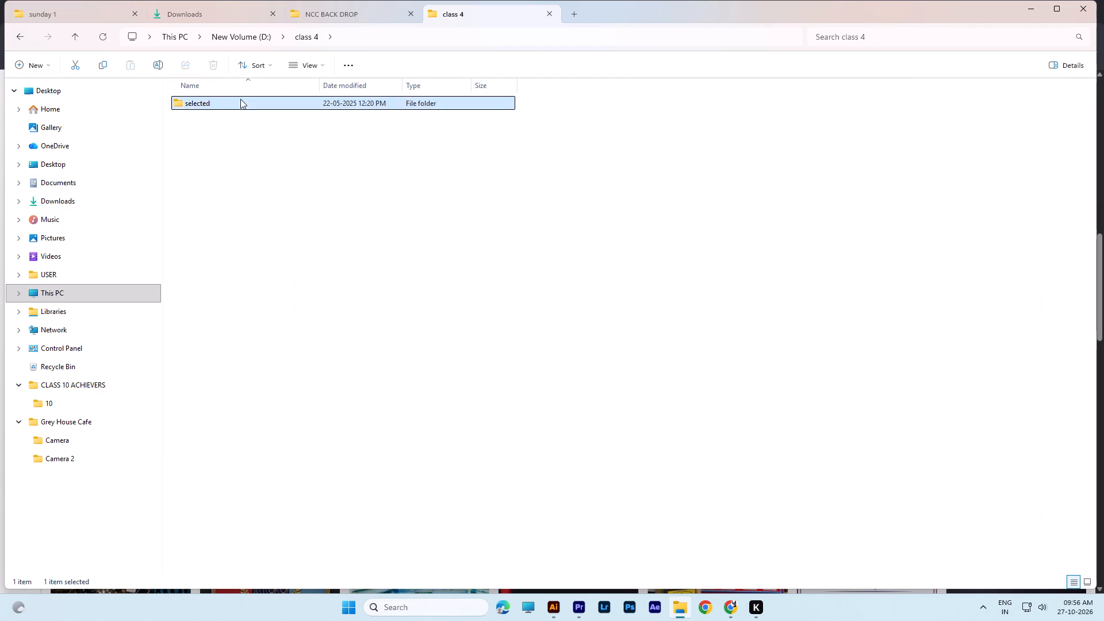
{"action": "left_click", "coordinate": [27, 38]}
{"action": "left_click", "coordinate": [12, 39]}
Preview the C5846 video in the class 5 math hfc lcm folder, then go back to New Volume (D:).
{"action": "double_click", "coordinate": [792, 342]}
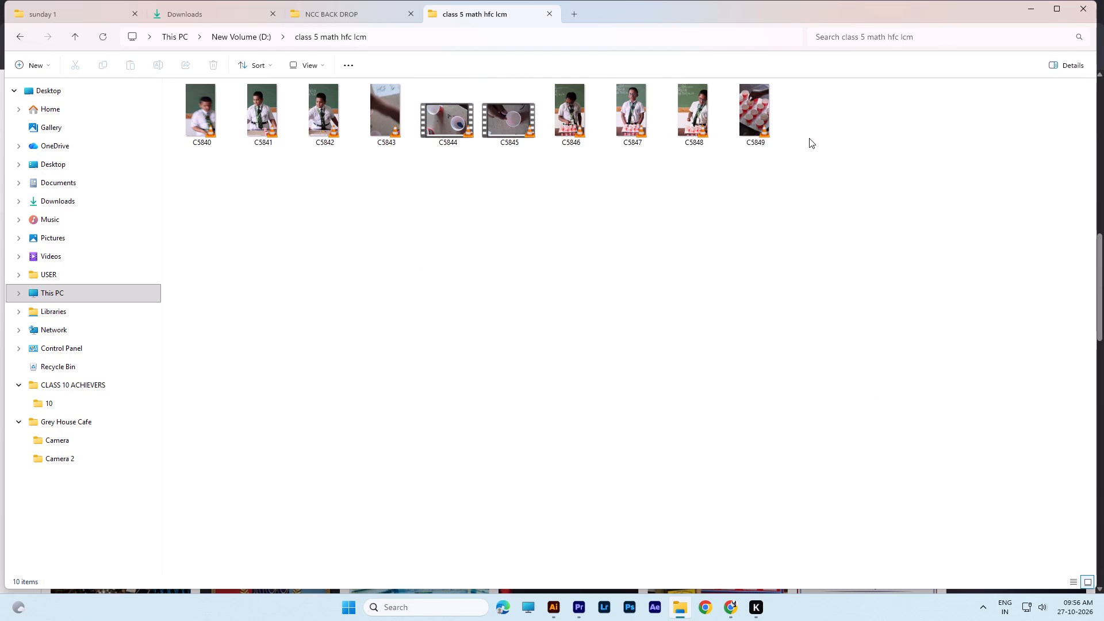
{"action": "double_click", "coordinate": [557, 122]}
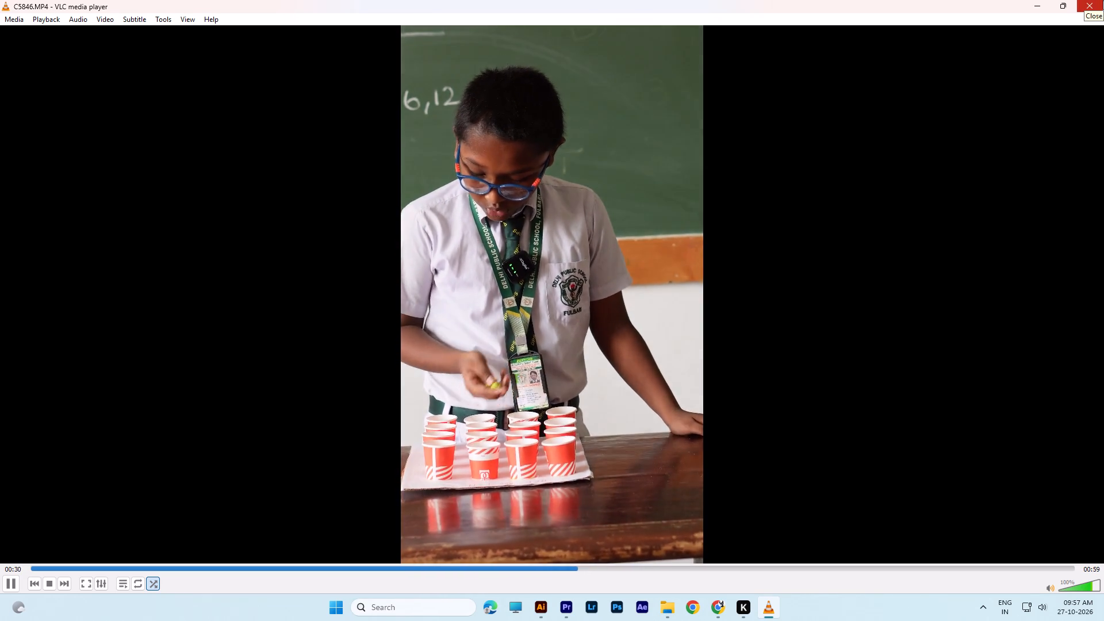
{"action": "left_click", "coordinate": [1103, 0]}
{"action": "left_click", "coordinate": [808, 210]}
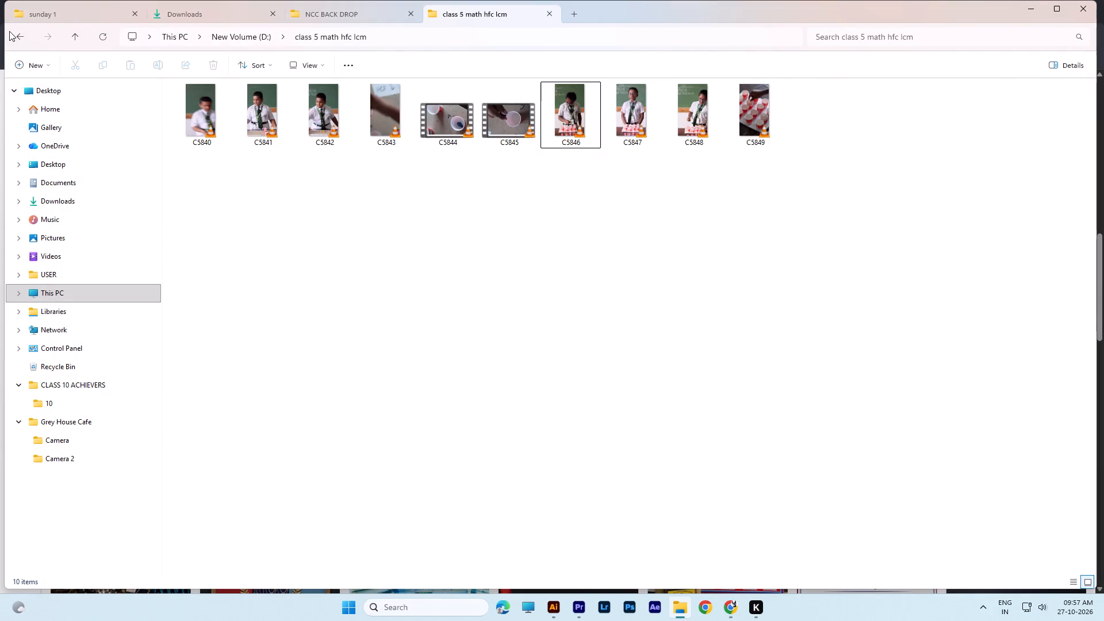
{"action": "left_click", "coordinate": [14, 39]}
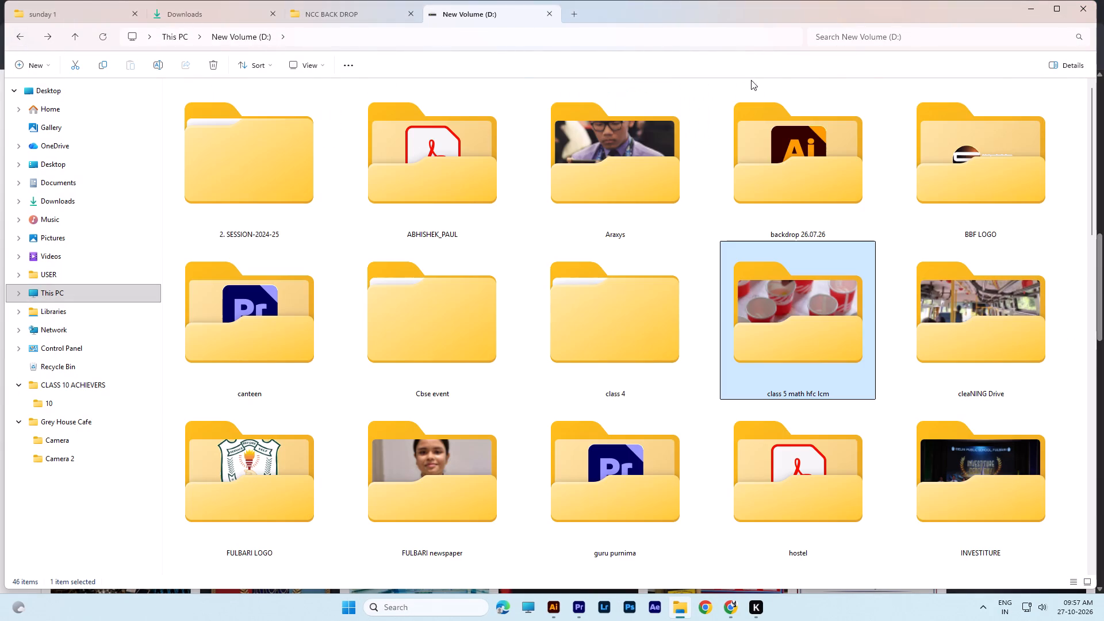
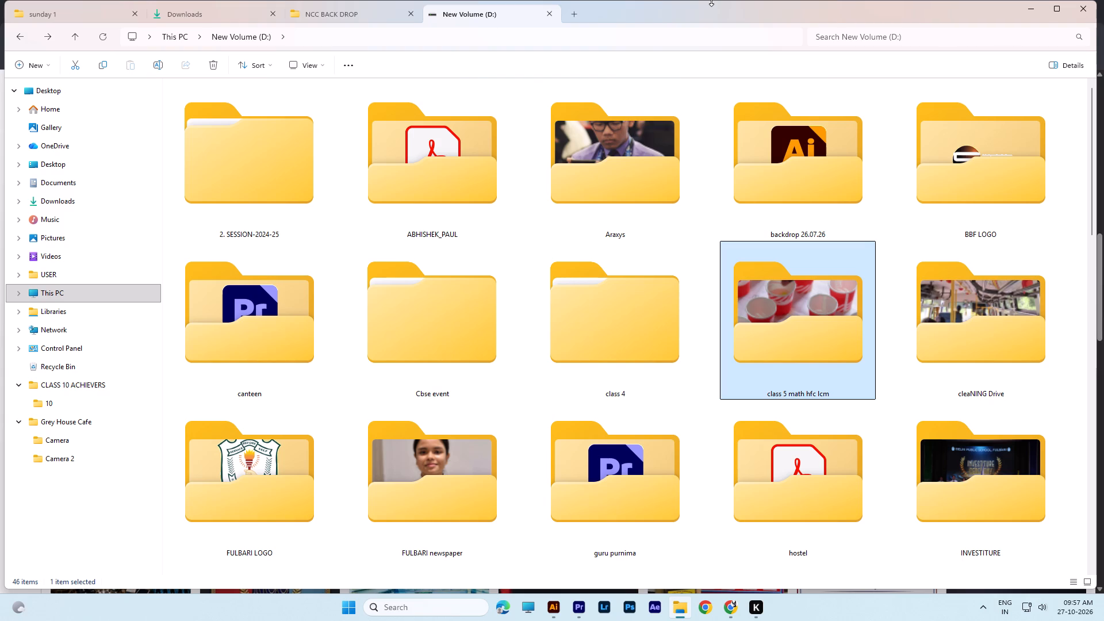
Open 2. SESSION-2024-25 on New Volume (D:) and check its APRIL 2024 folder for usable event photos.
{"action": "double_click", "coordinate": [234, 203]}
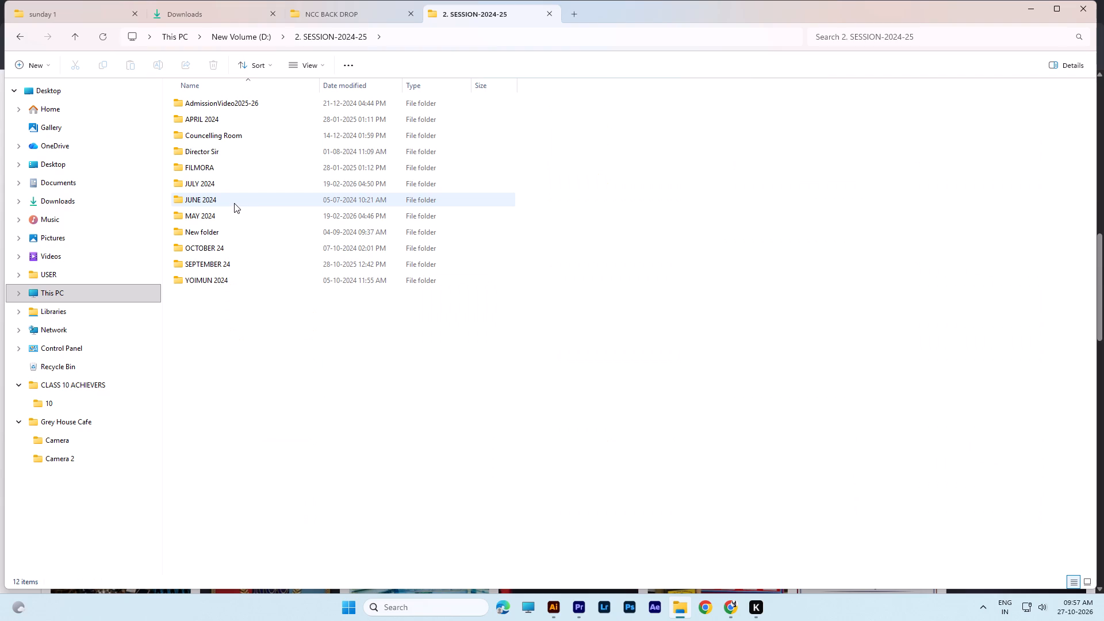
{"action": "scroll", "coordinate": [311, 237], "scroll_direction": "up", "scroll_amount": 20, "text": "ctrl"}
{"action": "scroll", "coordinate": [311, 237], "scroll_direction": "up", "scroll_amount": 3, "text": "ctrl"}
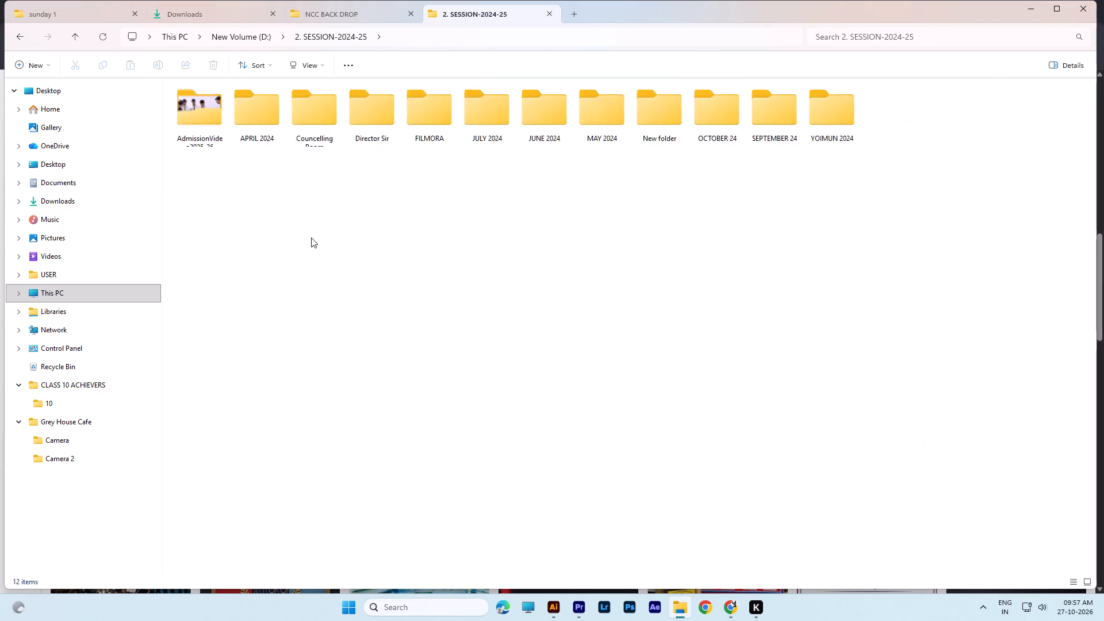
{"action": "scroll", "coordinate": [311, 237], "scroll_direction": "up", "scroll_amount": 13, "text": "ctrl"}
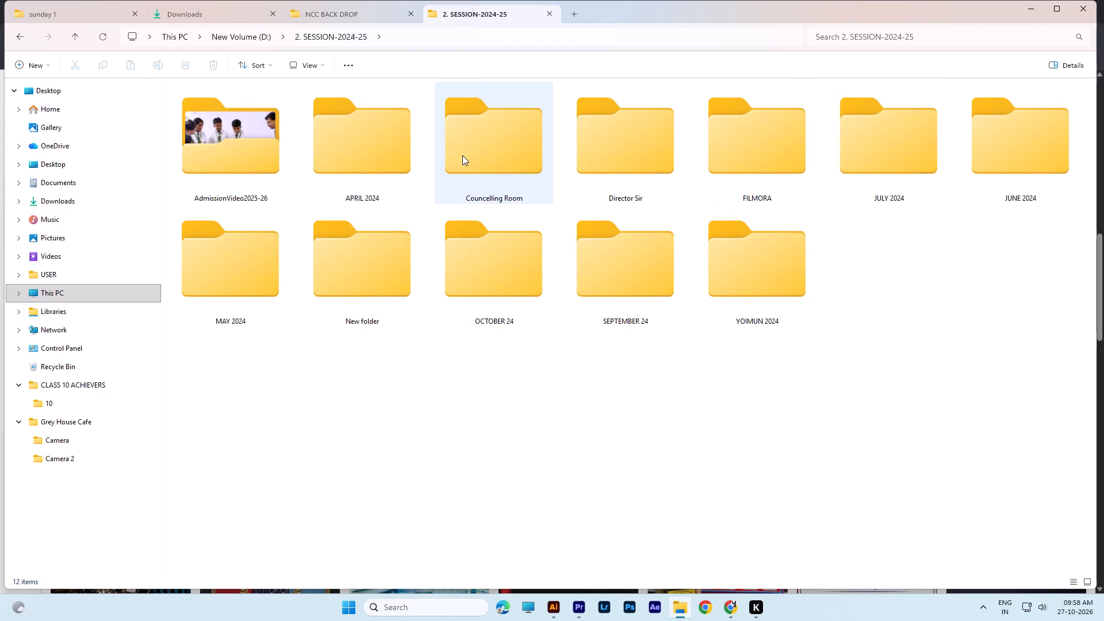
{"action": "double_click", "coordinate": [435, 126]}
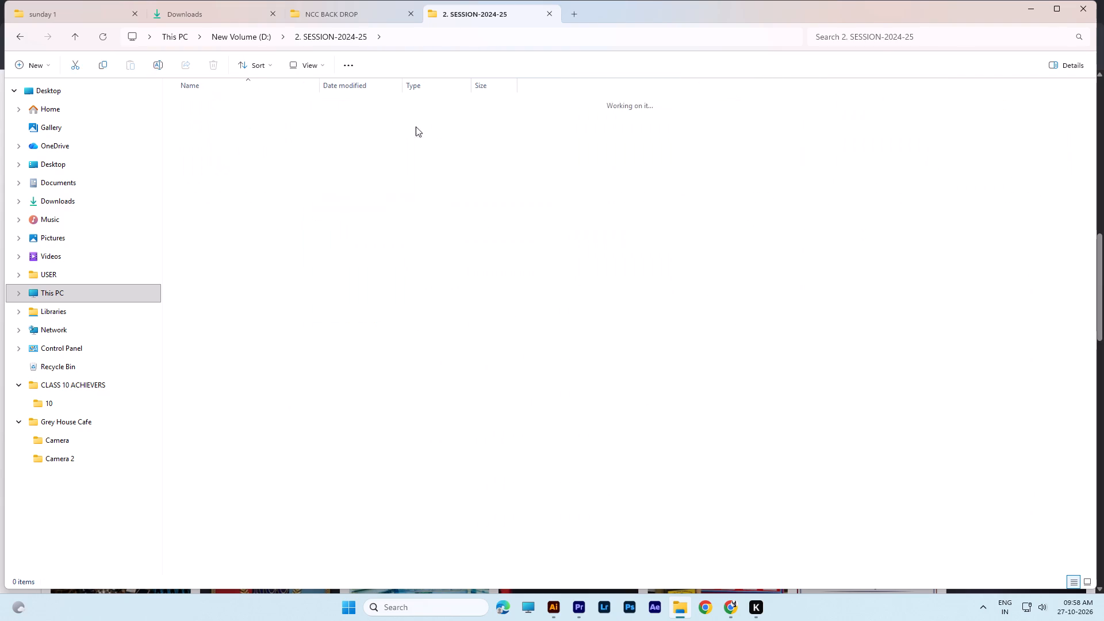
{"action": "left_click", "coordinate": [27, 38]}
{"action": "double_click", "coordinate": [345, 125]}
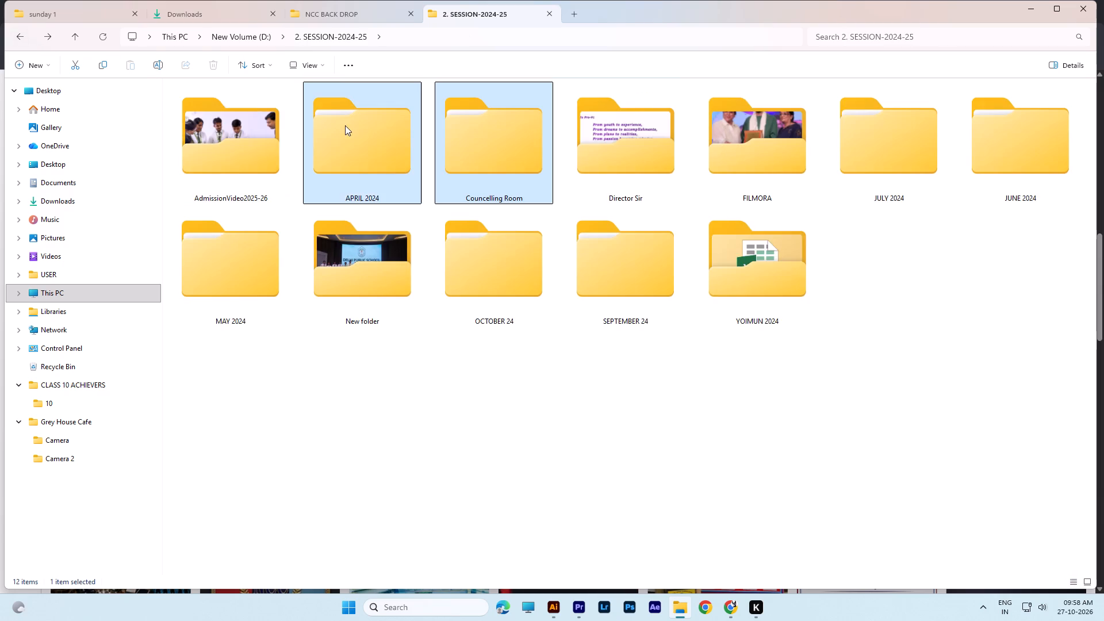
{"action": "scroll", "coordinate": [451, 187], "scroll_direction": "up", "scroll_amount": 20, "text": "ctrl"}
{"action": "scroll", "coordinate": [451, 187], "scroll_direction": "up", "scroll_amount": 10, "text": "ctrl"}
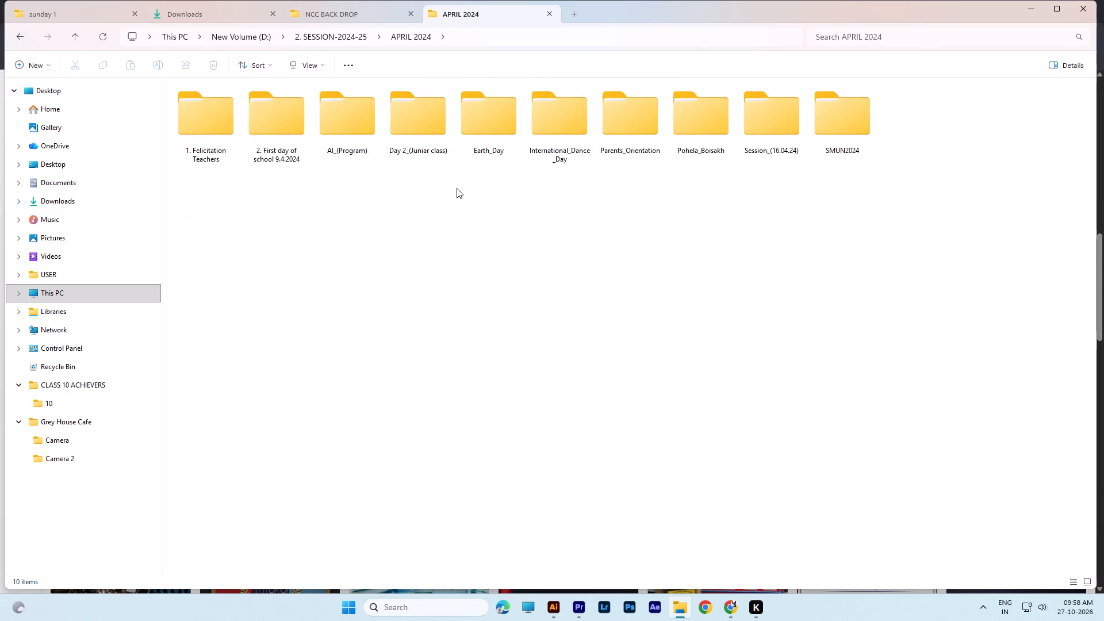
{"action": "scroll", "coordinate": [457, 188], "scroll_direction": "up", "scroll_amount": 6, "text": "ctrl"}
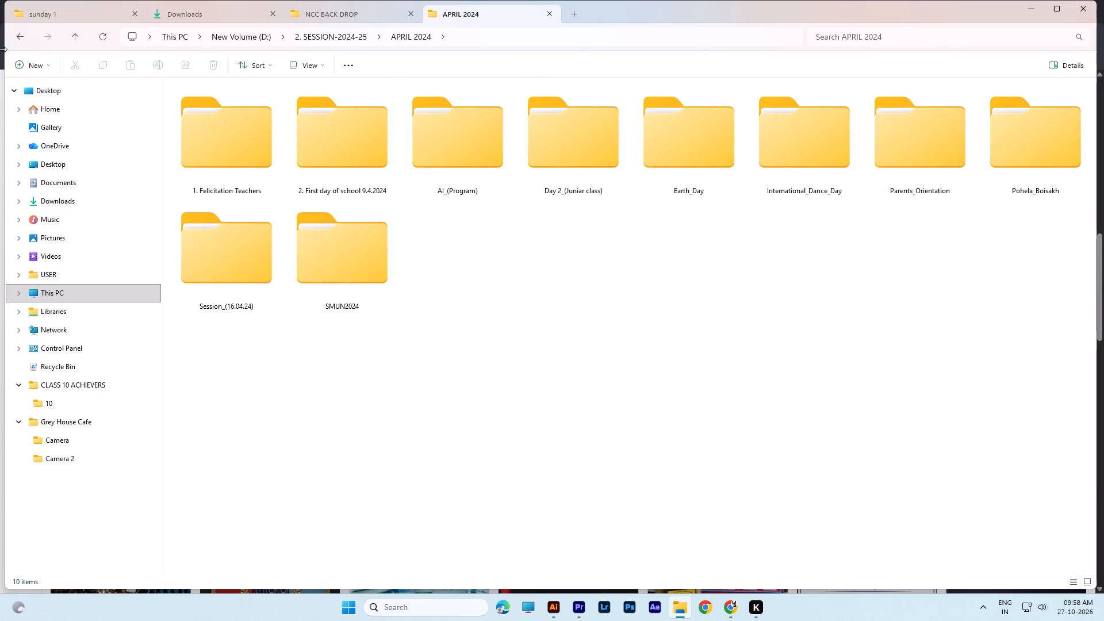
{"action": "left_click", "coordinate": [18, 37]}
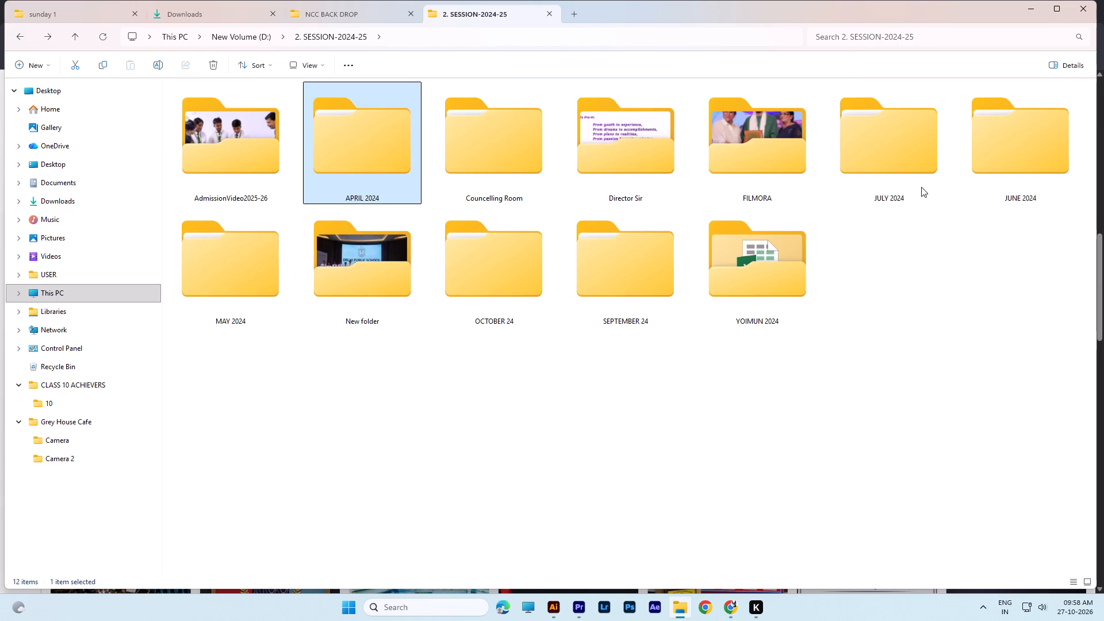
Check the JULY 2024 folder, then return to New Volume (D:) and scan its remaining folders and files.
{"action": "double_click", "coordinate": [920, 184]}
{"action": "scroll", "coordinate": [428, 188], "scroll_direction": "up", "scroll_amount": 20, "text": "ctrl"}
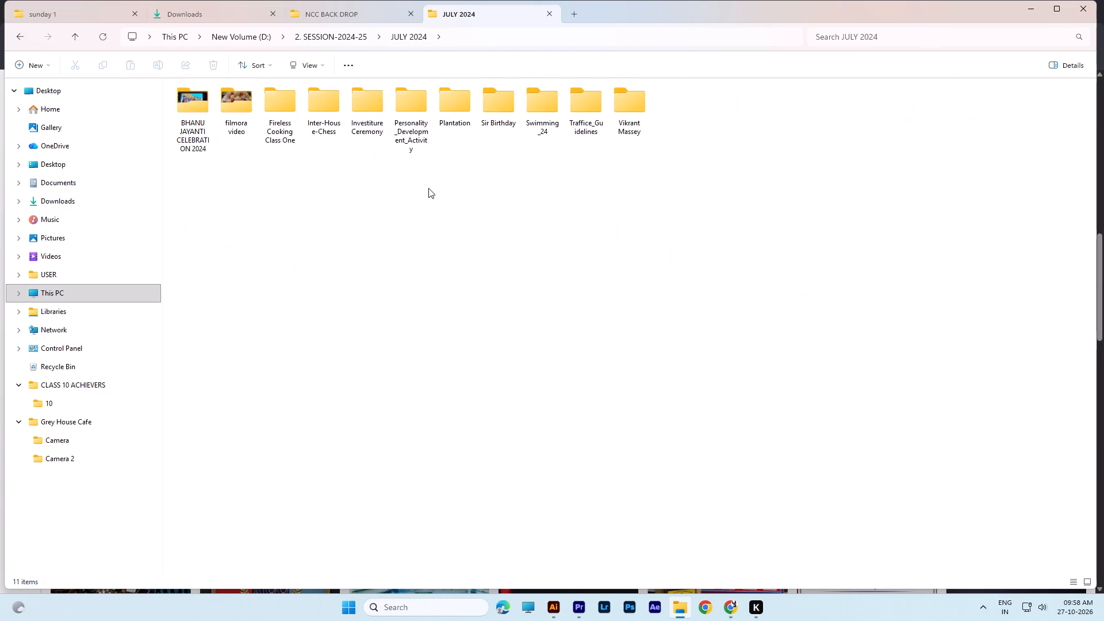
{"action": "scroll", "coordinate": [428, 188], "scroll_direction": "up", "scroll_amount": 5, "text": "ctrl"}
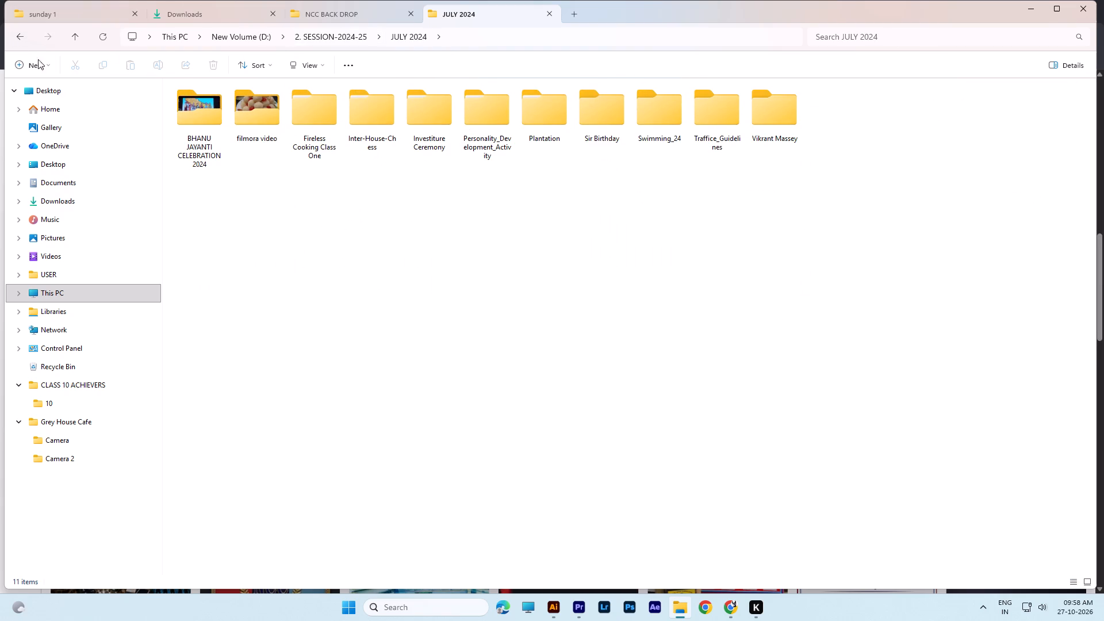
{"action": "left_click", "coordinate": [20, 39]}
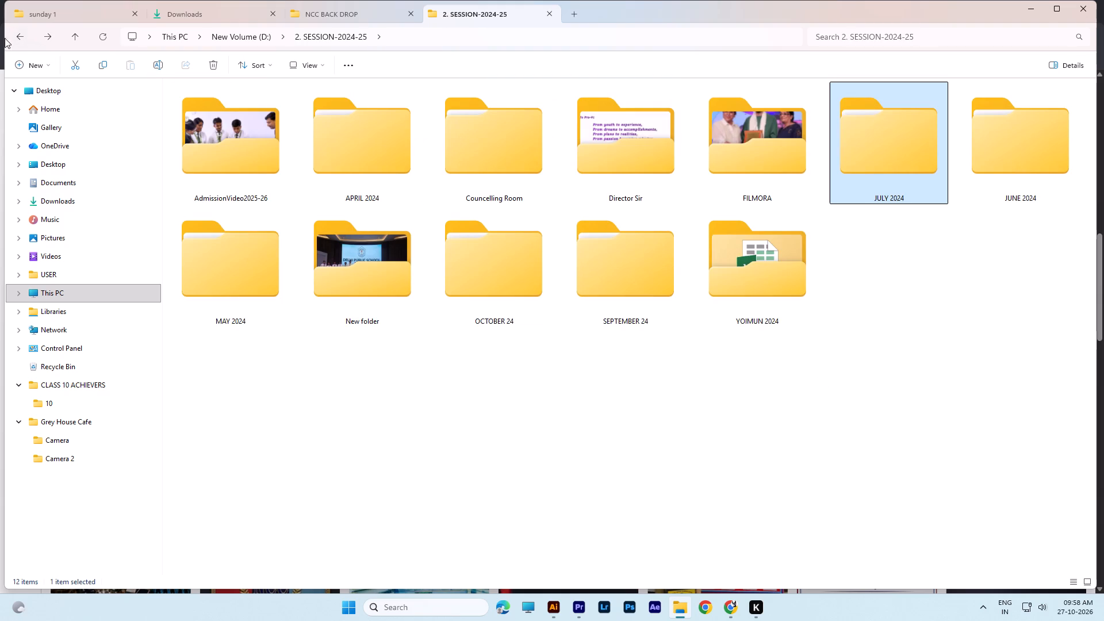
{"action": "left_click", "coordinate": [20, 32]}
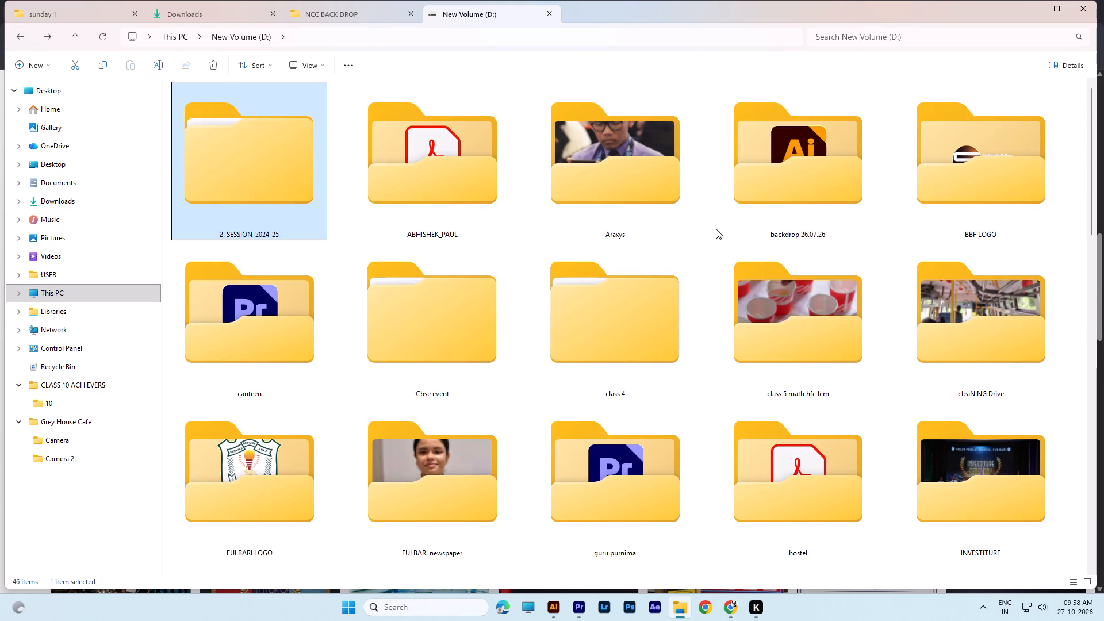
{"action": "scroll", "coordinate": [493, 225], "scroll_direction": "down", "scroll_amount": 4}
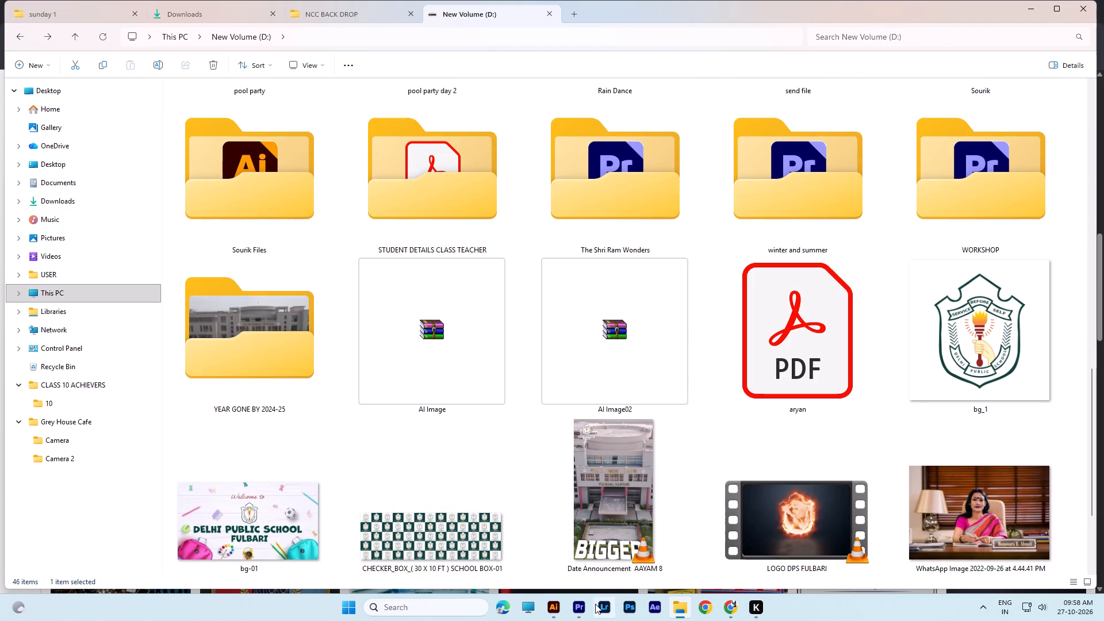
Switch to the Illustrator design and move the NCC shield logo up slightly to about Y 763 px.
{"action": "left_click", "coordinate": [548, 610]}
{"action": "left_click", "coordinate": [704, 281]}
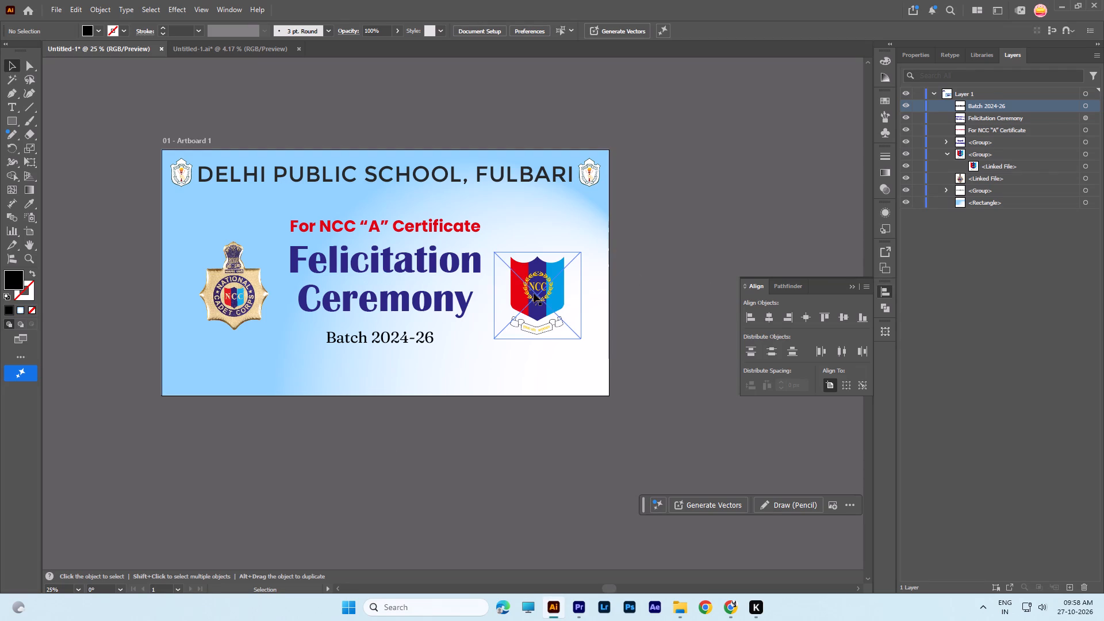
{"action": "left_click", "coordinate": [534, 294]}
{"action": "left_click_drag", "start_coordinate": [540, 292], "coordinate": [540, 286]}
{"action": "left_click", "coordinate": [630, 249]}
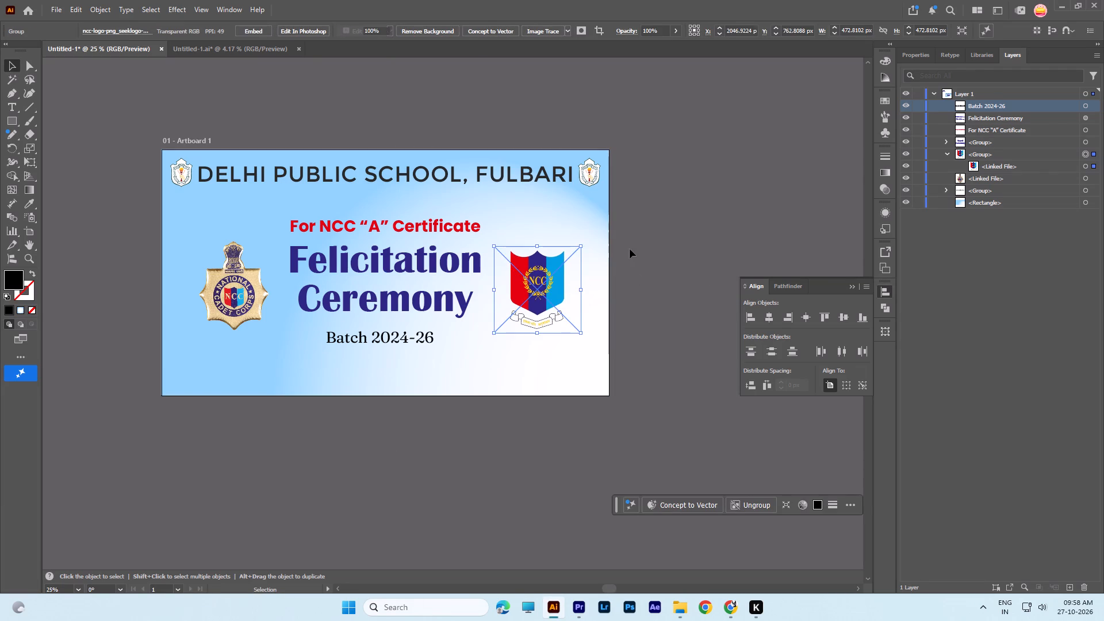
Shrink the red For NCC “A” Certificate line to about 980 px wide and centre it just above the Felicitation Ceremony heading.
{"action": "left_click", "coordinate": [383, 221]}
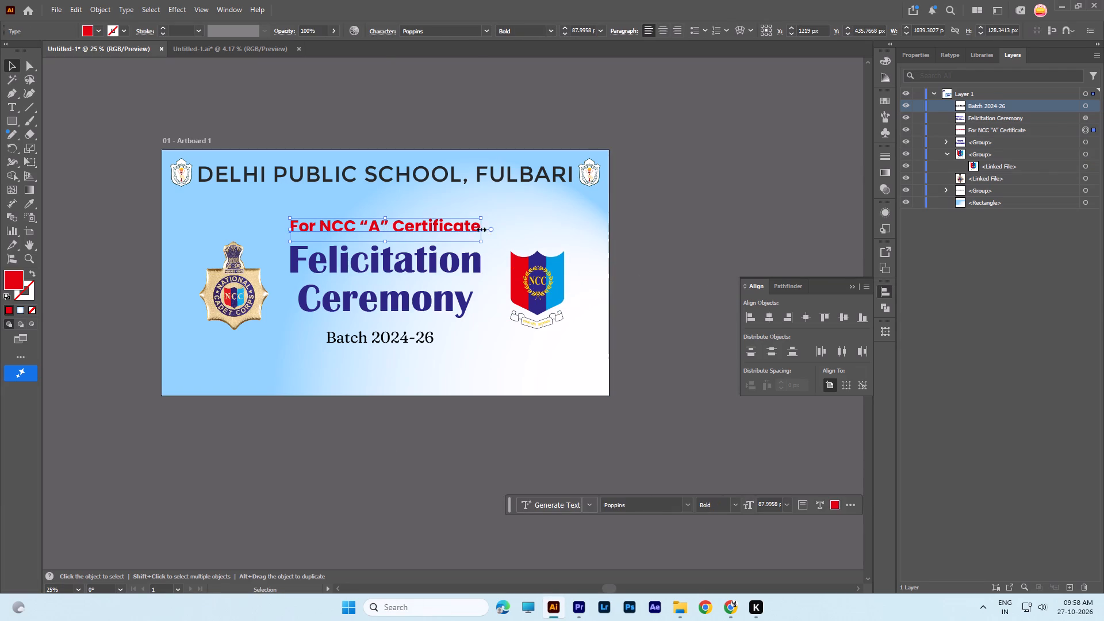
{"action": "left_click_drag", "start_coordinate": [480, 228], "coordinate": [470, 230]}
{"action": "left_click_drag", "start_coordinate": [450, 228], "coordinate": [462, 230]}
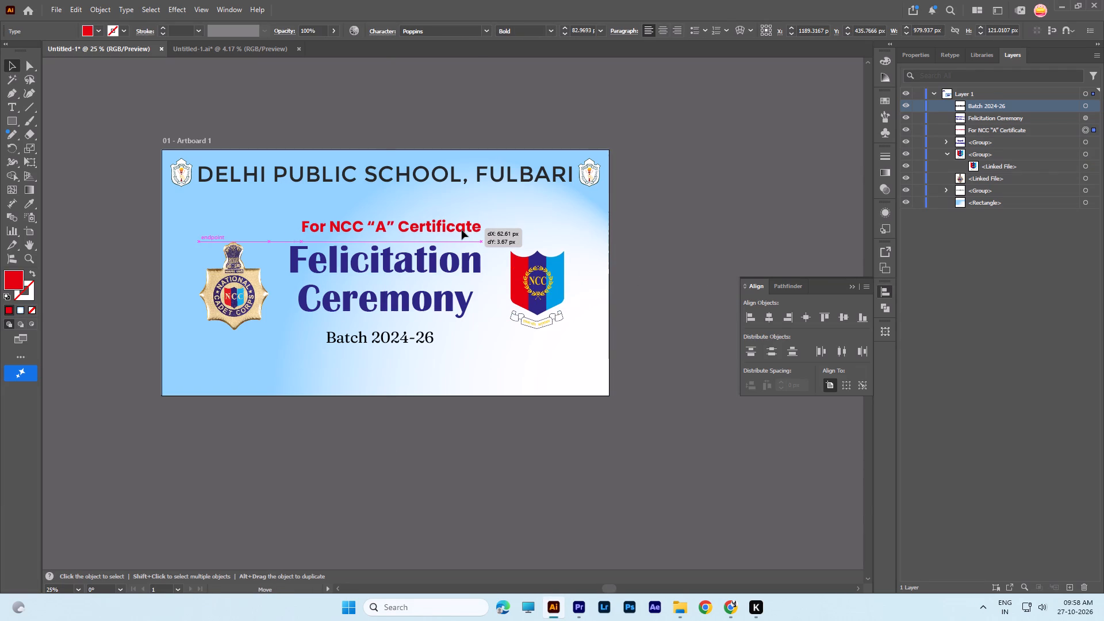
{"action": "left_click_drag", "start_coordinate": [462, 230], "coordinate": [457, 230]}
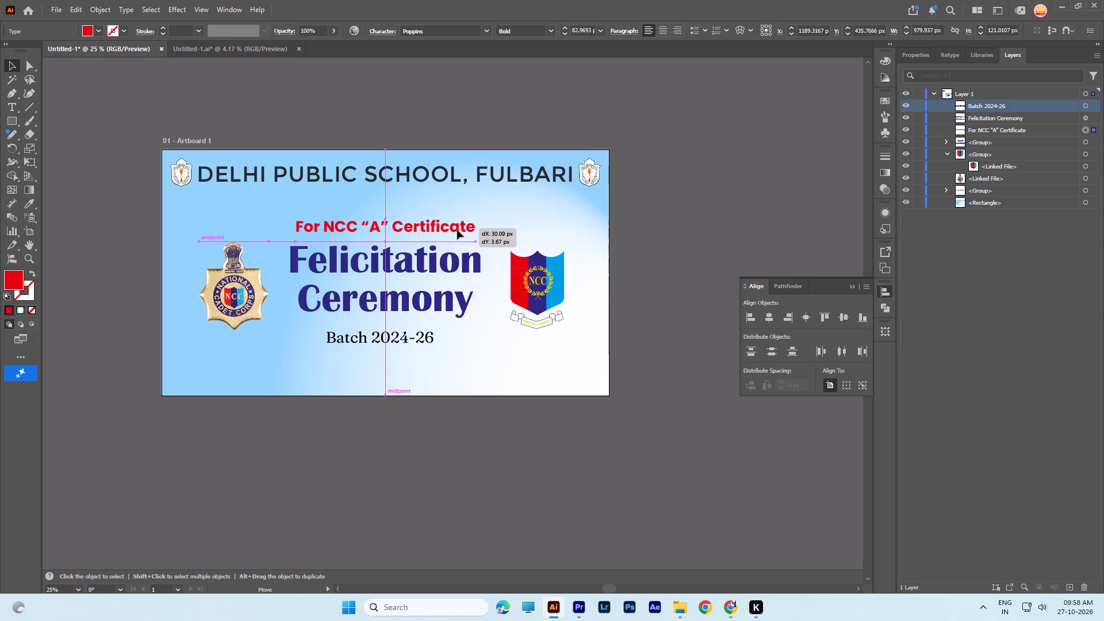
{"action": "left_click_drag", "start_coordinate": [457, 230], "coordinate": [457, 231]}
{"action": "left_click", "coordinate": [626, 208]}
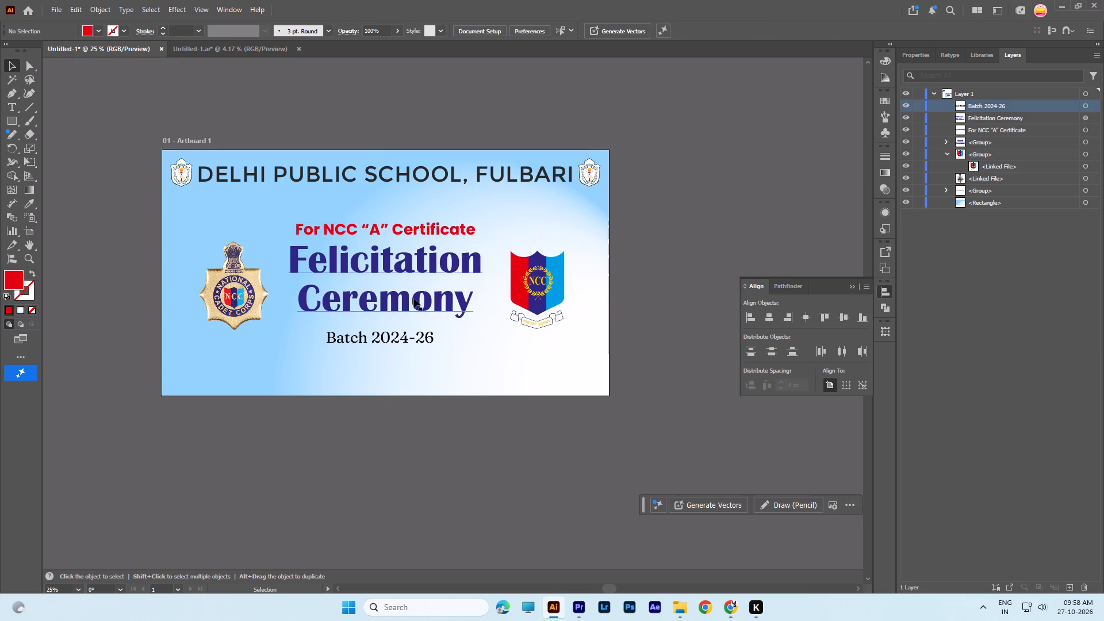
Change the Felicitation Ceremony heading's font to Bookman Old Style, Bold.
{"action": "left_click", "coordinate": [384, 293]}
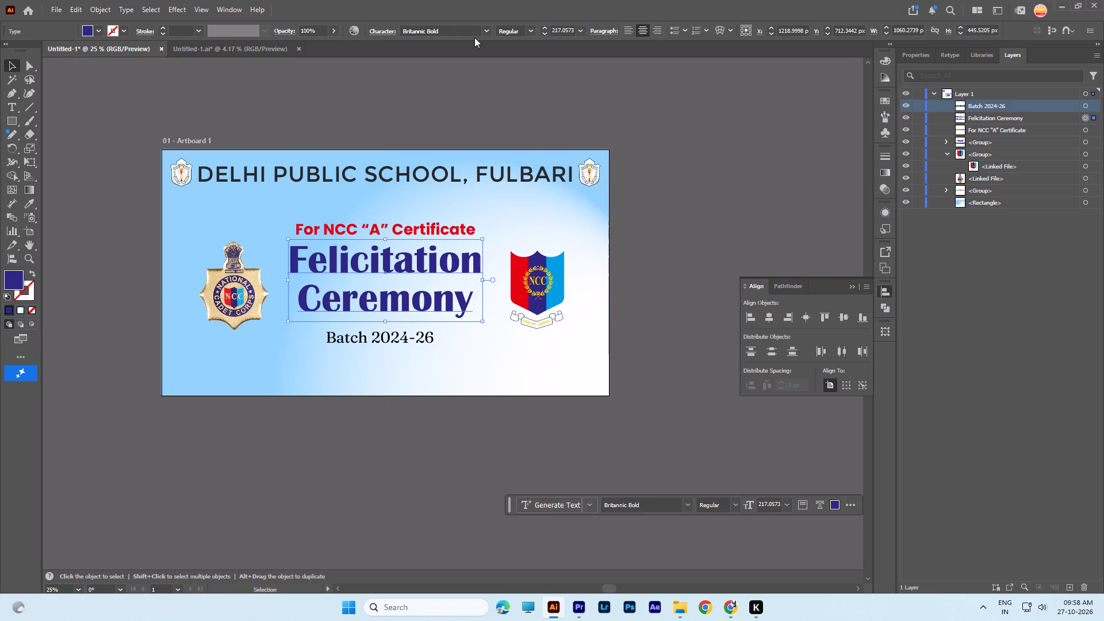
{"action": "left_click", "coordinate": [490, 26]}
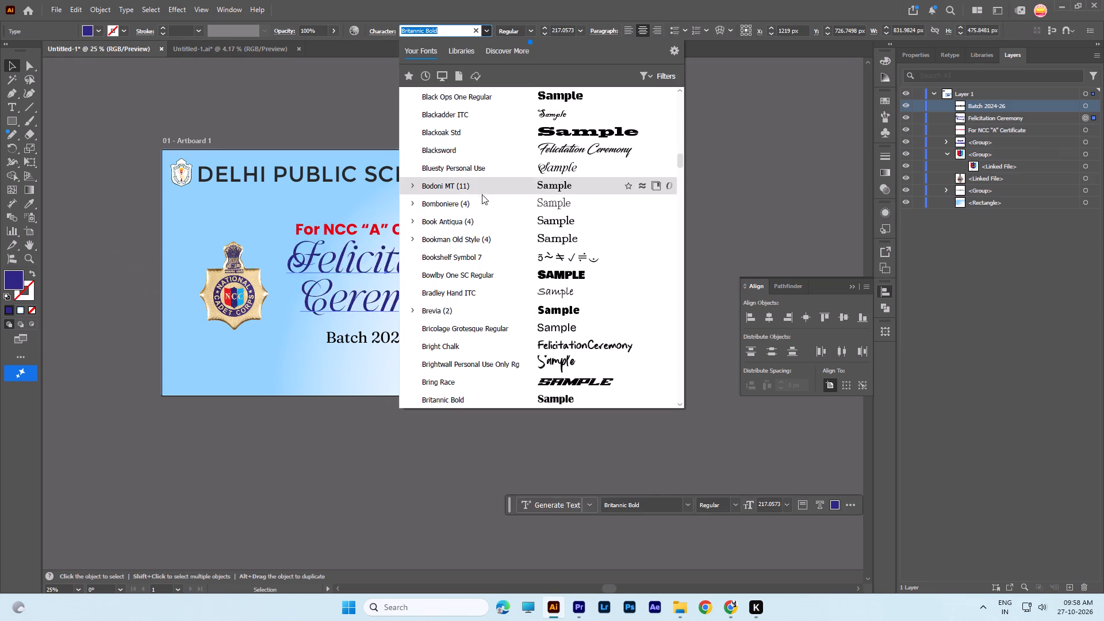
{"action": "left_click", "coordinate": [485, 233]}
{"action": "left_click", "coordinate": [736, 235]}
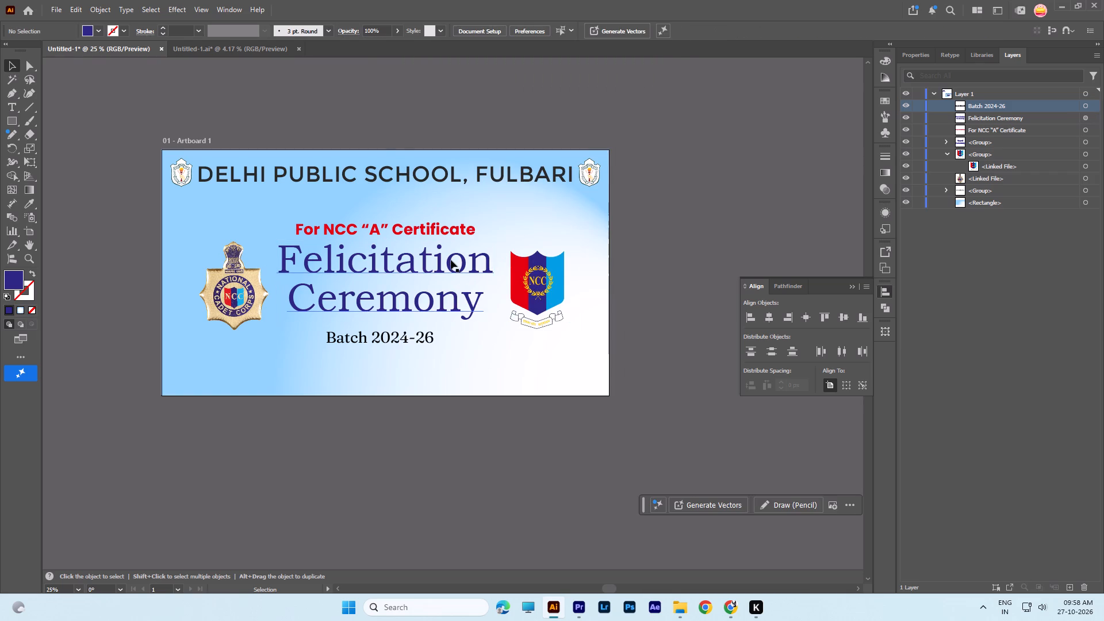
{"action": "left_click", "coordinate": [451, 260]}
{"action": "left_click", "coordinate": [532, 32]}
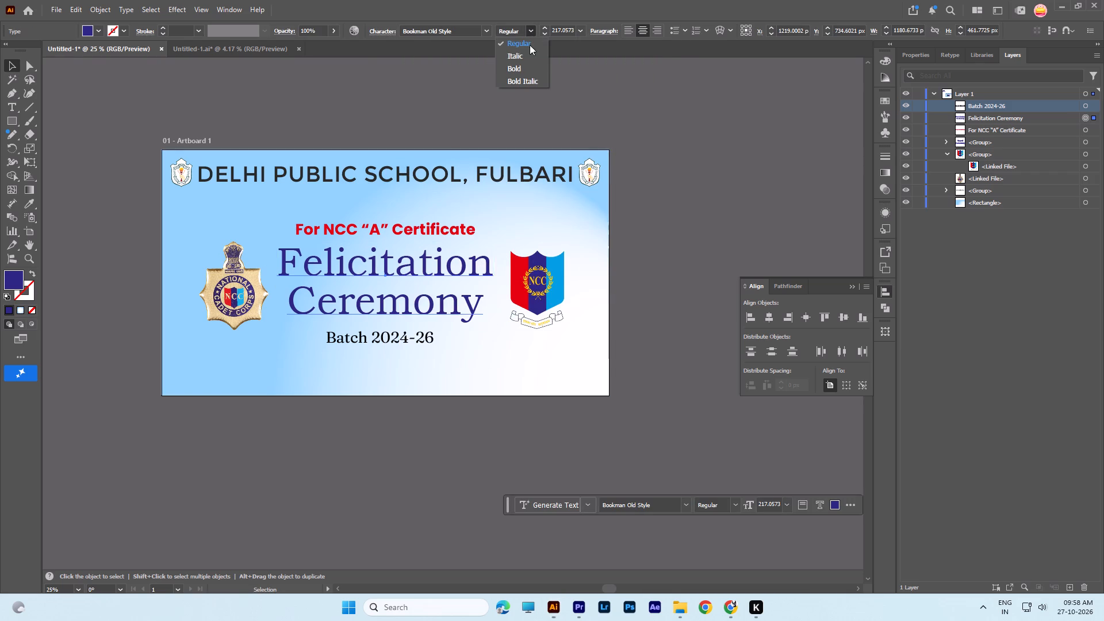
{"action": "left_click", "coordinate": [522, 71]}
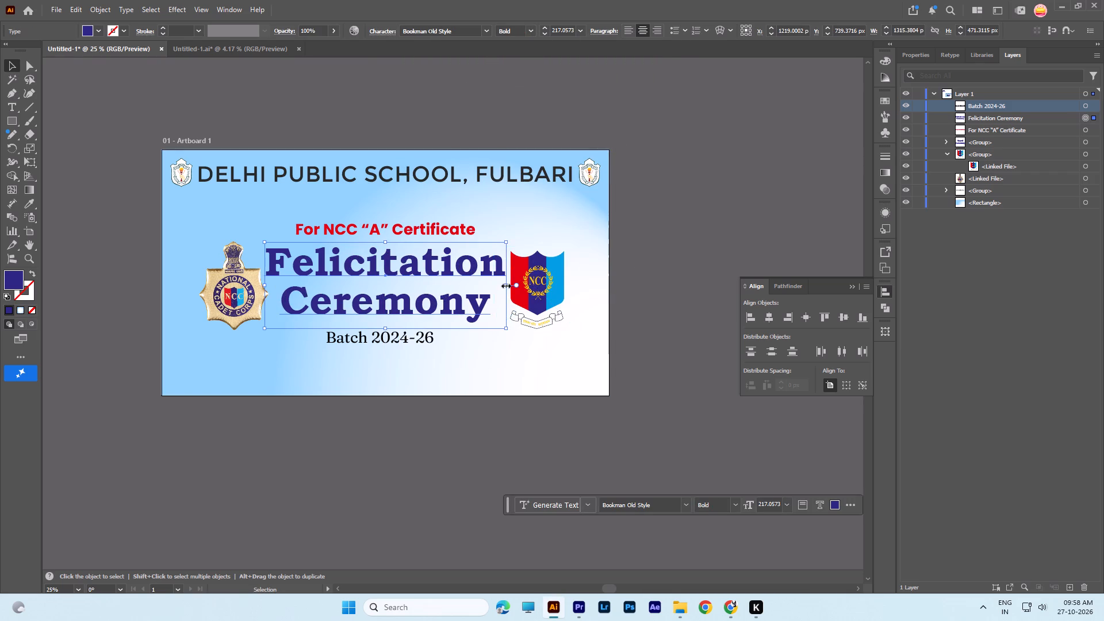
Scale the Felicitation Ceremony heading down to about 1084 px wide and recentre it between the two logos.
{"action": "left_click_drag", "start_coordinate": [505, 285], "coordinate": [463, 284]}
{"action": "left_click_drag", "start_coordinate": [444, 274], "coordinate": [469, 271]}
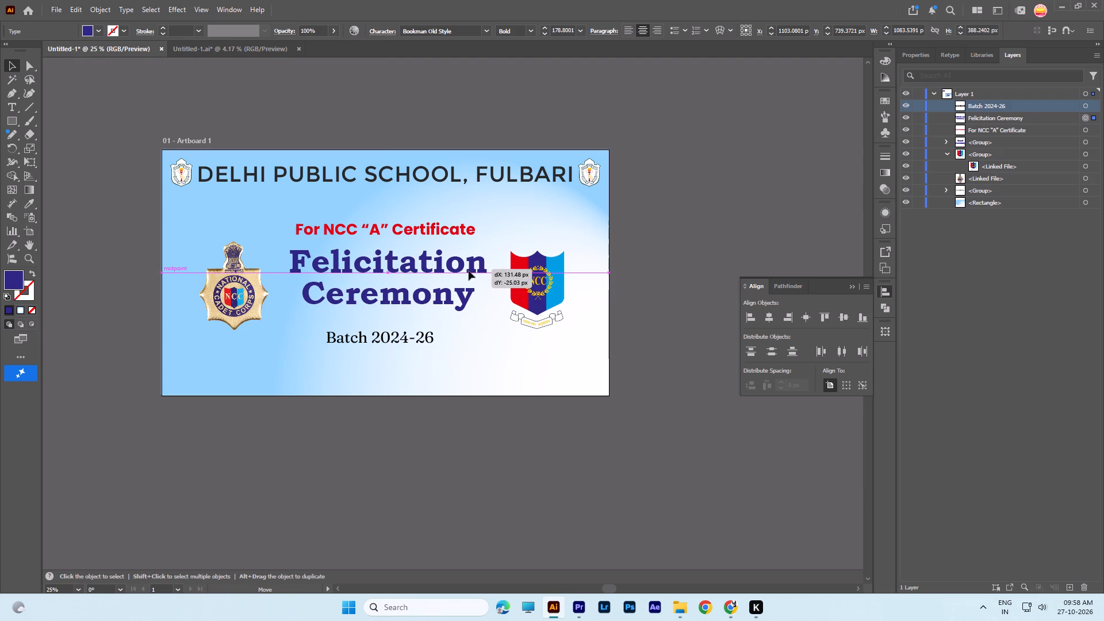
{"action": "left_click_drag", "start_coordinate": [469, 271], "coordinate": [466, 273]}
{"action": "left_click", "coordinate": [628, 238]}
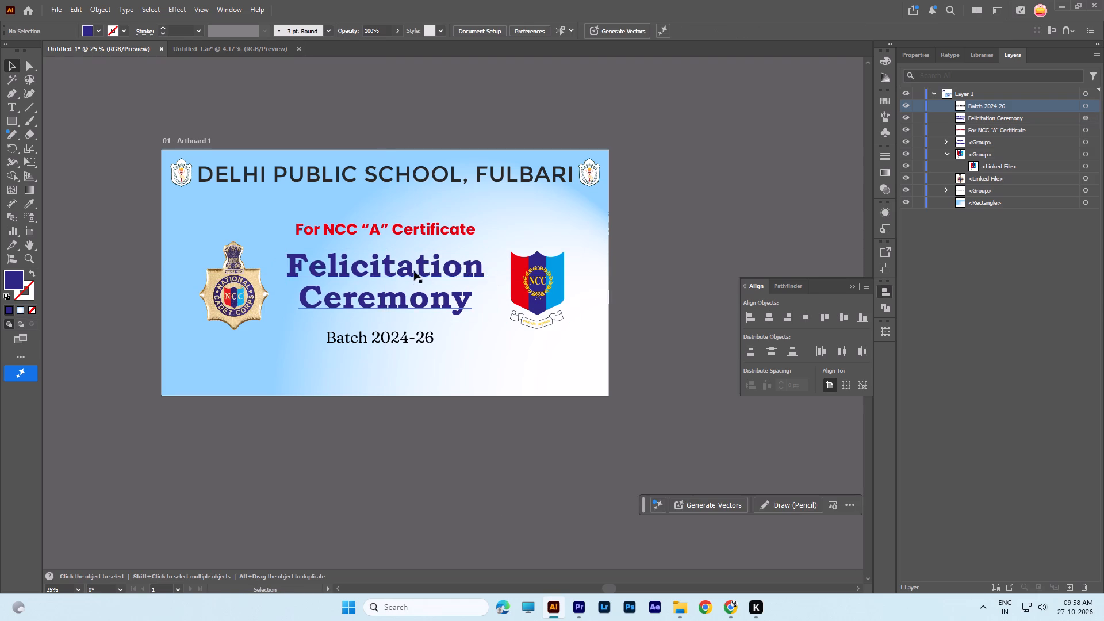
Tighten the central text block by lowering the heading and red certificate line slightly towards the Batch 2024-26 line.
{"action": "left_click", "coordinate": [416, 271]}
{"action": "left_click_drag", "start_coordinate": [427, 233], "coordinate": [425, 244]}
{"action": "left_click", "coordinate": [724, 165]}
{"action": "left_click", "coordinate": [383, 337]}
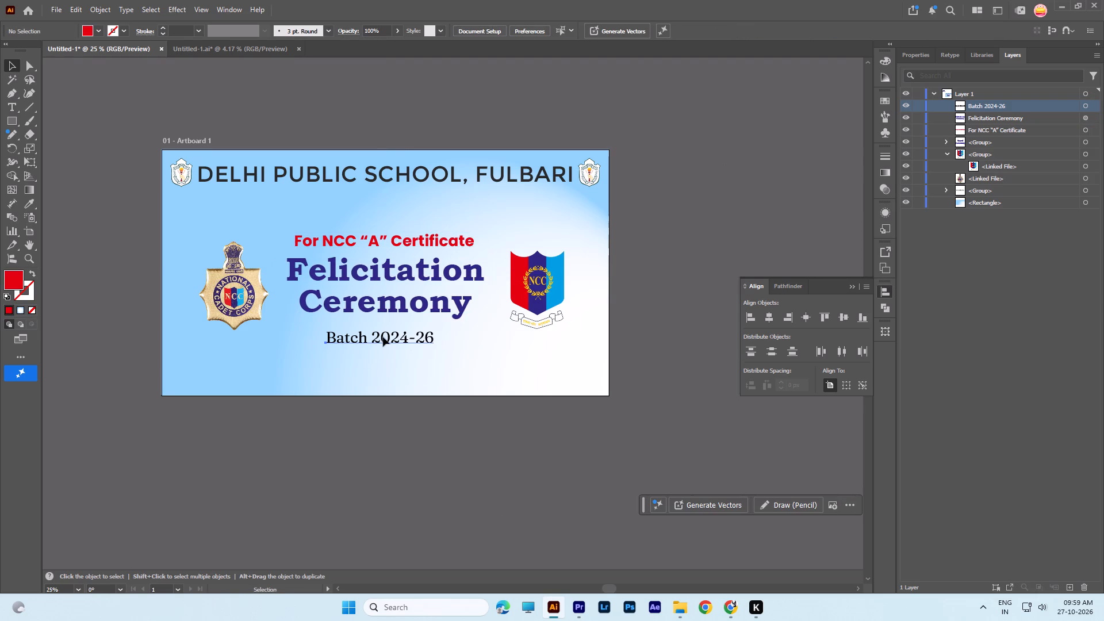
{"action": "left_click", "coordinate": [753, 282]}
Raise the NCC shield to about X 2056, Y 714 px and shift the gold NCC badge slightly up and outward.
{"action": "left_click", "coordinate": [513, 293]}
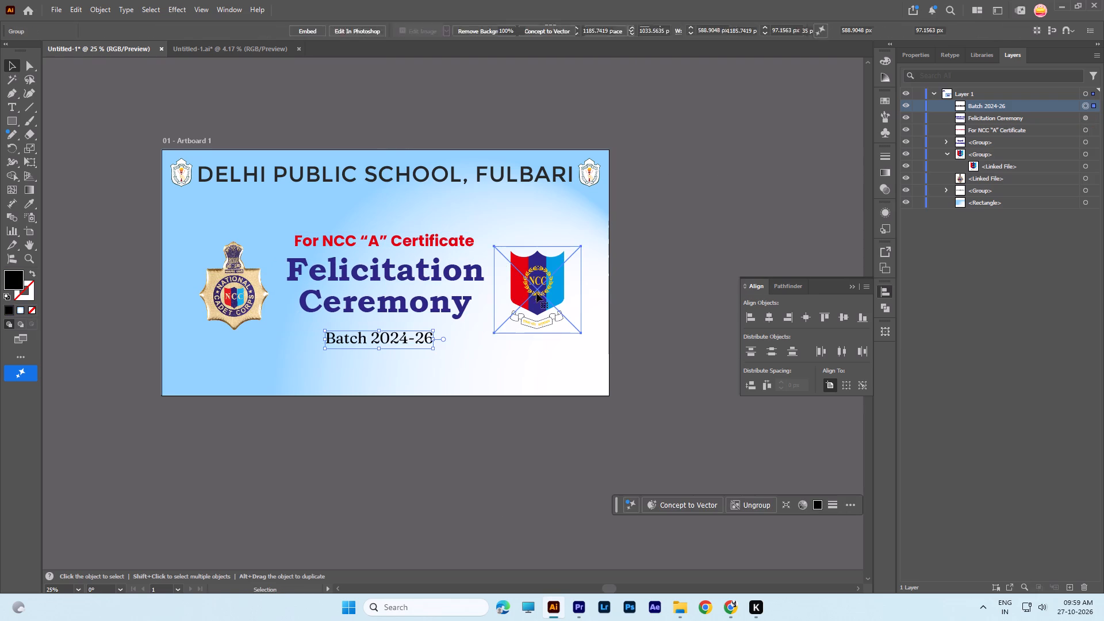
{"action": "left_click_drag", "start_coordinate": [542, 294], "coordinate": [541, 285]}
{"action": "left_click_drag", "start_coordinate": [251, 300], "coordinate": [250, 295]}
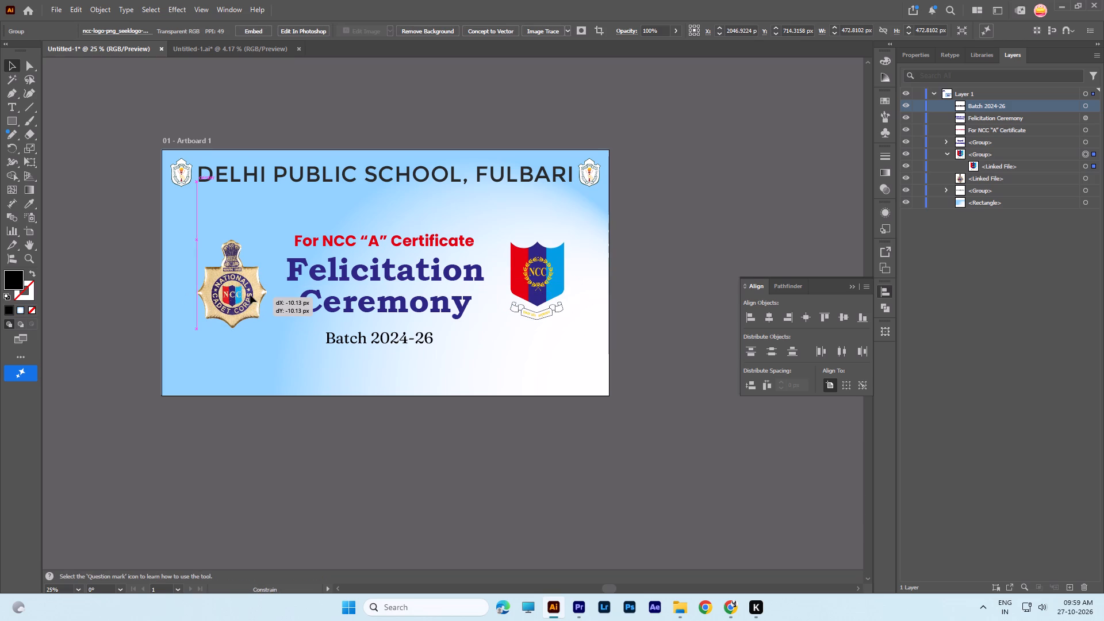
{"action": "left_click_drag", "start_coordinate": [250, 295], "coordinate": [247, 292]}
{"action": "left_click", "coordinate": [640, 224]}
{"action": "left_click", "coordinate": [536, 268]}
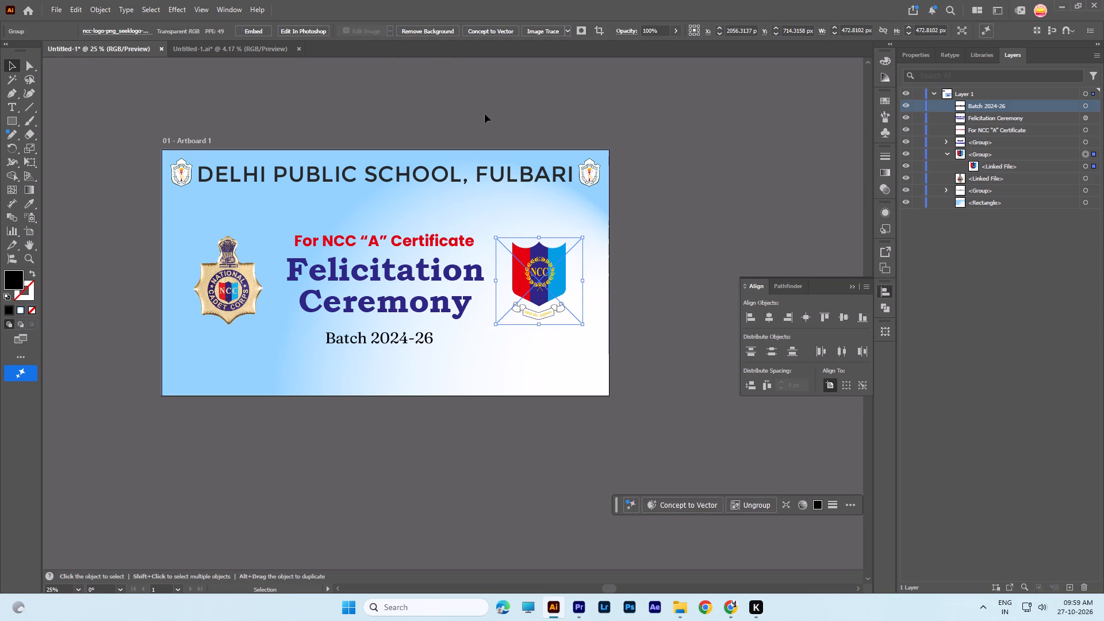
Show the rulers and place a horizontal guide at about Y 526 px across the logos' upper part.
{"action": "key", "text": "ctrl+r"}
{"action": "left_click_drag", "start_coordinate": [404, 66], "coordinate": [407, 207]}
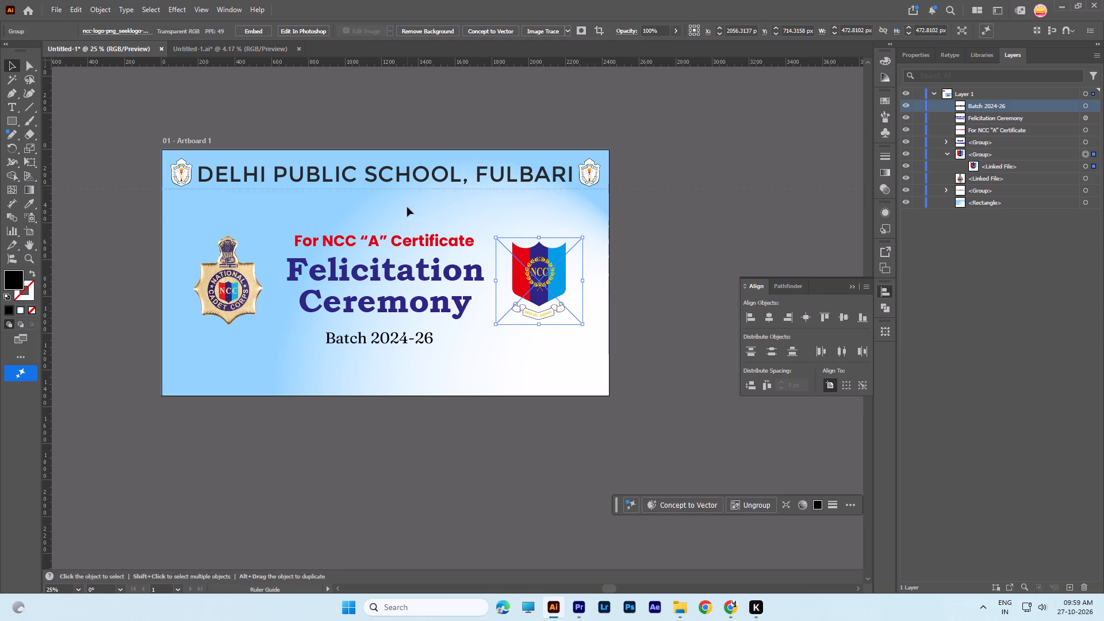
{"action": "left_click_drag", "start_coordinate": [407, 207], "coordinate": [409, 248]}
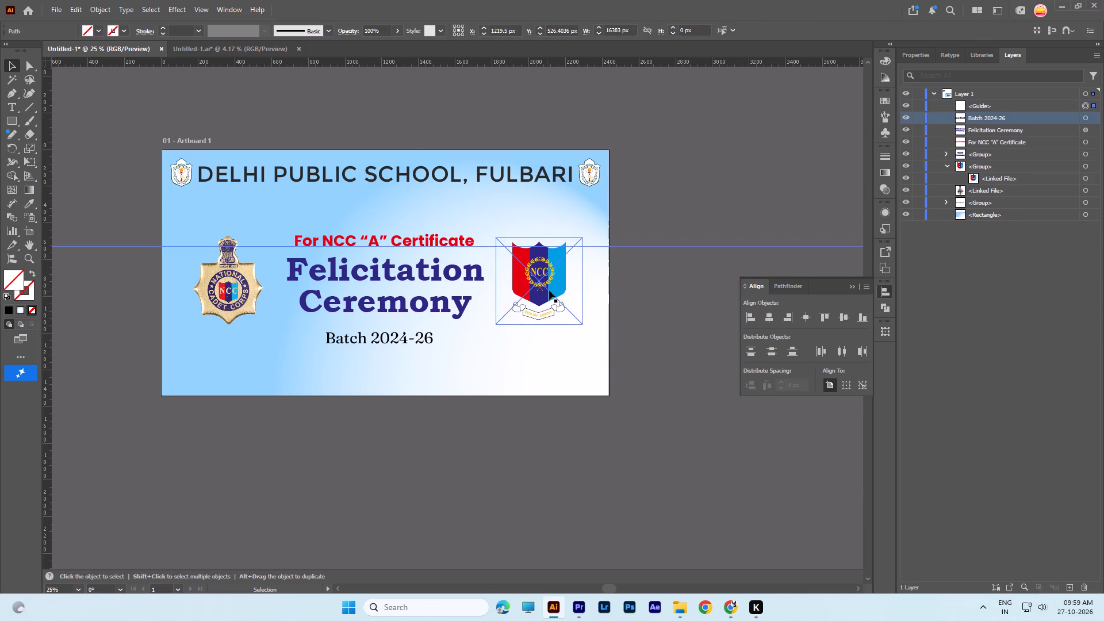
Align the NCC shield's top edge to the guide and move the gold badge to about X 385, Y 621 px.
{"action": "left_click", "coordinate": [549, 290]}
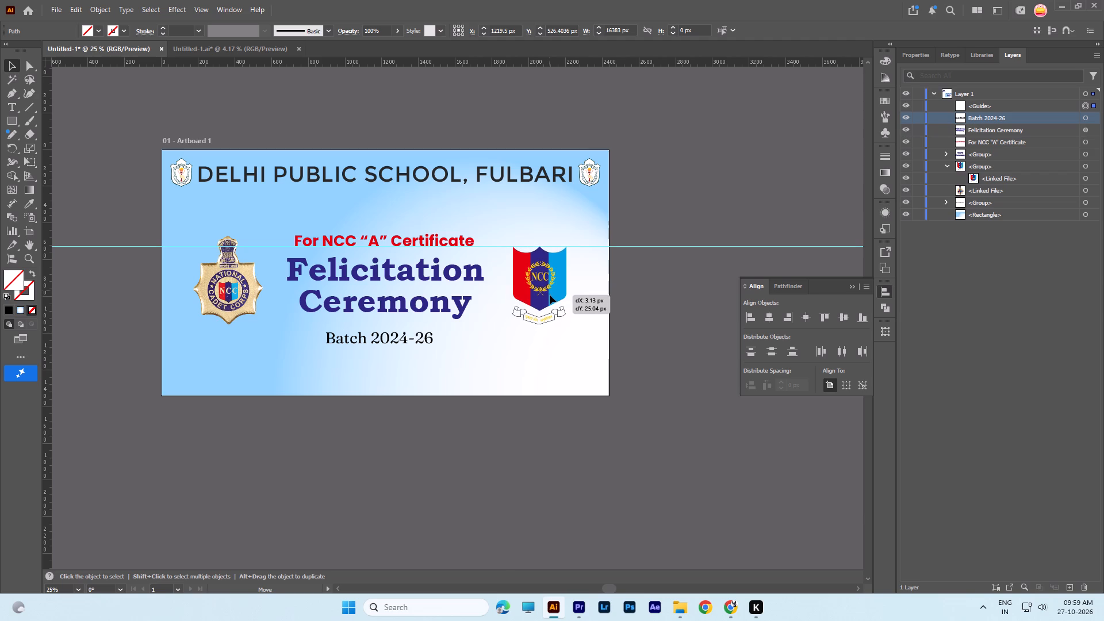
{"action": "left_click_drag", "start_coordinate": [221, 266], "coordinate": [223, 270]}
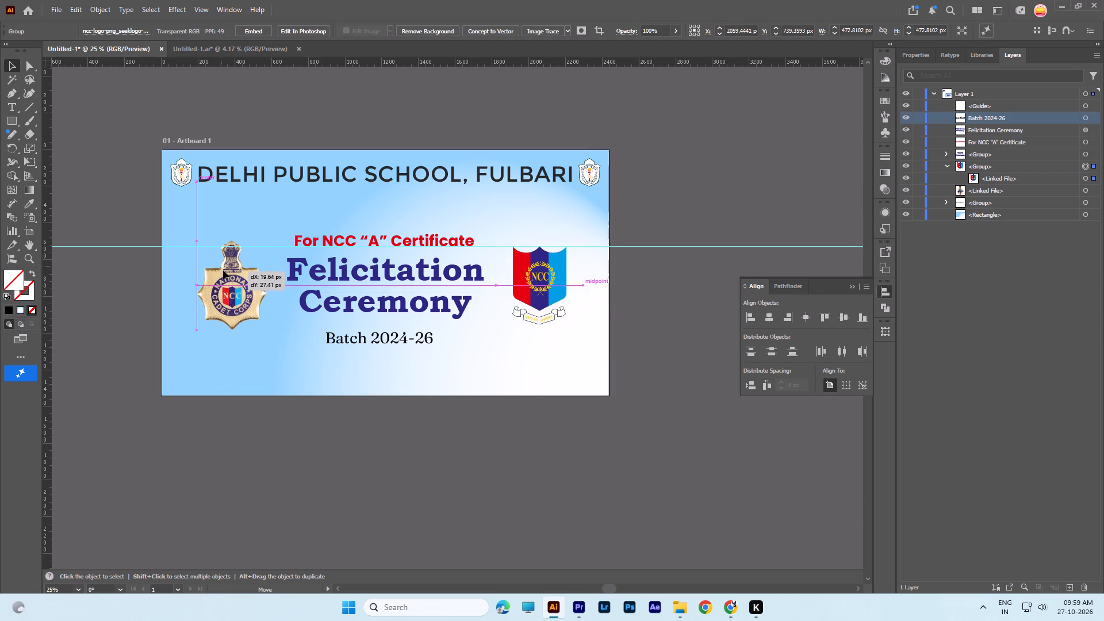
{"action": "left_click_drag", "start_coordinate": [223, 270], "coordinate": [224, 250]}
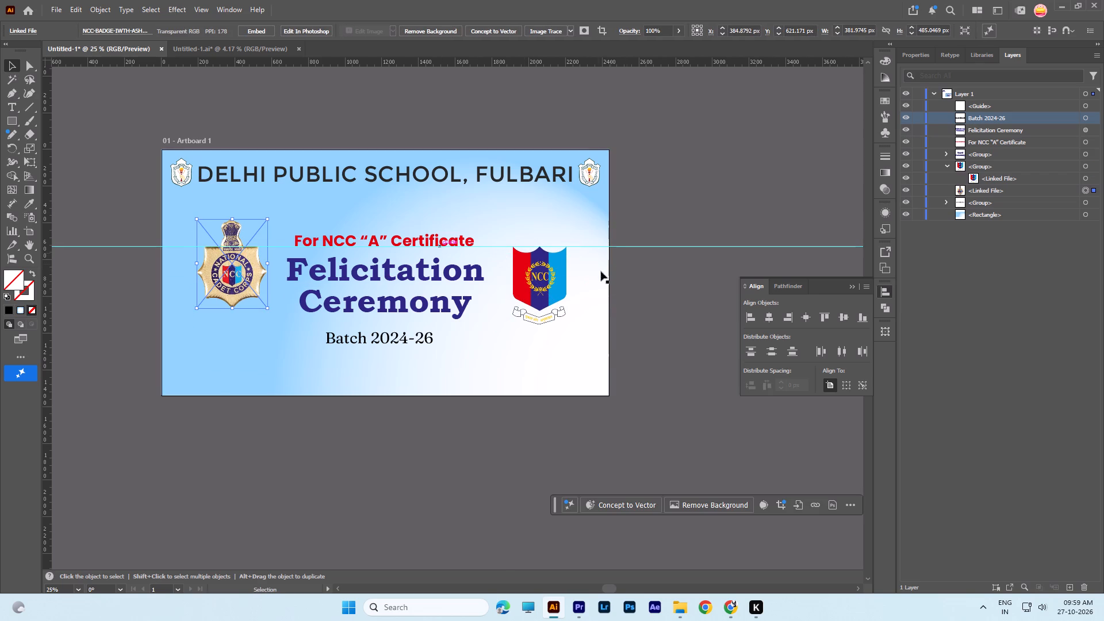
Move the NCC shield inward to about X 2031, Y 739 px and lower the gold badge to about Y 669 px.
{"action": "left_click_drag", "start_coordinate": [536, 289], "coordinate": [531, 289]}
{"action": "left_click_drag", "start_coordinate": [241, 269], "coordinate": [241, 278]}
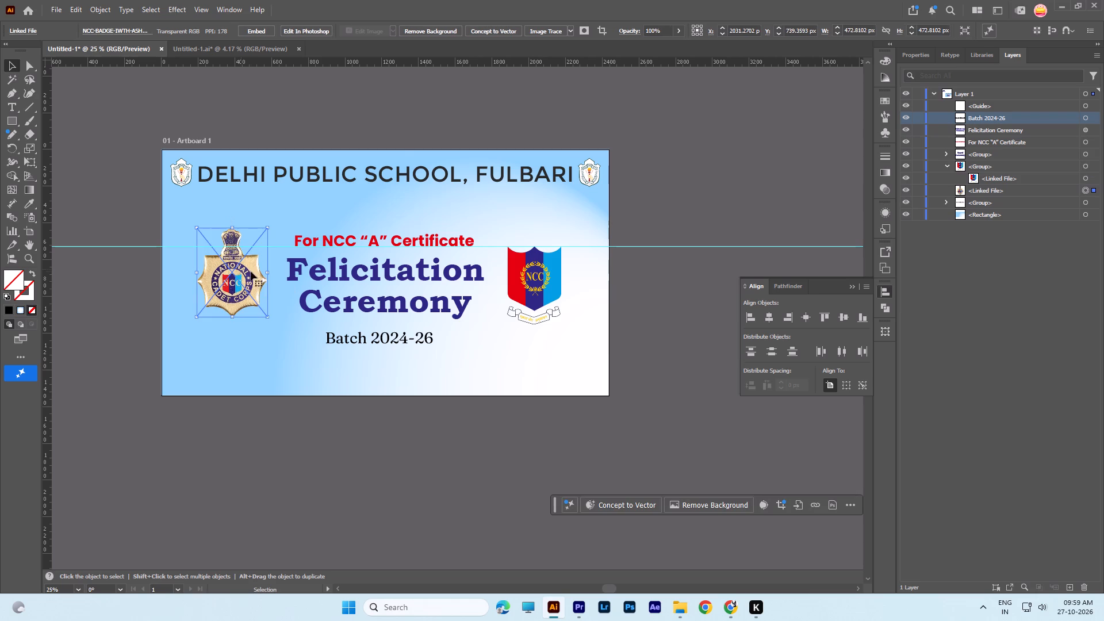
Add a second horizontal guide at about Y 912 px, at the gold badge's lower edge.
{"action": "left_click_drag", "start_coordinate": [431, 60], "coordinate": [405, 246]}
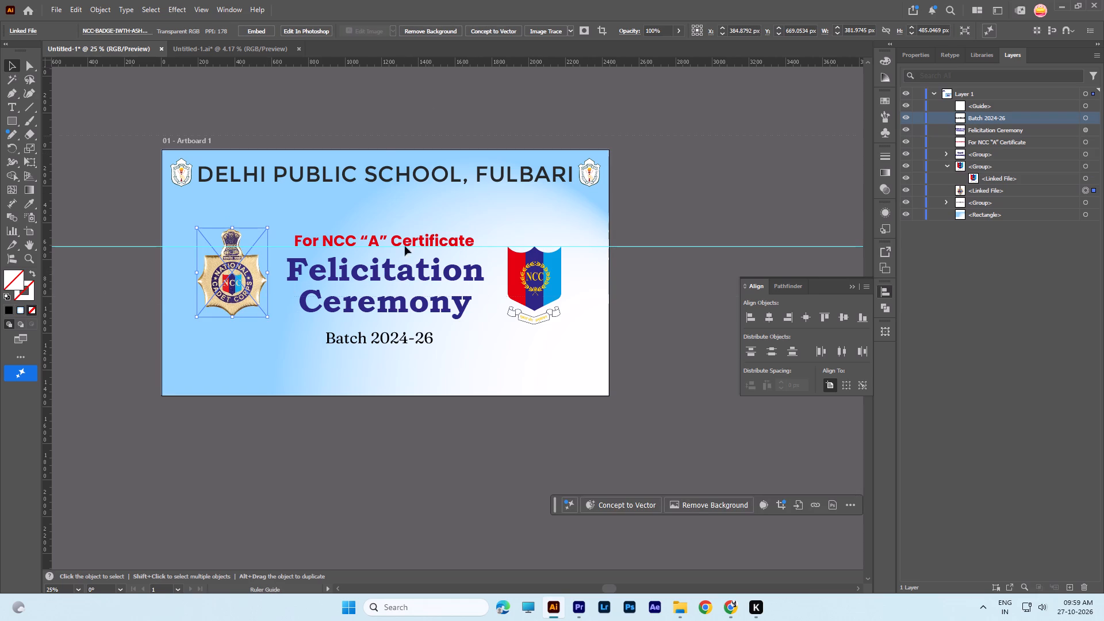
{"action": "left_click_drag", "start_coordinate": [405, 246], "coordinate": [393, 316]}
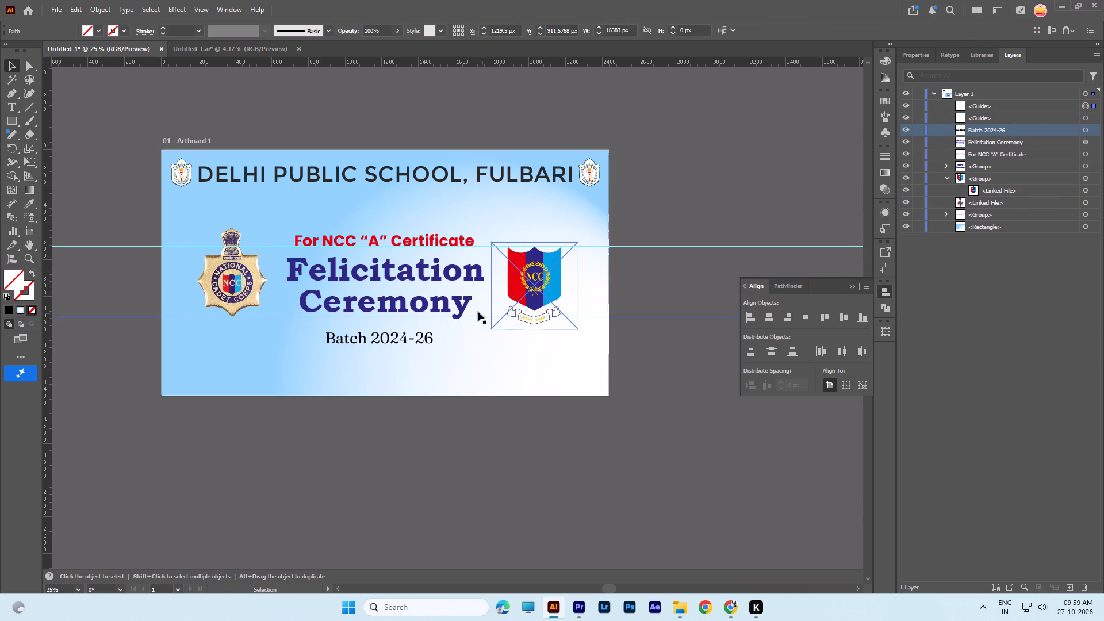
Enlarge the NCC shield slightly by extending its lower edge past the lower guide.
{"action": "scroll", "coordinate": [511, 333], "scroll_direction": "up", "scroll_amount": 2, "text": "alt"}
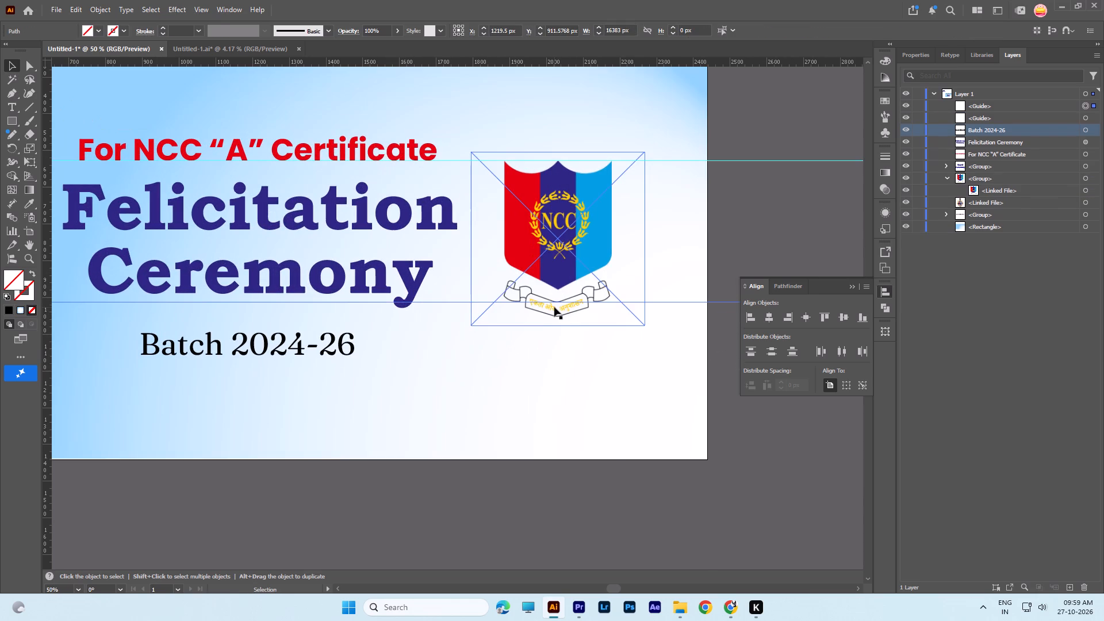
{"action": "left_click", "coordinate": [554, 307]}
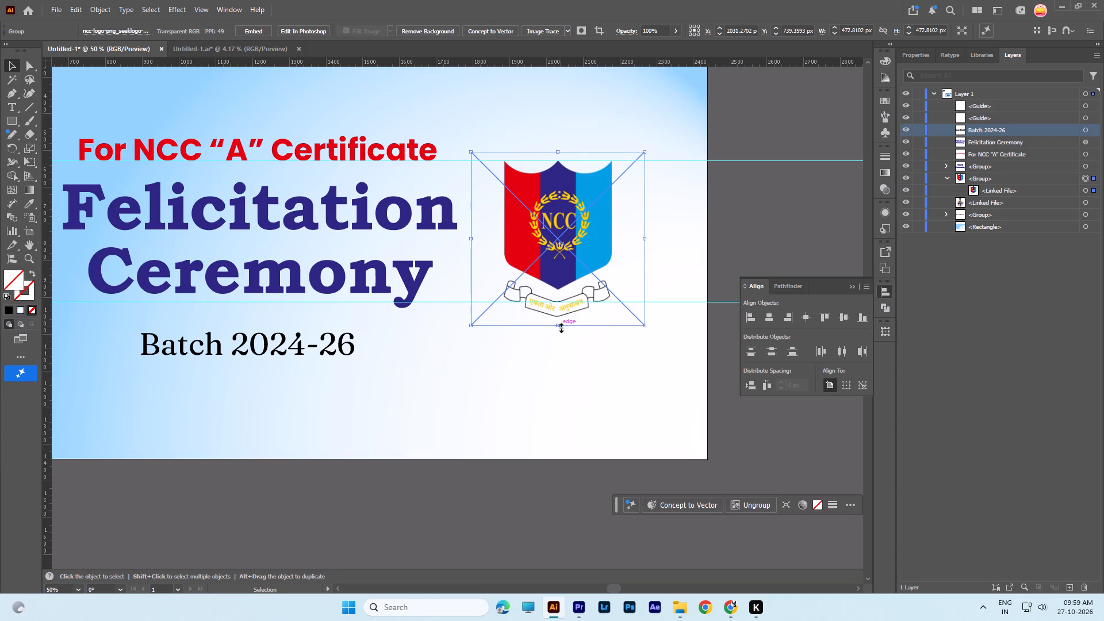
{"action": "left_click_drag", "start_coordinate": [560, 327], "coordinate": [557, 341], "text": "shift"}
{"action": "left_click", "coordinate": [743, 226]}
Enlarge the gold NCC badge proportionally upward, keeping its bottom edge on the lower guide.
{"action": "scroll", "coordinate": [749, 226], "scroll_direction": "down", "scroll_amount": 3, "text": "alt"}
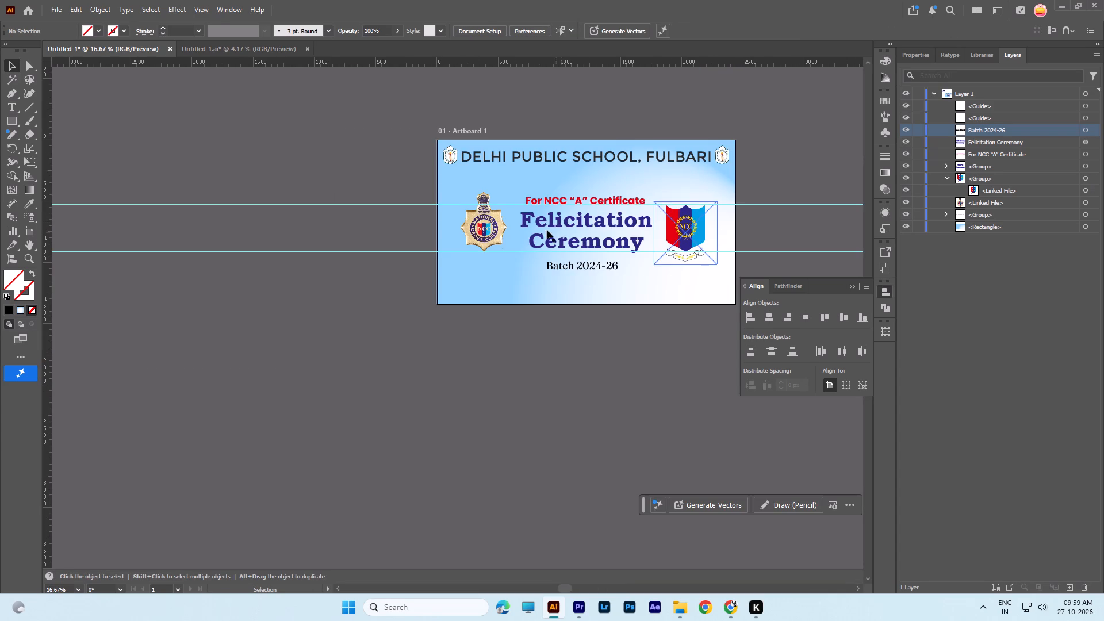
{"action": "left_click", "coordinate": [488, 240]}
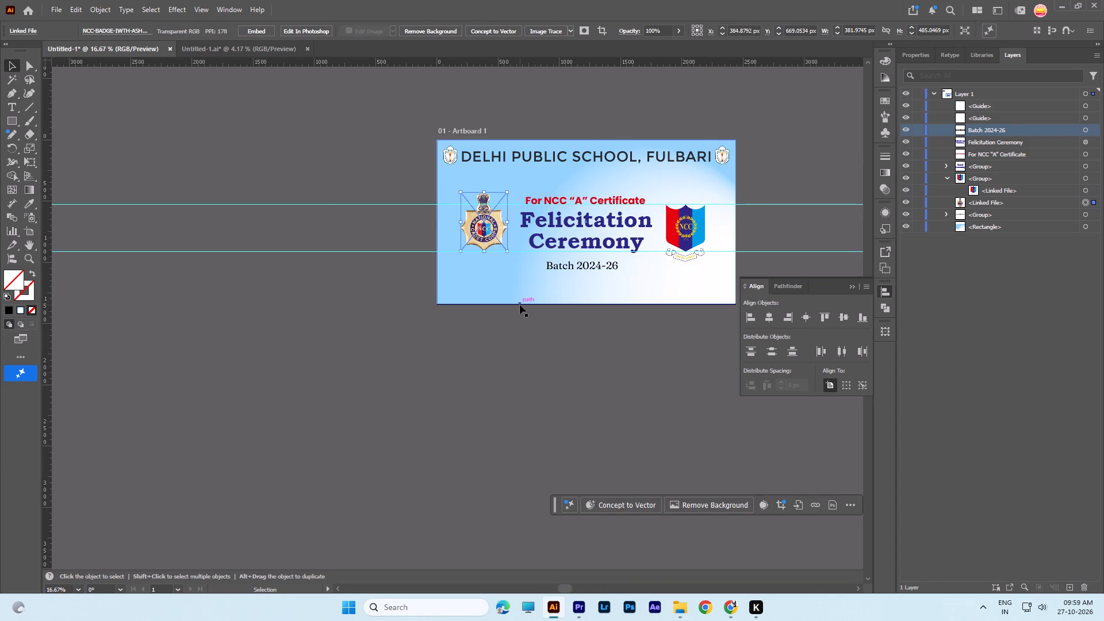
{"action": "left_click", "coordinate": [520, 305]}
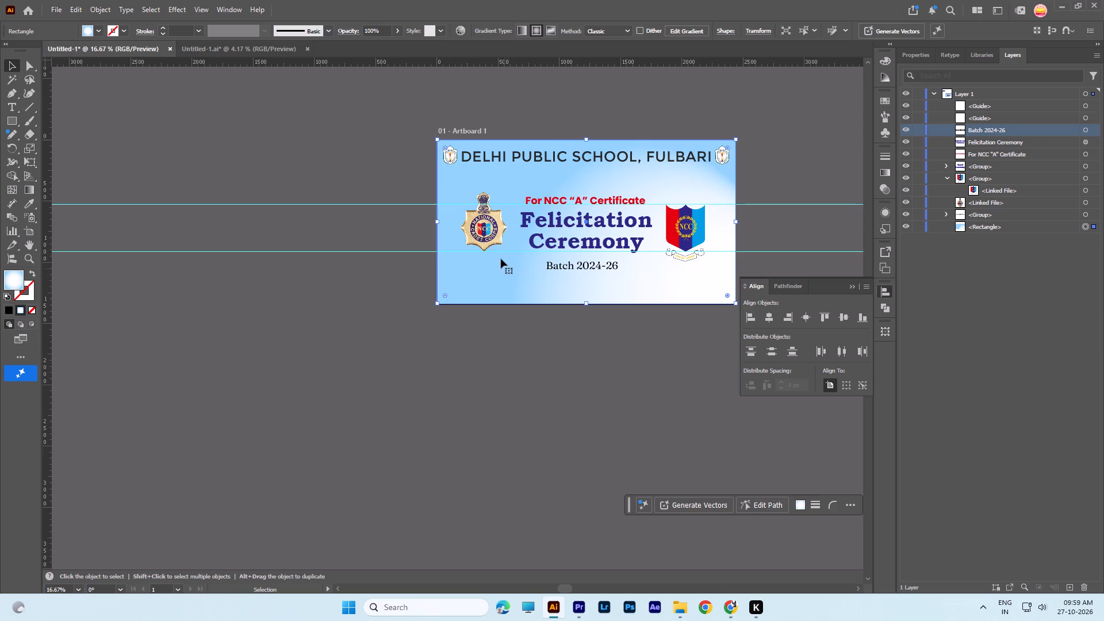
{"action": "scroll", "coordinate": [480, 236], "scroll_direction": "up", "scroll_amount": 4, "text": "alt"}
{"action": "left_click", "coordinate": [503, 239]}
{"action": "scroll", "coordinate": [501, 186], "scroll_direction": "down", "scroll_amount": 2, "text": "alt"}
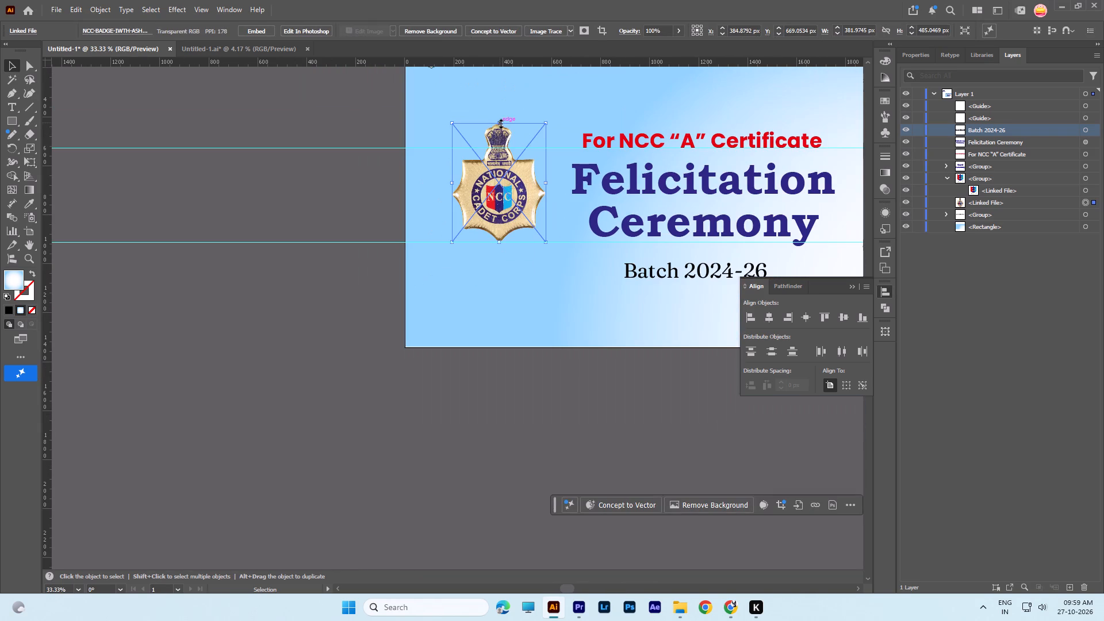
{"action": "left_click_drag", "start_coordinate": [500, 122], "coordinate": [501, 110]}
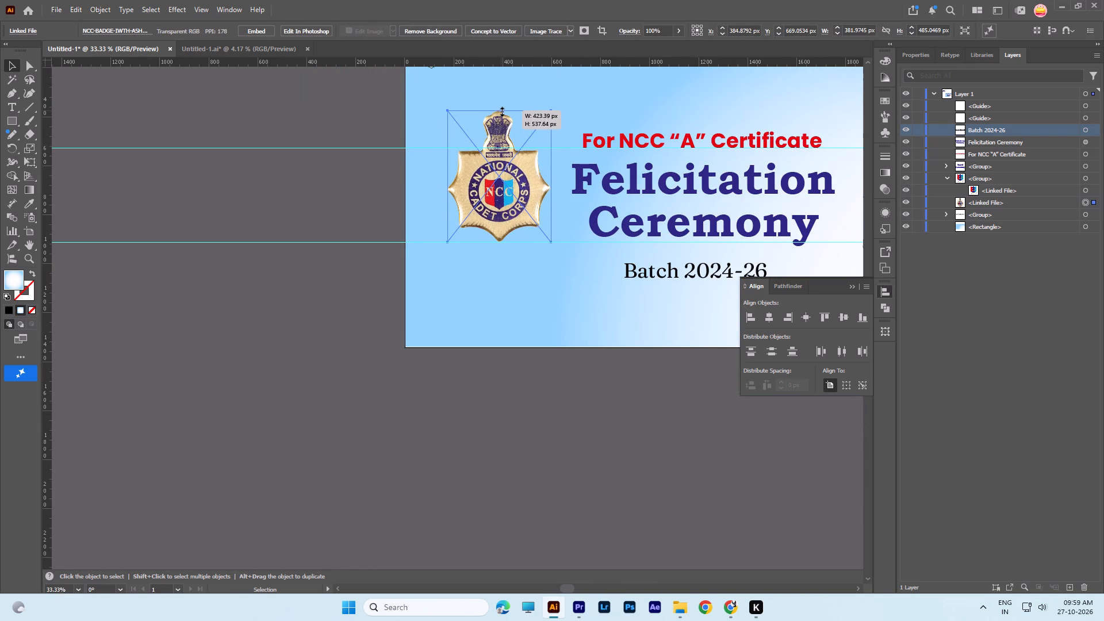
{"action": "left_click_drag", "start_coordinate": [501, 110], "coordinate": [501, 106]}
{"action": "left_click", "coordinate": [301, 277]}
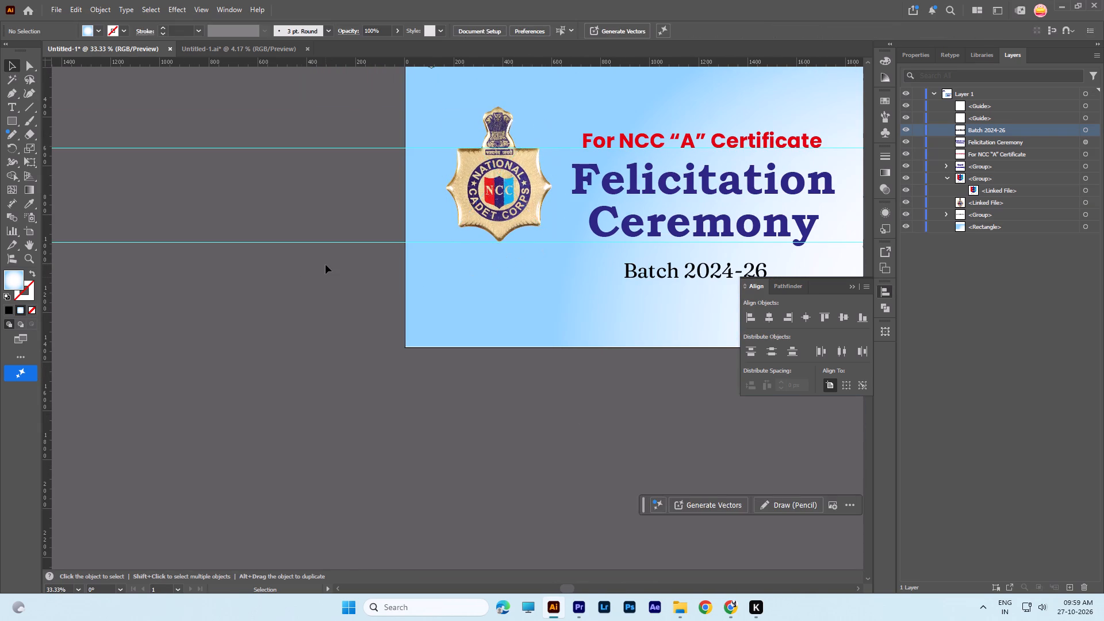
Reduce the Felicitation Ceremony heading slightly to about 1063 px wide, about 175.4 pt type.
{"action": "scroll", "coordinate": [325, 264], "scroll_direction": "down", "scroll_amount": 3, "text": "alt"}
{"action": "key", "text": "space"}
{"action": "left_click_drag", "start_coordinate": [421, 269], "coordinate": [423, 281]}
{"action": "left_click", "coordinate": [508, 306]}
{"action": "left_click", "coordinate": [547, 376]}
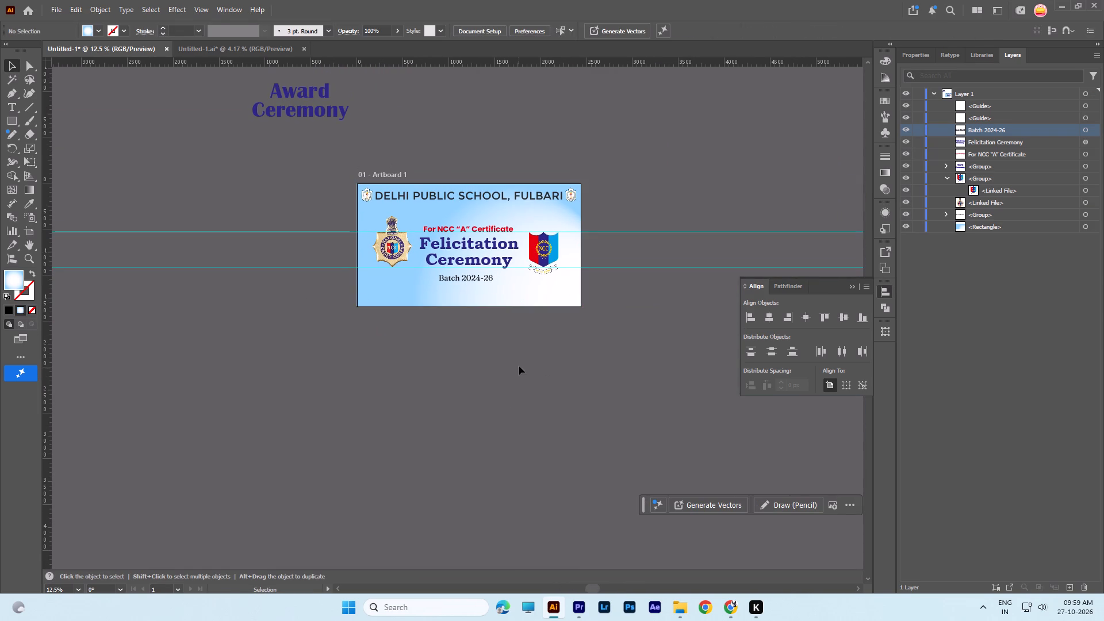
{"action": "scroll", "coordinate": [477, 267], "scroll_direction": "up", "scroll_amount": 4, "text": "alt"}
{"action": "left_click", "coordinate": [482, 245]}
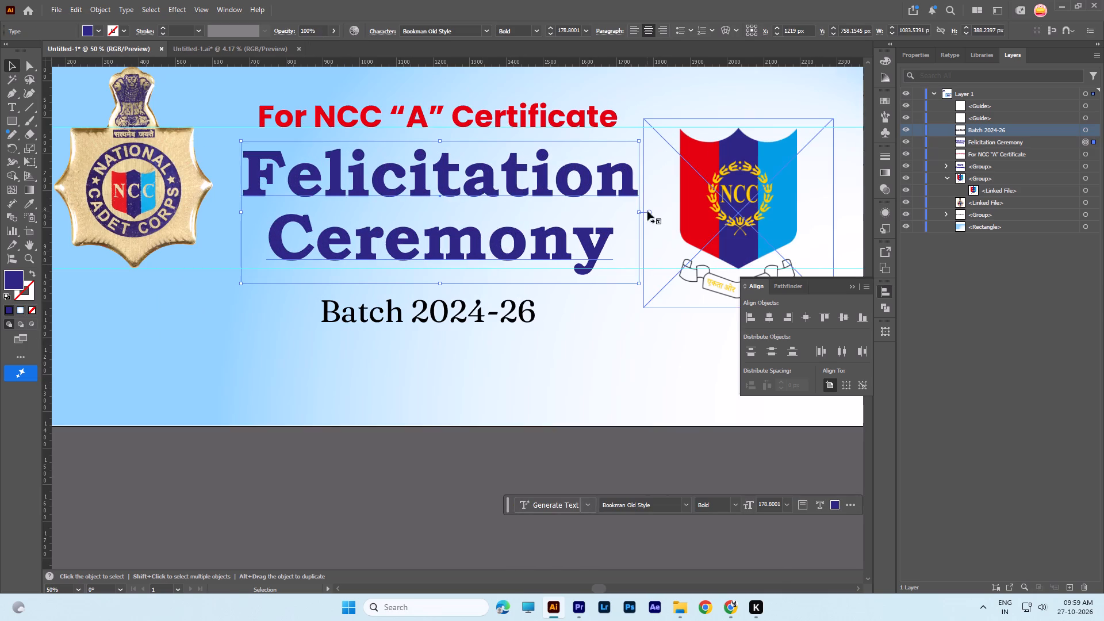
{"action": "left_click_drag", "start_coordinate": [639, 212], "coordinate": [631, 214]}
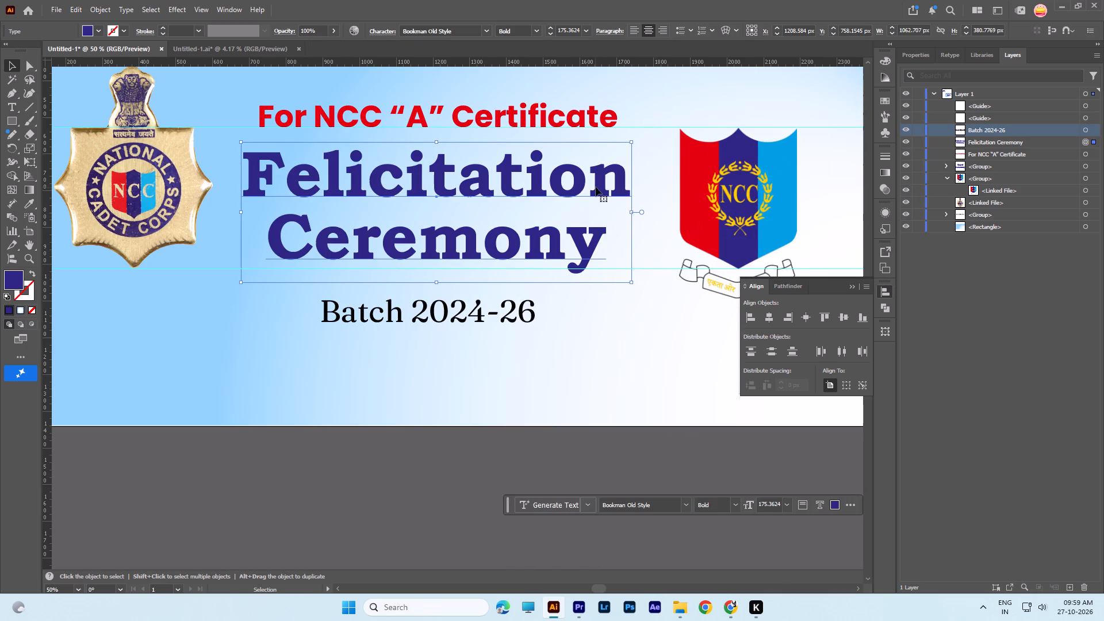
Change the Felicitation Ceremony heading's font to Abhaya Libre ExtraBold.
{"action": "left_click", "coordinate": [487, 31]}
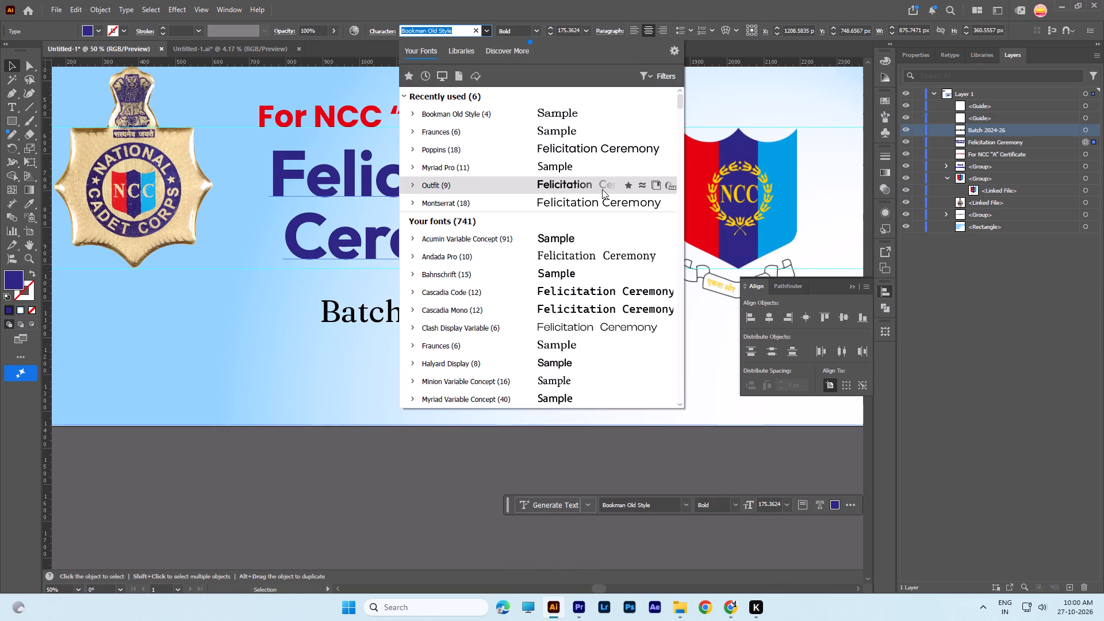
{"action": "scroll", "coordinate": [608, 250], "scroll_direction": "down", "scroll_amount": 4}
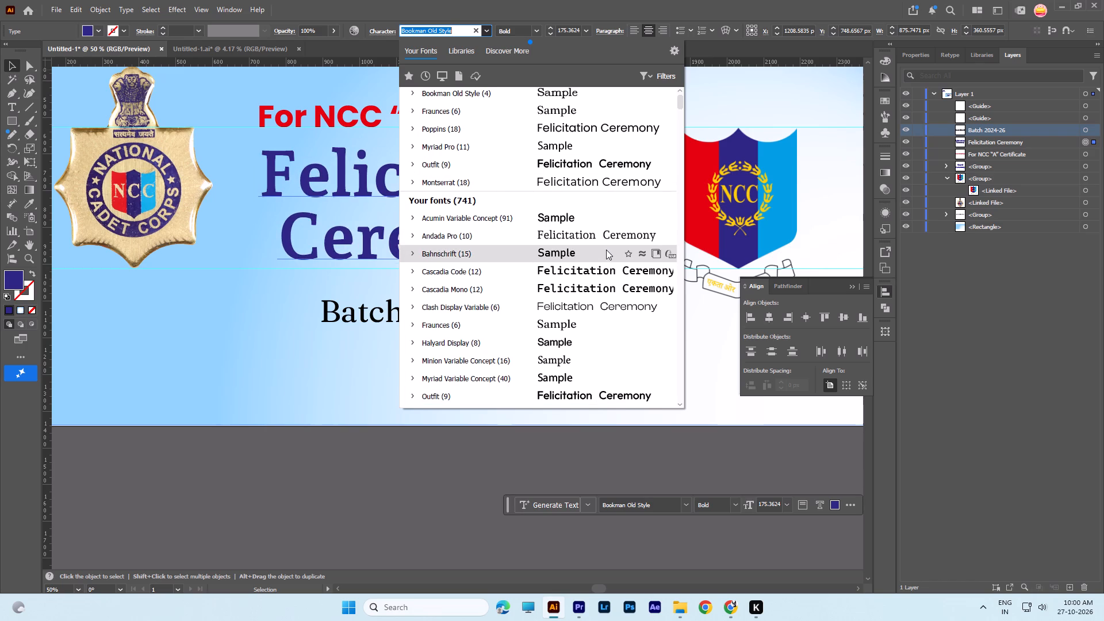
{"action": "scroll", "coordinate": [606, 250], "scroll_direction": "down", "scroll_amount": 20}
{"action": "scroll", "coordinate": [606, 250], "scroll_direction": "down", "scroll_amount": 3}
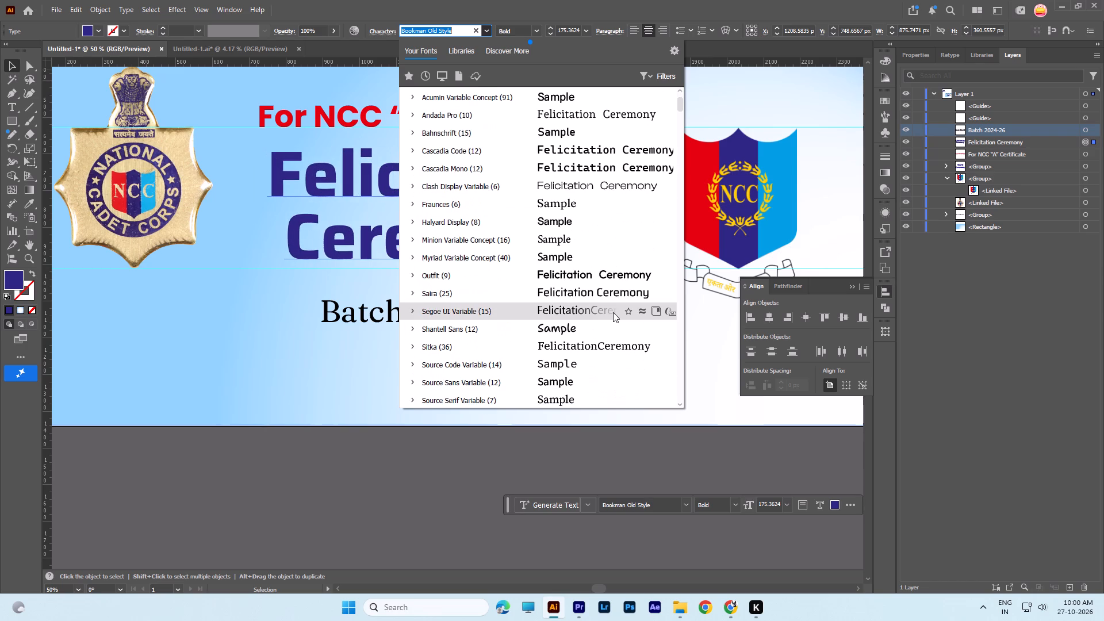
{"action": "scroll", "coordinate": [576, 308], "scroll_direction": "down", "scroll_amount": 19}
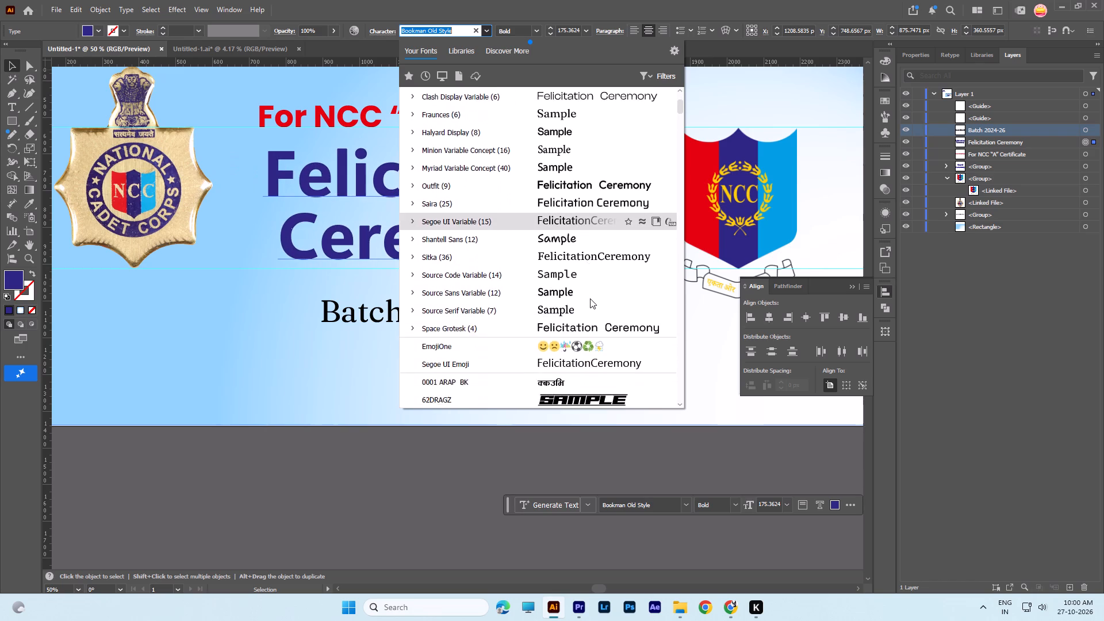
{"action": "scroll", "coordinate": [590, 298], "scroll_direction": "down", "scroll_amount": 20}
{"action": "scroll", "coordinate": [590, 298], "scroll_direction": "down", "scroll_amount": 10}
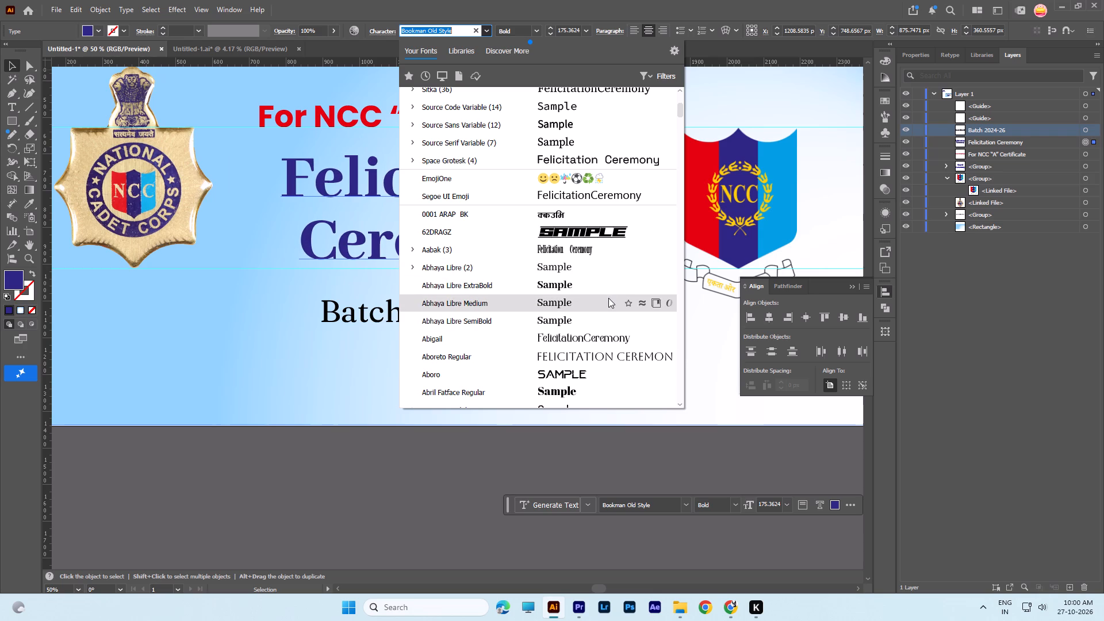
{"action": "left_click", "coordinate": [608, 282]}
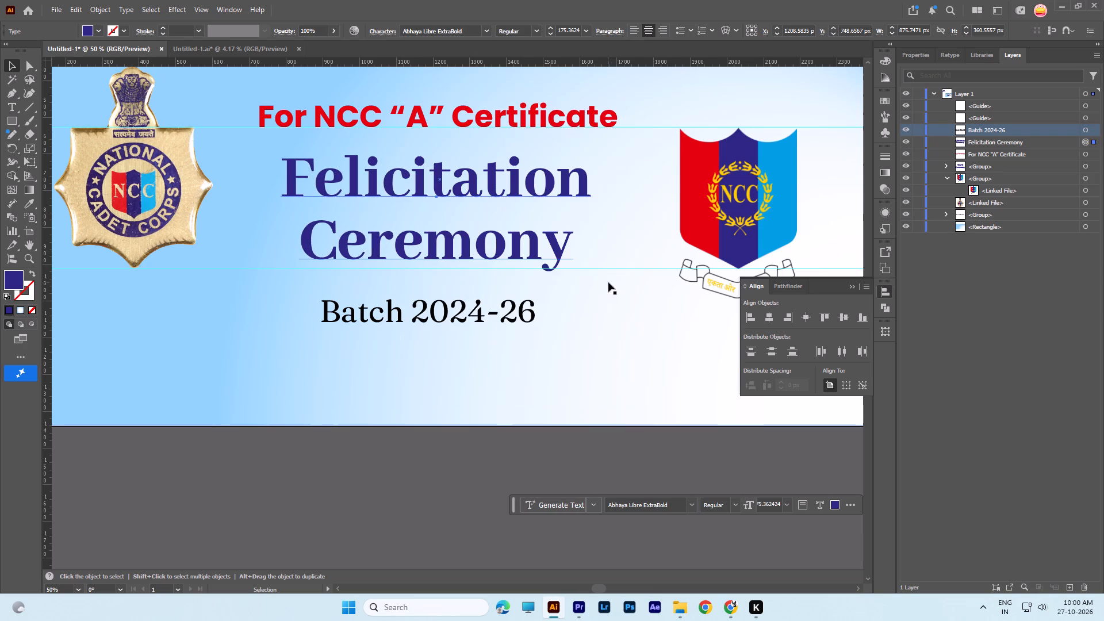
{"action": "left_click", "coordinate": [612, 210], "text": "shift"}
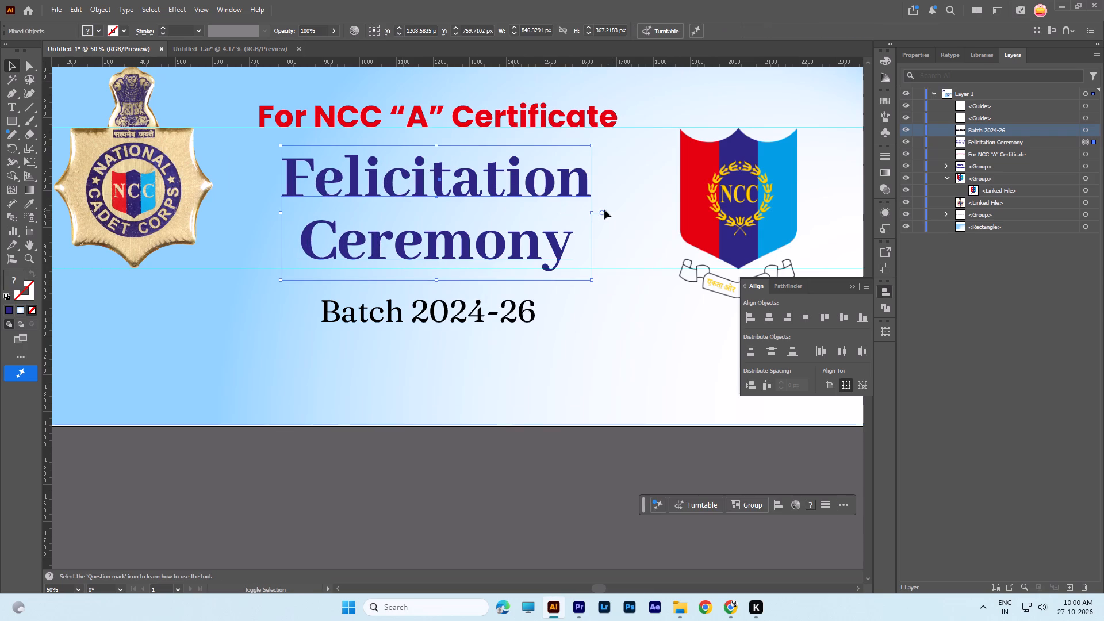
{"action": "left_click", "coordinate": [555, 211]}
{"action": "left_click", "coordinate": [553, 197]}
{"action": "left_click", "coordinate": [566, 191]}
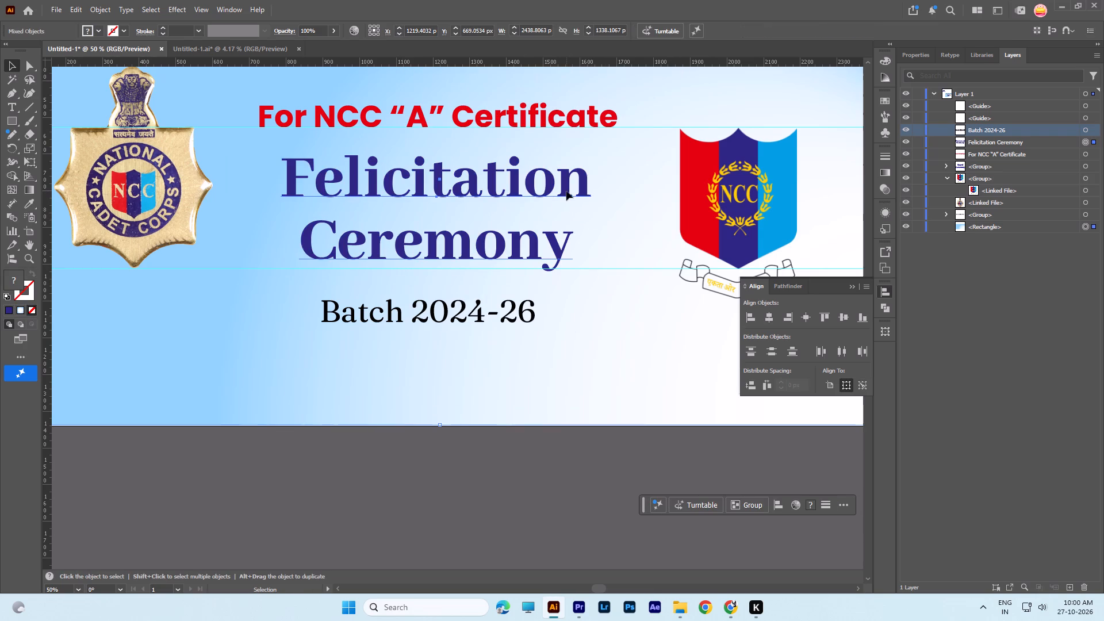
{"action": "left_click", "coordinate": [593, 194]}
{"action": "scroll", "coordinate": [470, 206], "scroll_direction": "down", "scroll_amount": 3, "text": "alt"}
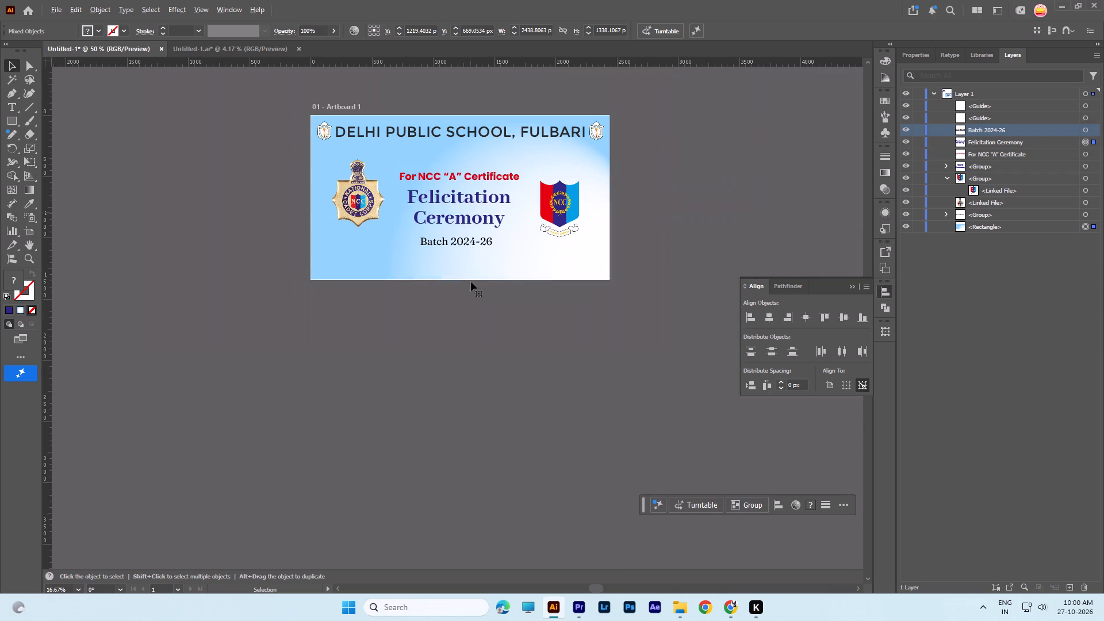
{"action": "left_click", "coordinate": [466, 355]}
Enlarge the Felicitation Ceremony heading to about 998 px wide, 206.9 pt, and position it at about X 1219, Y 761 px.
{"action": "left_click", "coordinate": [482, 218]}
{"action": "scroll", "coordinate": [503, 215], "scroll_direction": "up", "scroll_amount": 3, "text": "alt"}
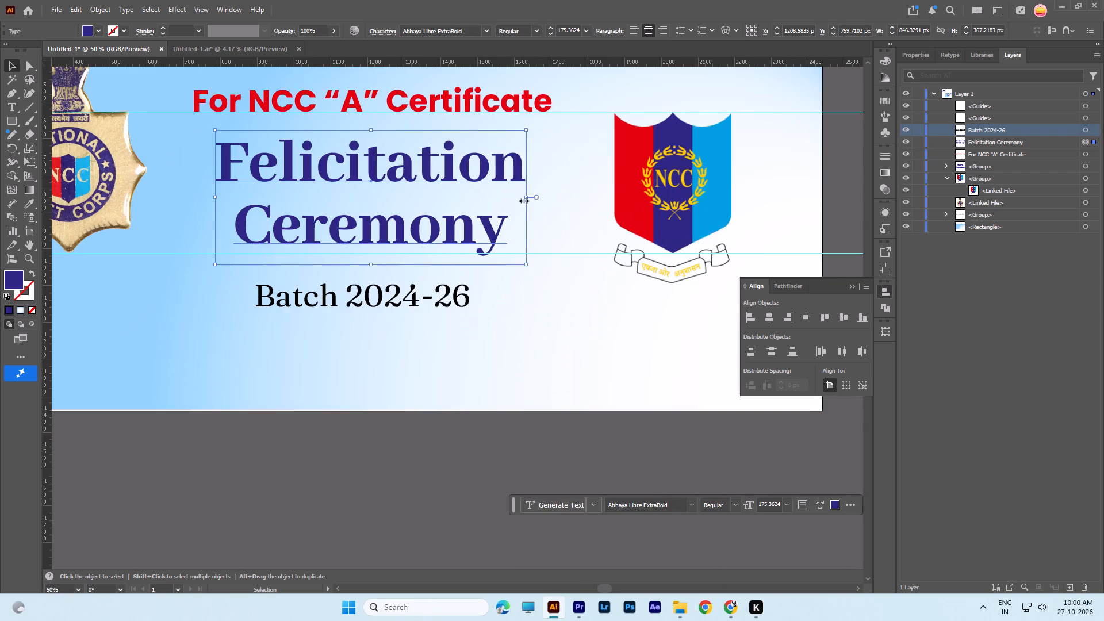
{"action": "left_click_drag", "start_coordinate": [524, 197], "coordinate": [544, 197]}
{"action": "left_click_drag", "start_coordinate": [495, 172], "coordinate": [483, 179]}
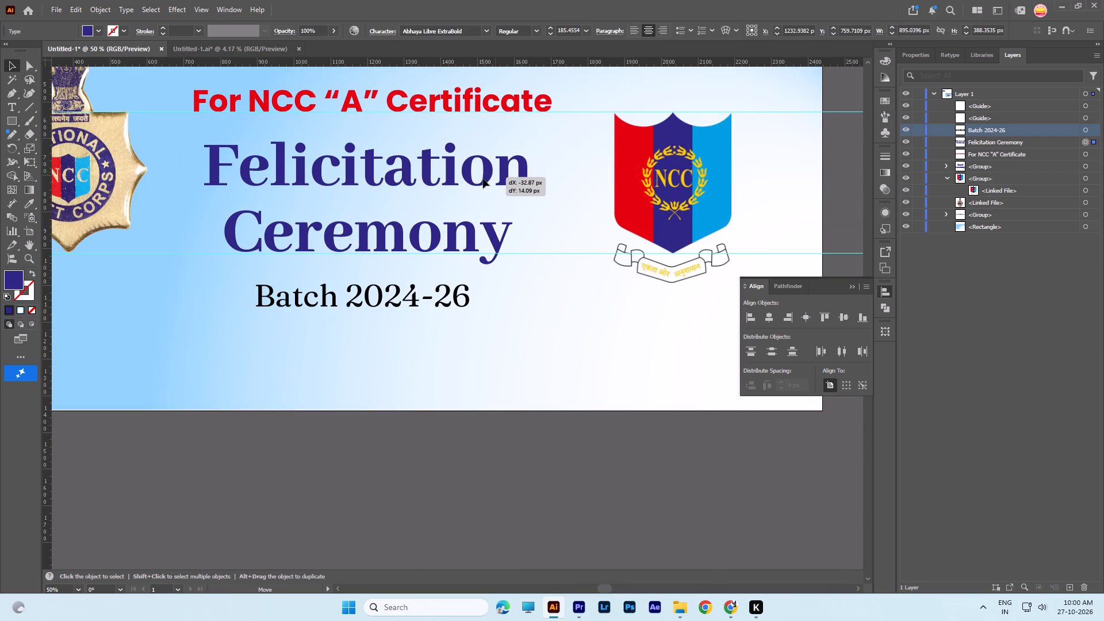
{"action": "left_click_drag", "start_coordinate": [483, 179], "coordinate": [482, 179]}
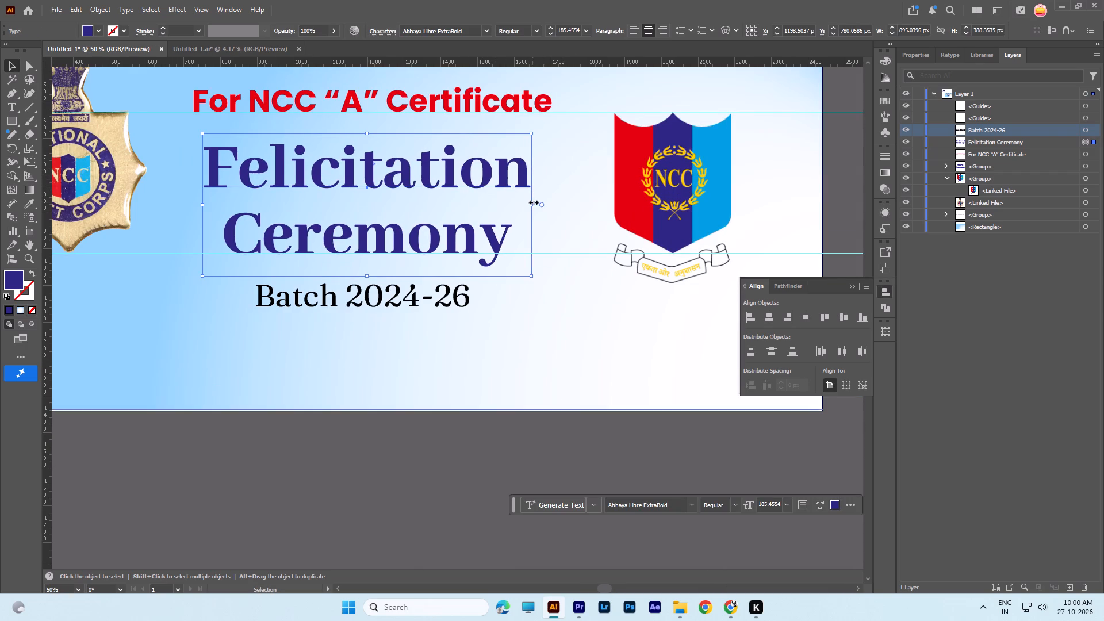
{"action": "left_click_drag", "start_coordinate": [532, 201], "coordinate": [569, 202]}
{"action": "left_click_drag", "start_coordinate": [539, 172], "coordinate": [528, 167]}
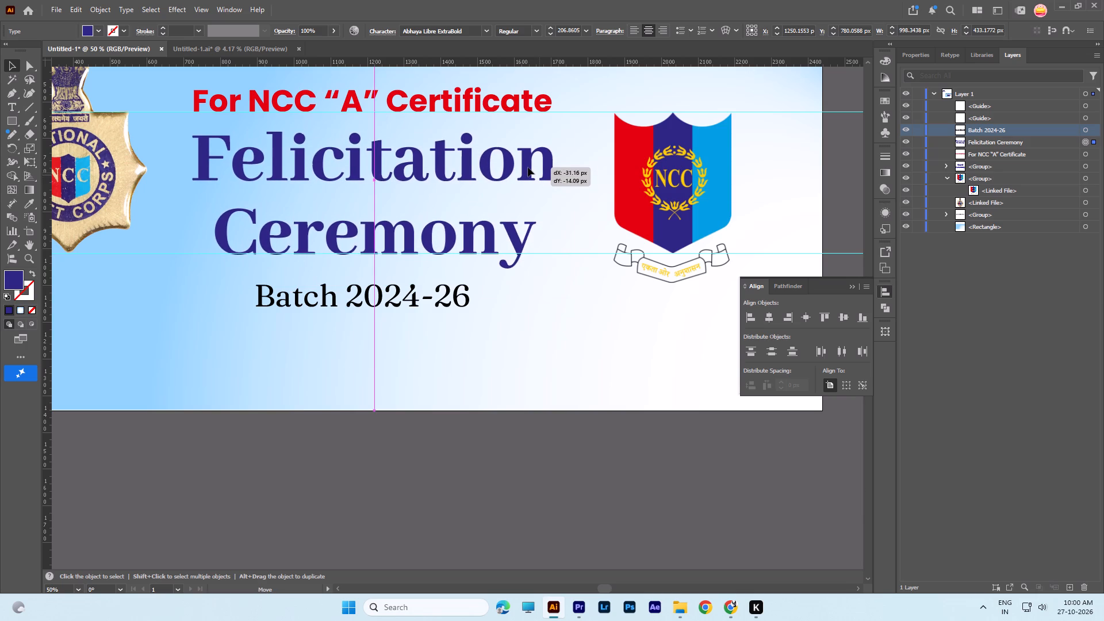
{"action": "left_click_drag", "start_coordinate": [528, 167], "coordinate": [527, 167]}
{"action": "left_click_drag", "start_coordinate": [527, 167], "coordinate": [527, 166]}
Lower the heading slightly so Ceremony's baseline meets the lower guide, and centre it horizontally on the artboard.
{"action": "scroll", "coordinate": [381, 218], "scroll_direction": "up", "scroll_amount": 5, "text": "alt"}
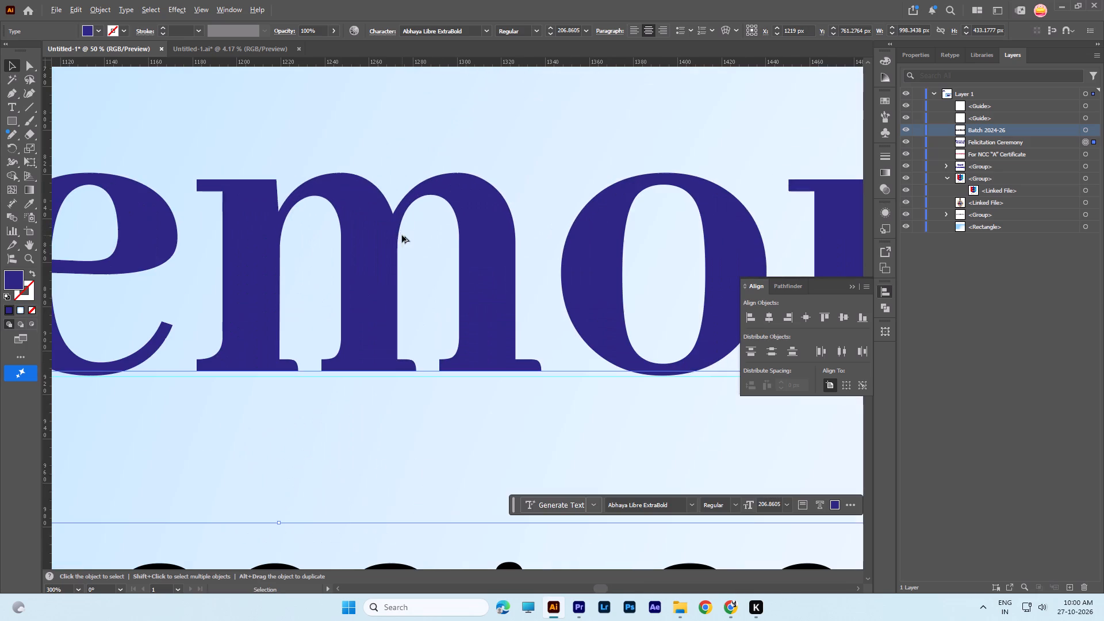
{"action": "left_click", "coordinate": [374, 290]}
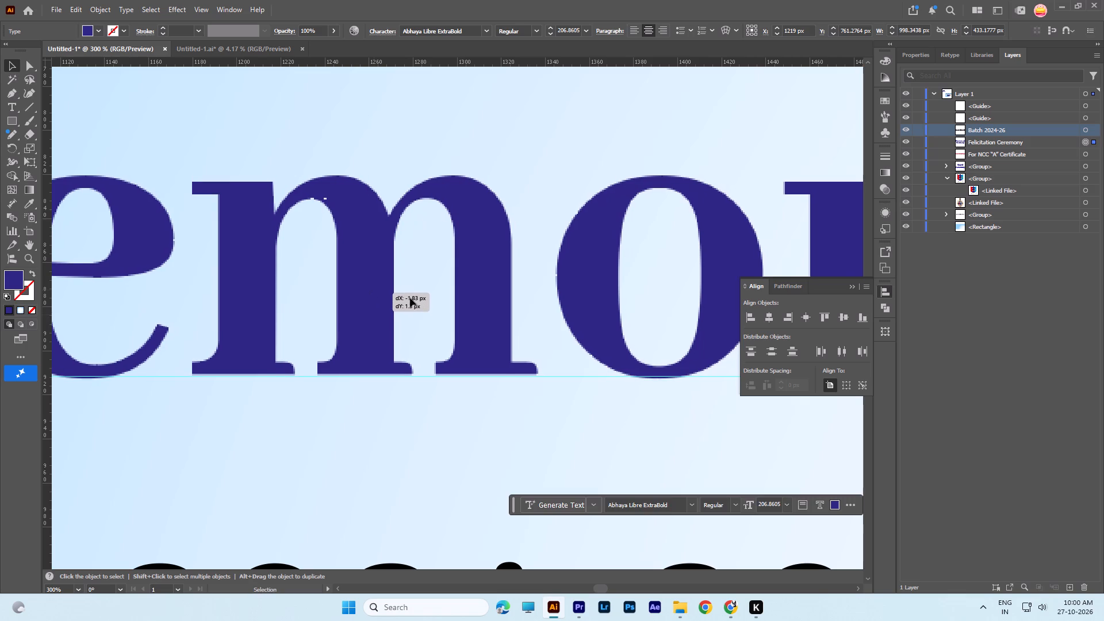
{"action": "left_click", "coordinate": [776, 316]}
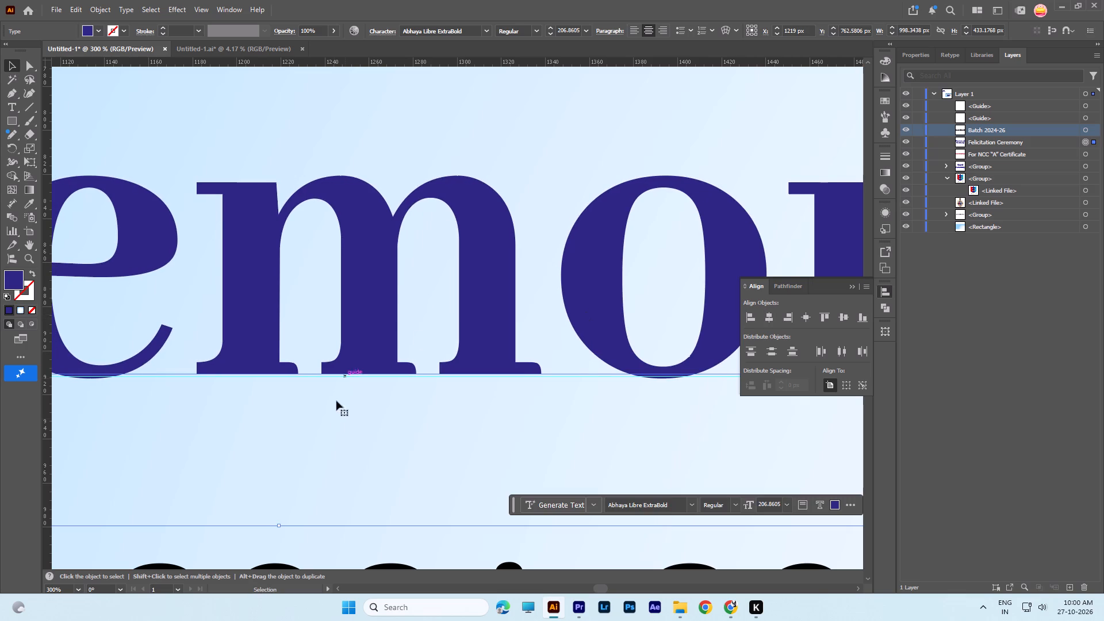
{"action": "left_click", "coordinate": [335, 421]}
Centre the red For NCC "A" Certificate line horizontally on the artboard.
{"action": "scroll", "coordinate": [332, 373], "scroll_direction": "down", "scroll_amount": 5, "text": "alt"}
{"action": "key", "text": "space"}
{"action": "key", "text": "space"}
{"action": "key", "text": "space"}
{"action": "key", "text": "space"}
{"action": "key", "text": "space"}
{"action": "left_click_drag", "start_coordinate": [323, 289], "coordinate": [410, 286]}
{"action": "left_click", "coordinate": [412, 209]}
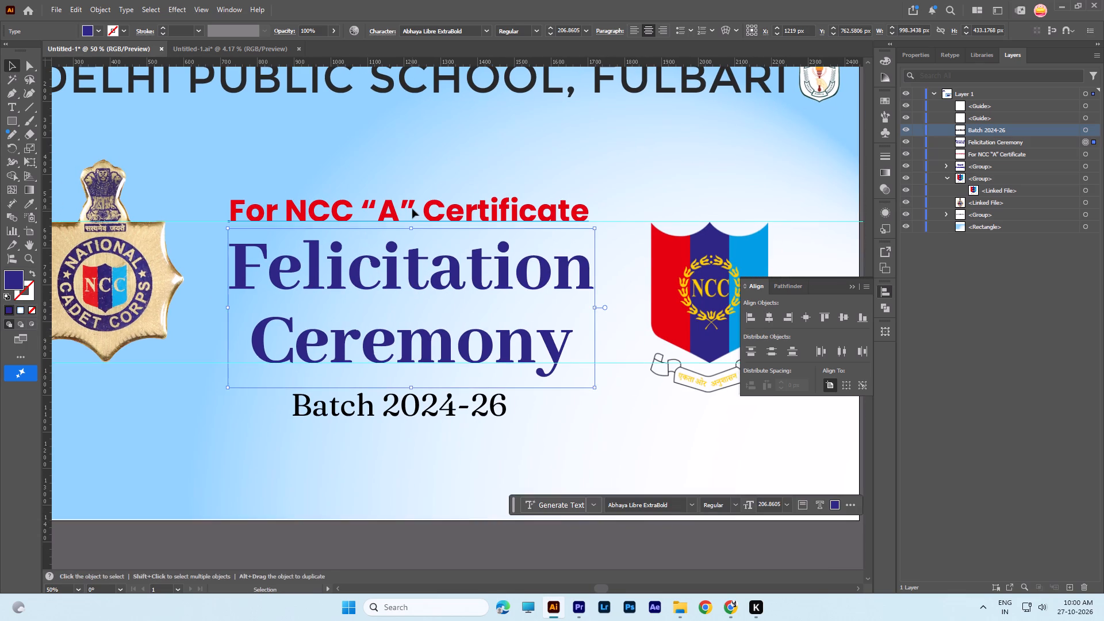
{"action": "left_click", "coordinate": [769, 320]}
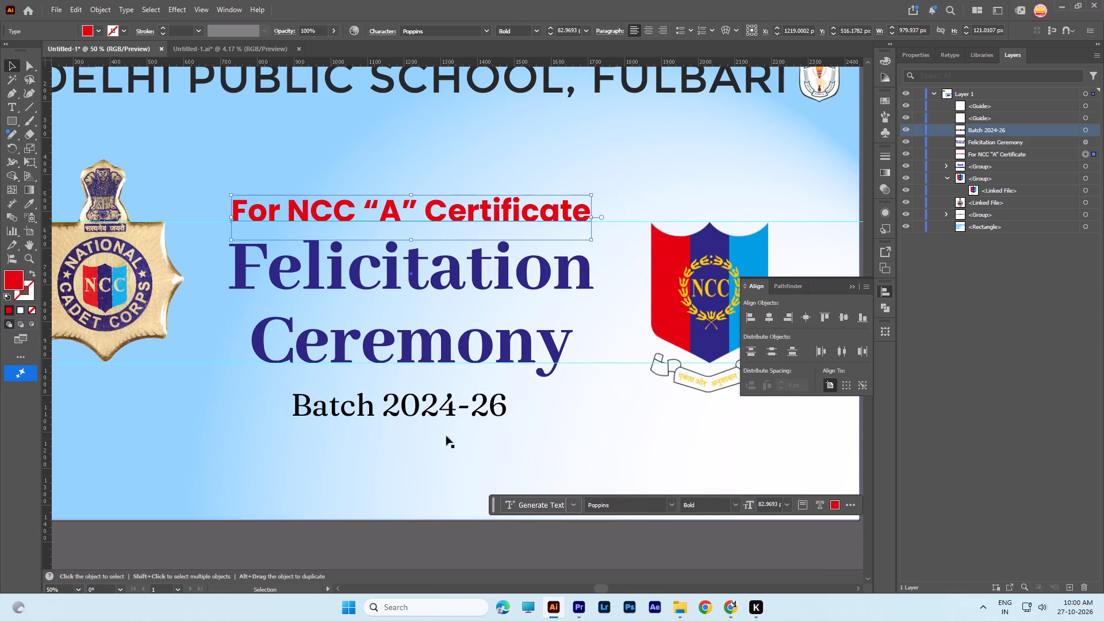
Shrink the red For NCC "A" Certificate line to about 928 px wide, 78.6 pt, and recentre it by eye above Felicitation.
{"action": "left_click_drag", "start_coordinate": [589, 219], "coordinate": [574, 224]}
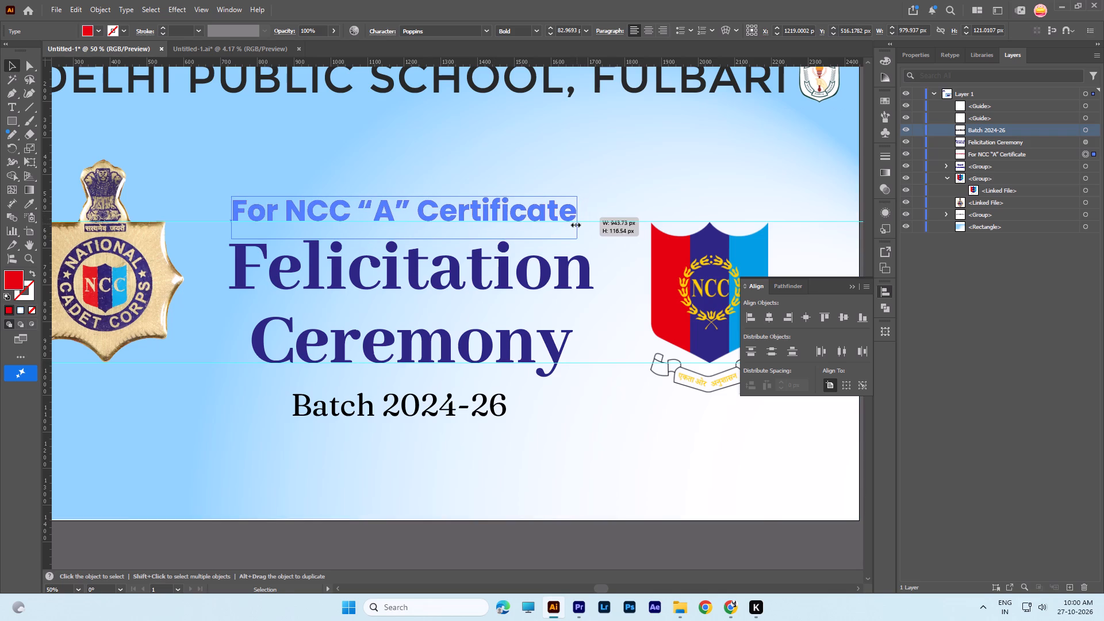
{"action": "left_click_drag", "start_coordinate": [574, 224], "coordinate": [572, 224]}
{"action": "left_click_drag", "start_coordinate": [557, 218], "coordinate": [570, 216]}
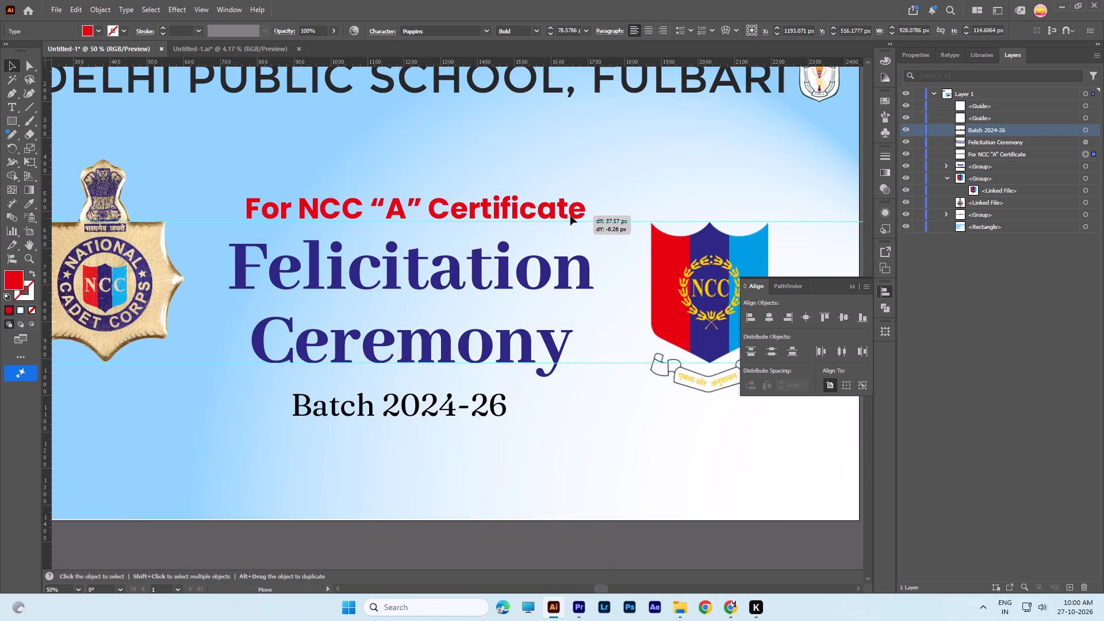
{"action": "left_click_drag", "start_coordinate": [570, 216], "coordinate": [570, 220]}
{"action": "left_click", "coordinate": [481, 163]}
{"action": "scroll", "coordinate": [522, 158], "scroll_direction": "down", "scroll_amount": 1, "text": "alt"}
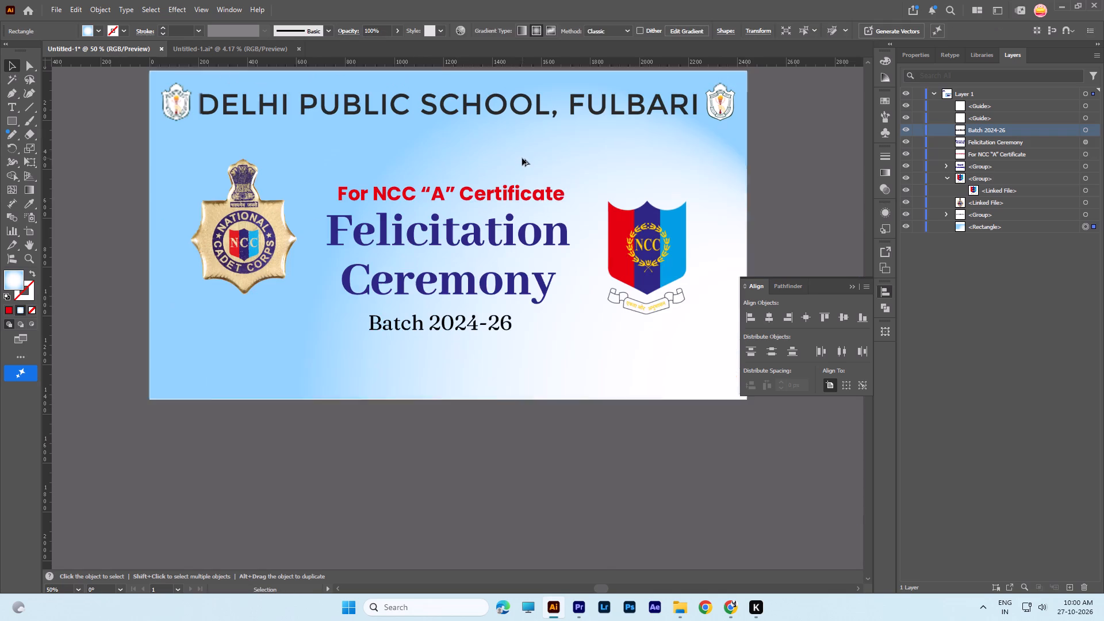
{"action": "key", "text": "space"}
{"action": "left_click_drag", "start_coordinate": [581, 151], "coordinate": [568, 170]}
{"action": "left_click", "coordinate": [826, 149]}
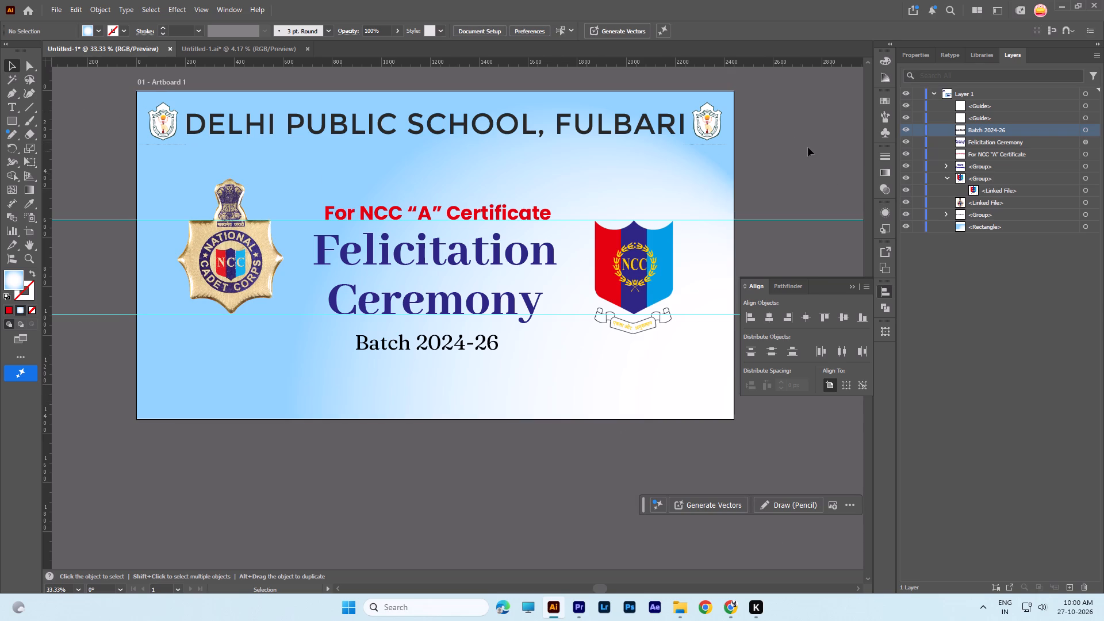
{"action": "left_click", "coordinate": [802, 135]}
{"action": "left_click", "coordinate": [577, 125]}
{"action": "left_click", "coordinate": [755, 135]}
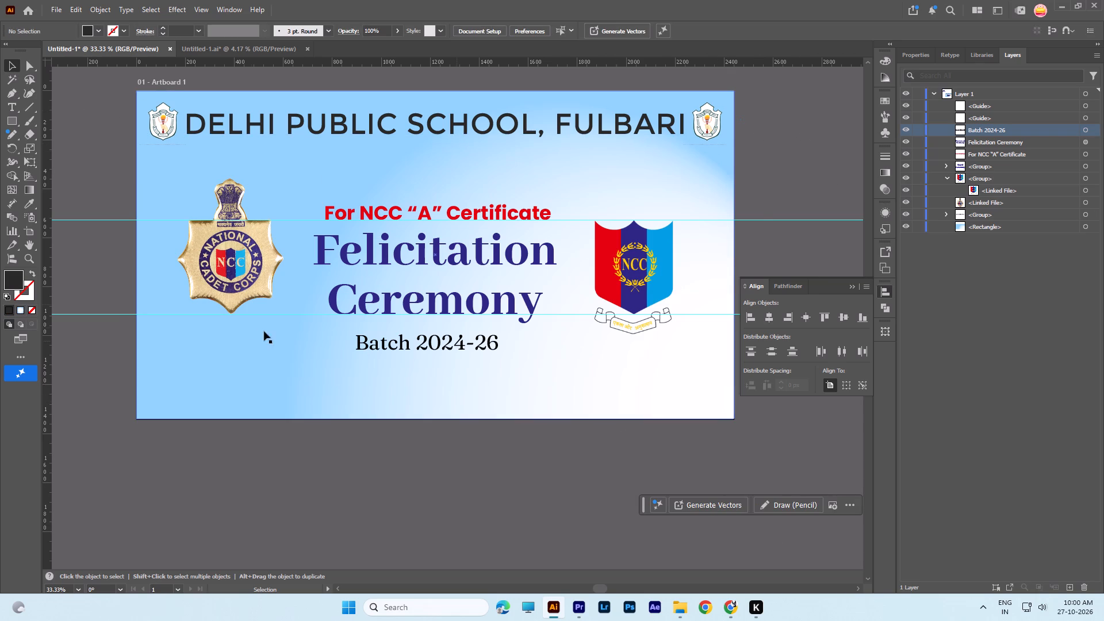
Switch to Chrome and examine NCC poster references on Pinterest, opening the IIMT Congratulations and 76th NCC Day pins and their related designs.
{"action": "left_click", "coordinate": [736, 606]}
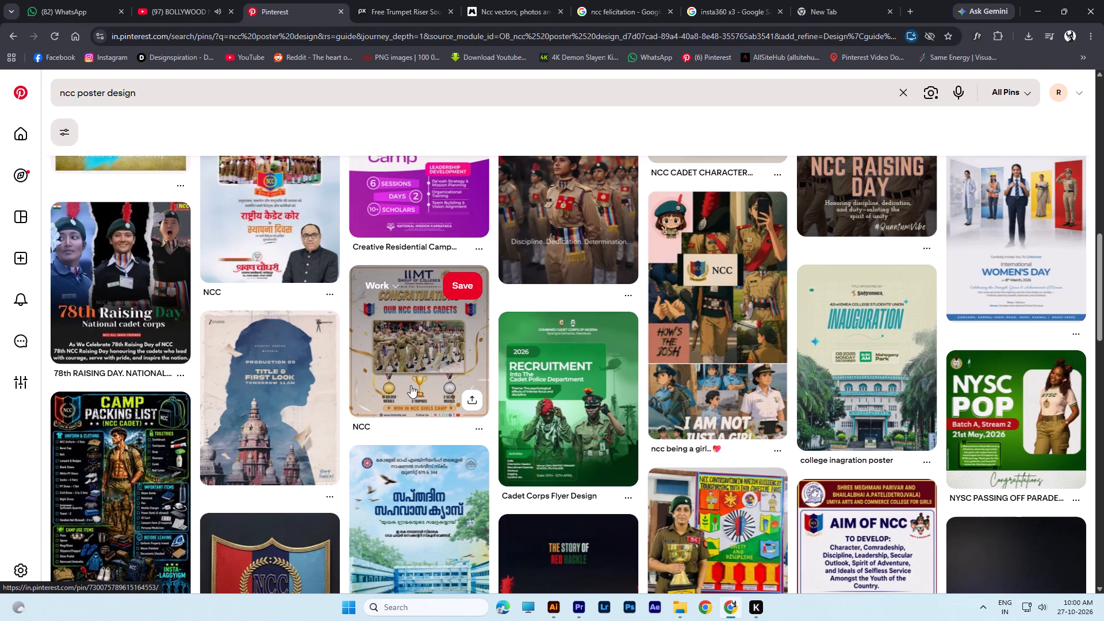
{"action": "left_click", "coordinate": [436, 361]}
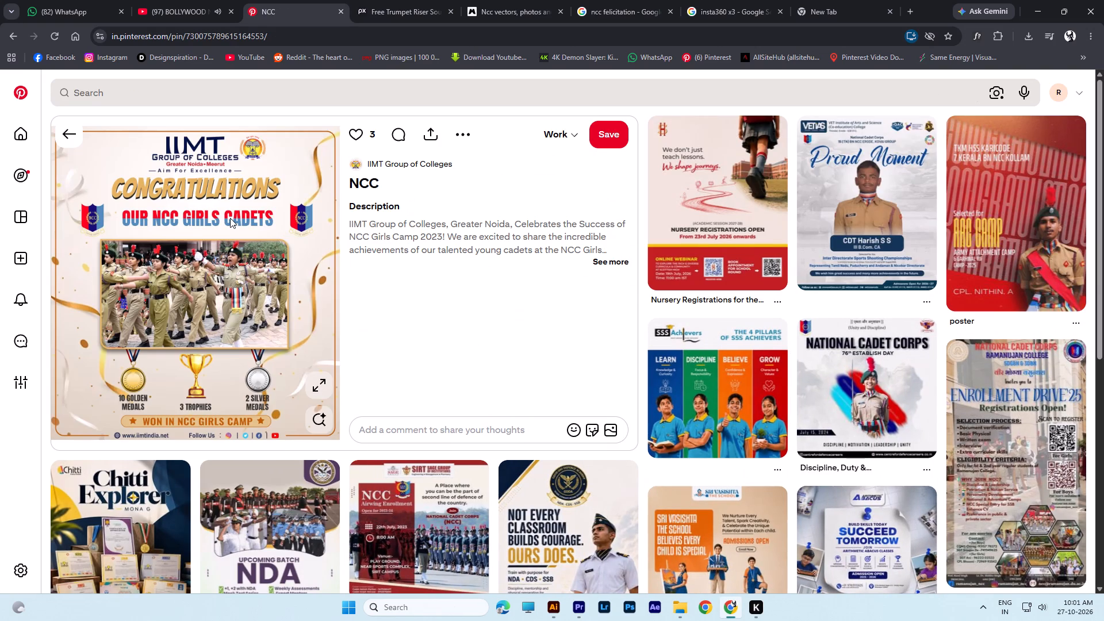
{"action": "scroll", "coordinate": [230, 218], "scroll_direction": "down", "scroll_amount": 4}
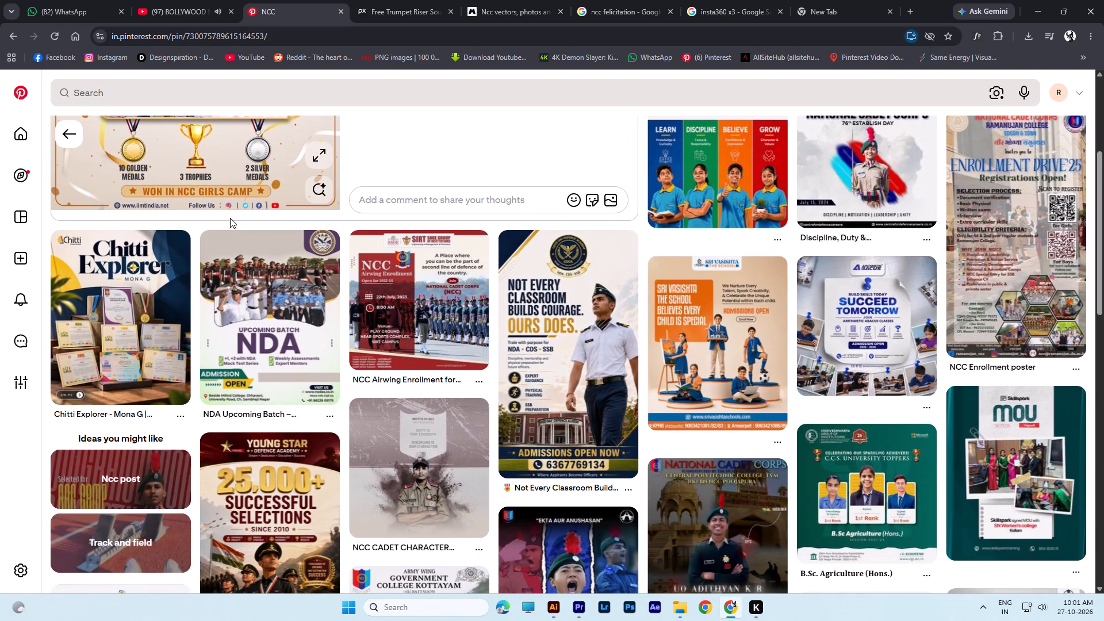
{"action": "scroll", "coordinate": [331, 189], "scroll_direction": "down", "scroll_amount": 4}
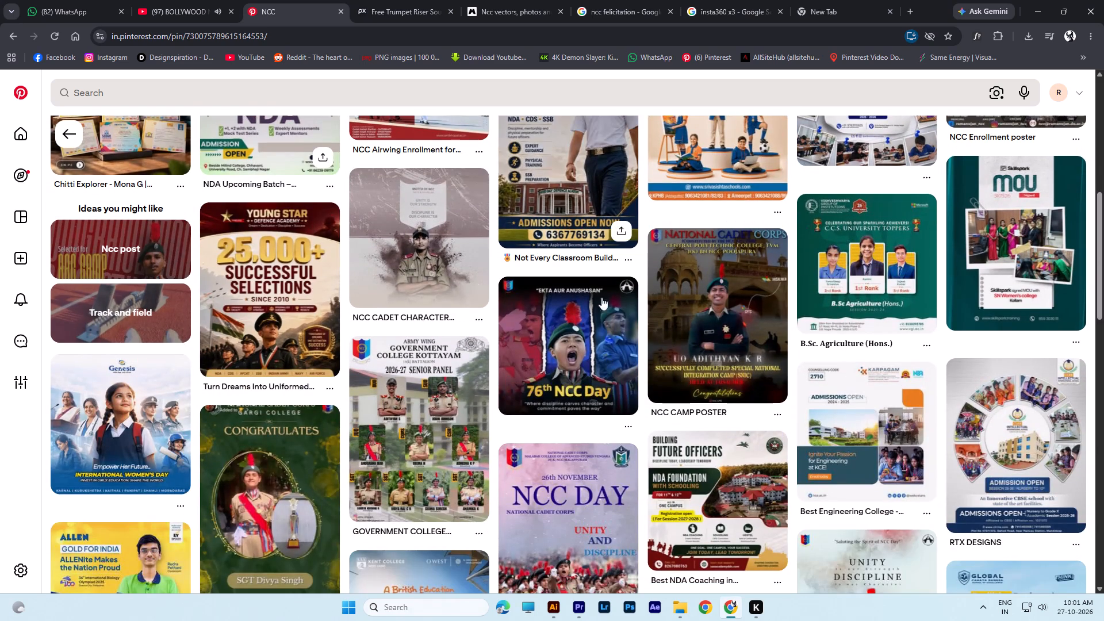
{"action": "left_click", "coordinate": [570, 319]}
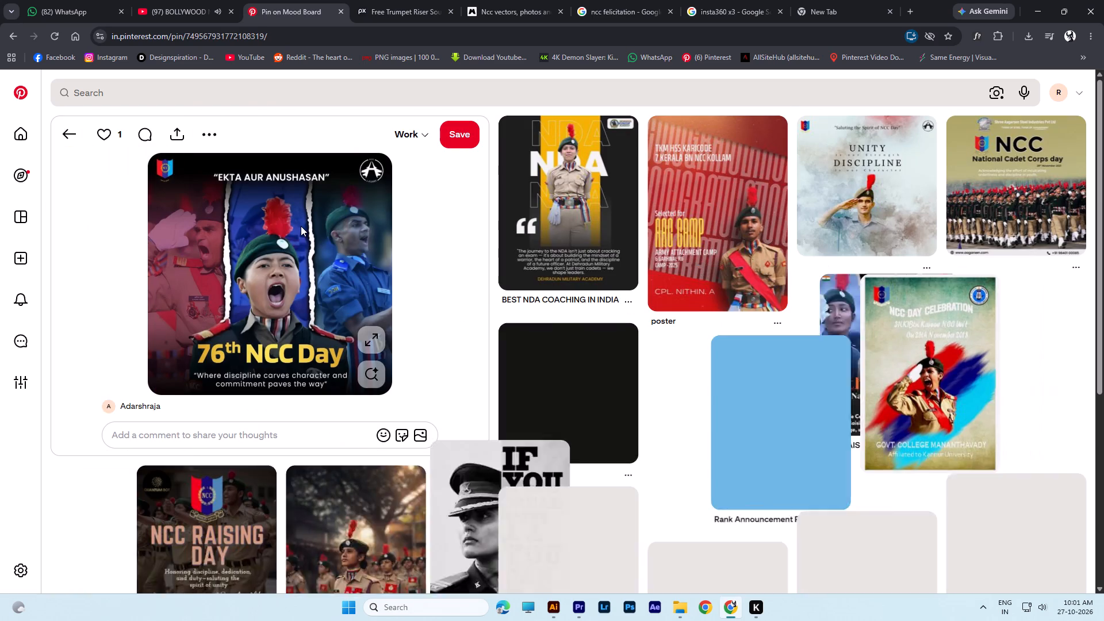
{"action": "scroll", "coordinate": [319, 221], "scroll_direction": "down", "scroll_amount": 2}
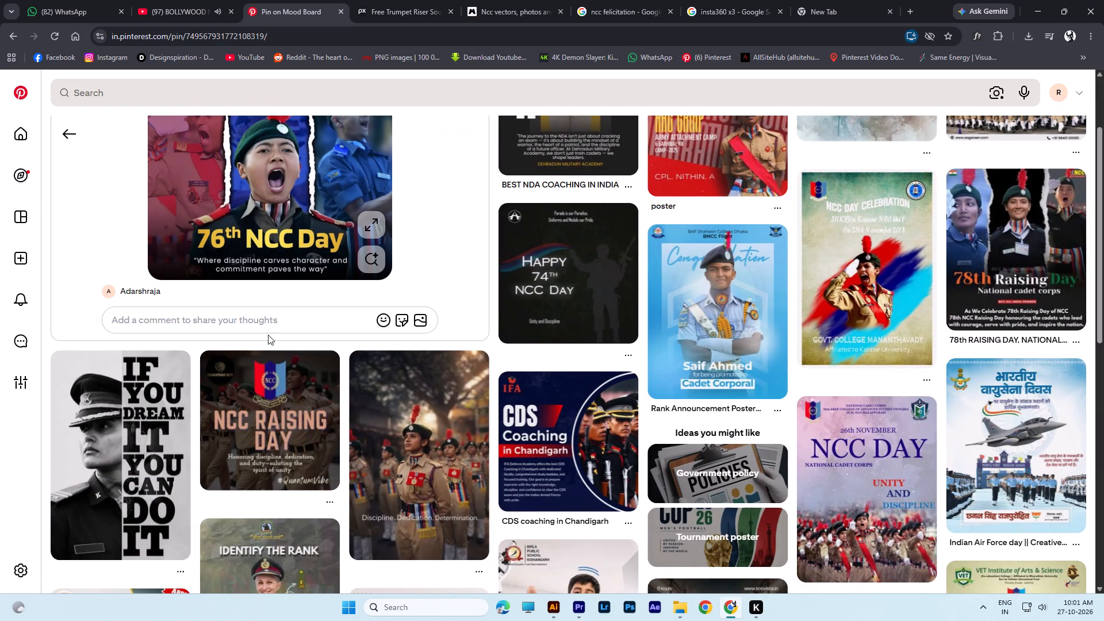
{"action": "scroll", "coordinate": [307, 340], "scroll_direction": "up", "scroll_amount": 1}
{"action": "scroll", "coordinate": [696, 331], "scroll_direction": "up", "scroll_amount": 2}
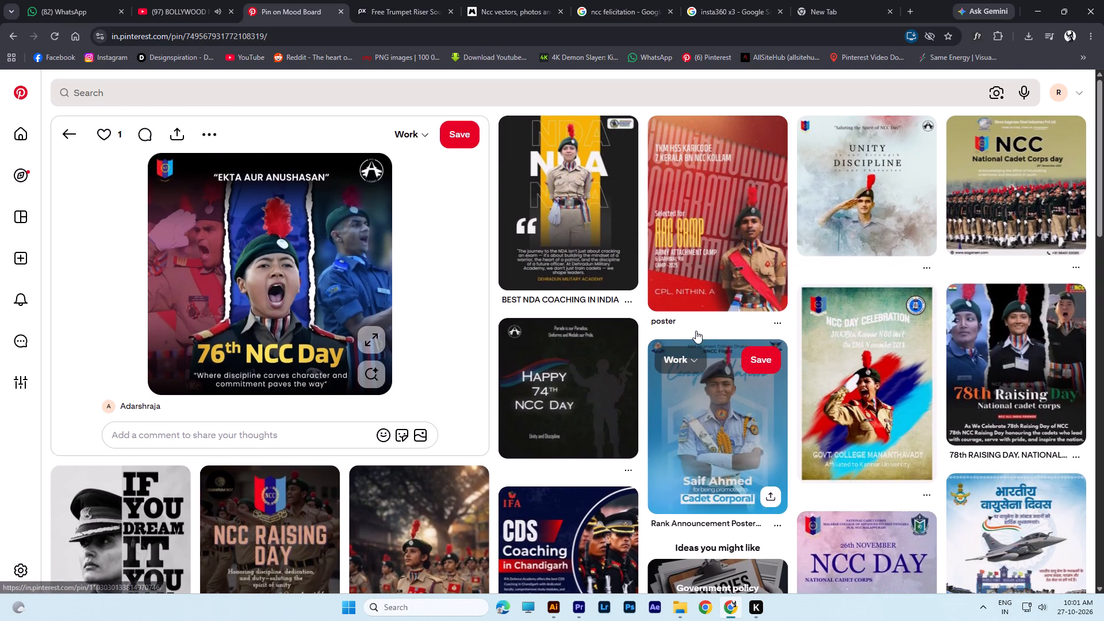
{"action": "scroll", "coordinate": [696, 331], "scroll_direction": "up", "scroll_amount": 2}
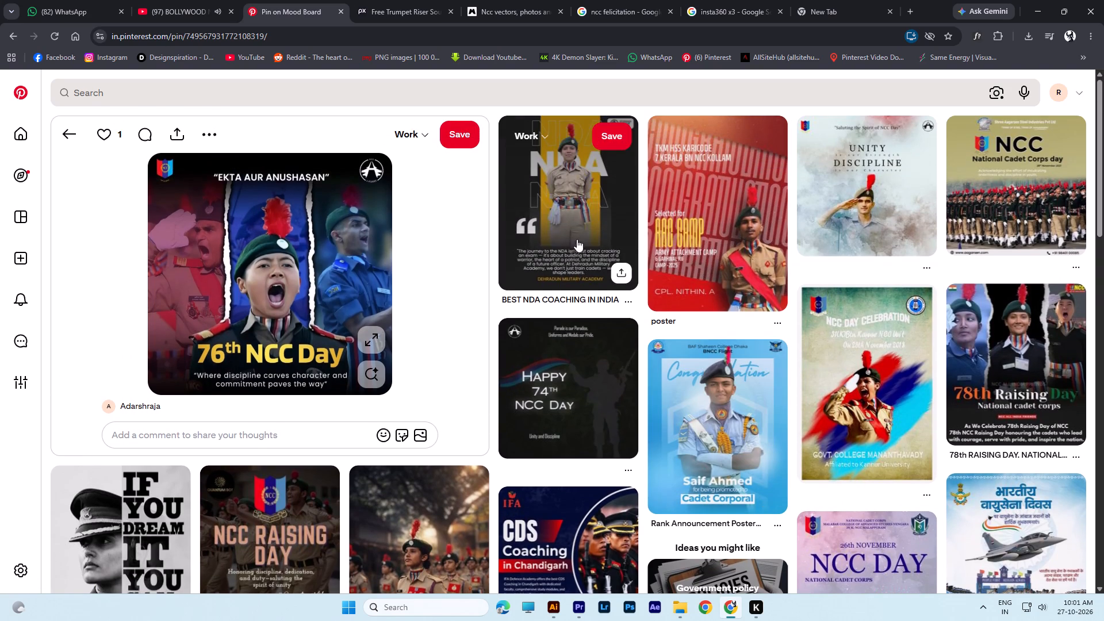
Open the Shree Aagarsen National Cadet Corps day pin on Pinterest and examine its related NCC poster designs.
{"action": "left_click", "coordinate": [1033, 179]}
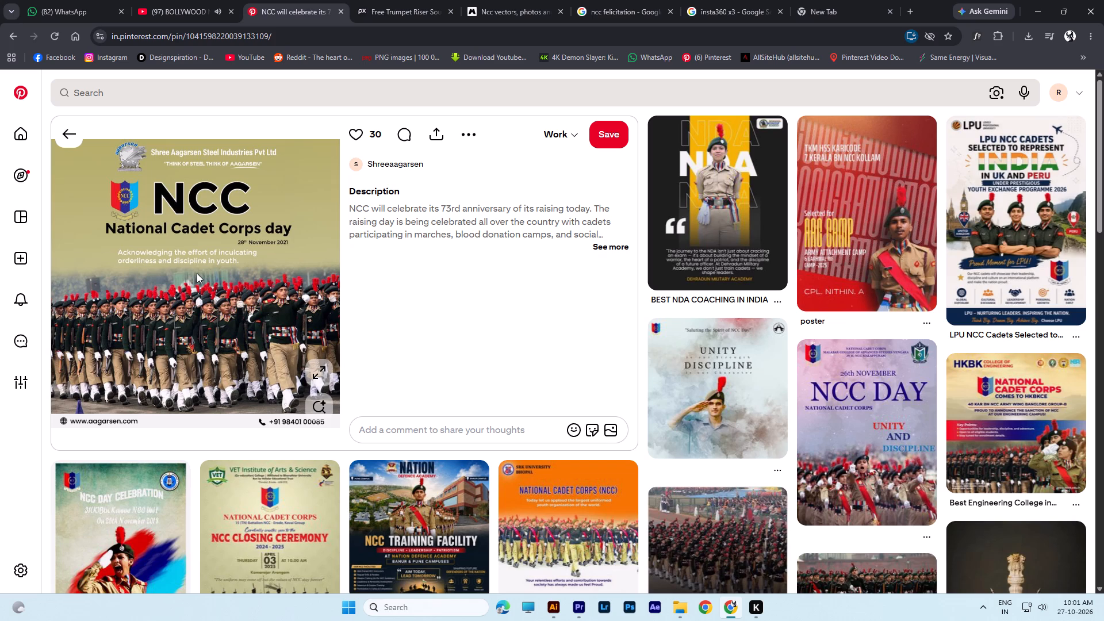
{"action": "scroll", "coordinate": [197, 273], "scroll_direction": "down", "scroll_amount": 3}
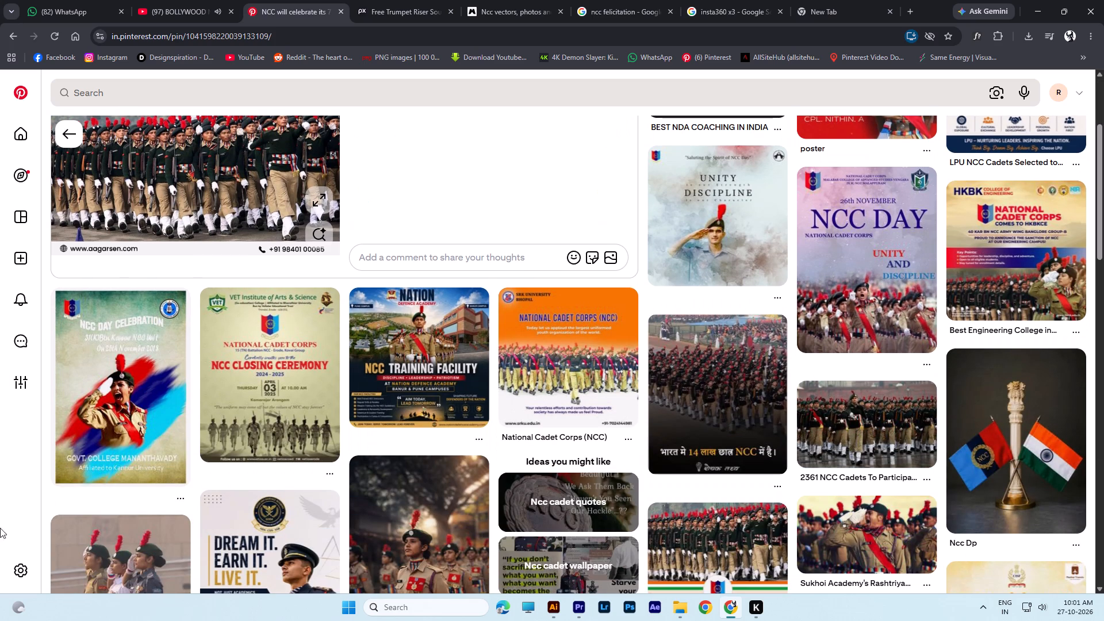
{"action": "scroll", "coordinate": [157, 344], "scroll_direction": "down", "scroll_amount": 3}
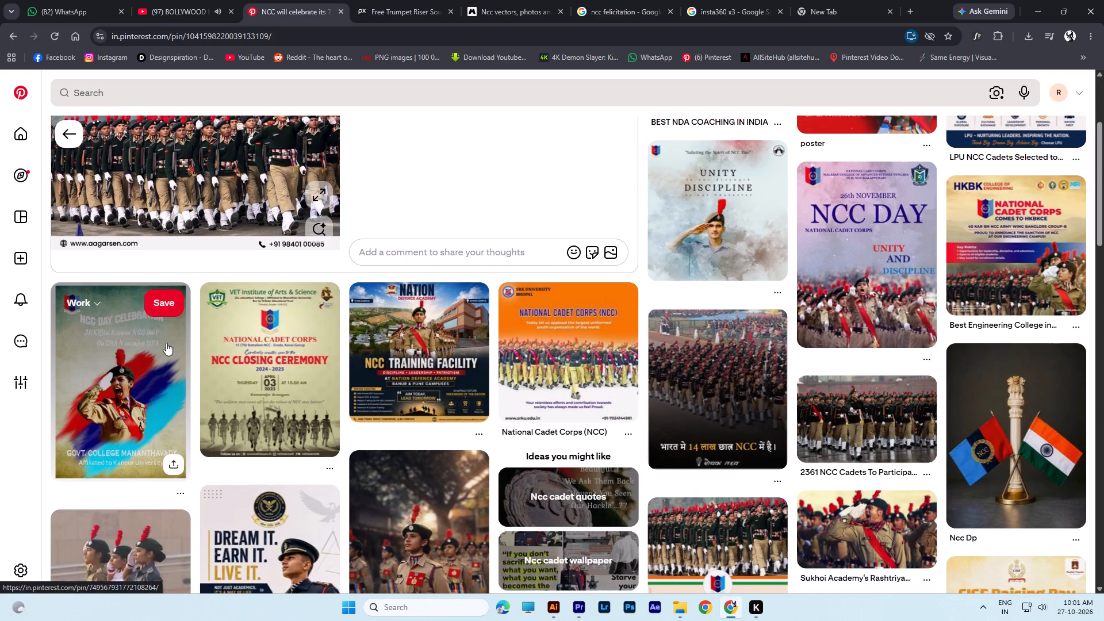
{"action": "scroll", "coordinate": [166, 343], "scroll_direction": "down", "scroll_amount": 1}
{"action": "scroll", "coordinate": [217, 333], "scroll_direction": "down", "scroll_amount": 5}
{"action": "scroll", "coordinate": [325, 309], "scroll_direction": "up", "scroll_amount": 3}
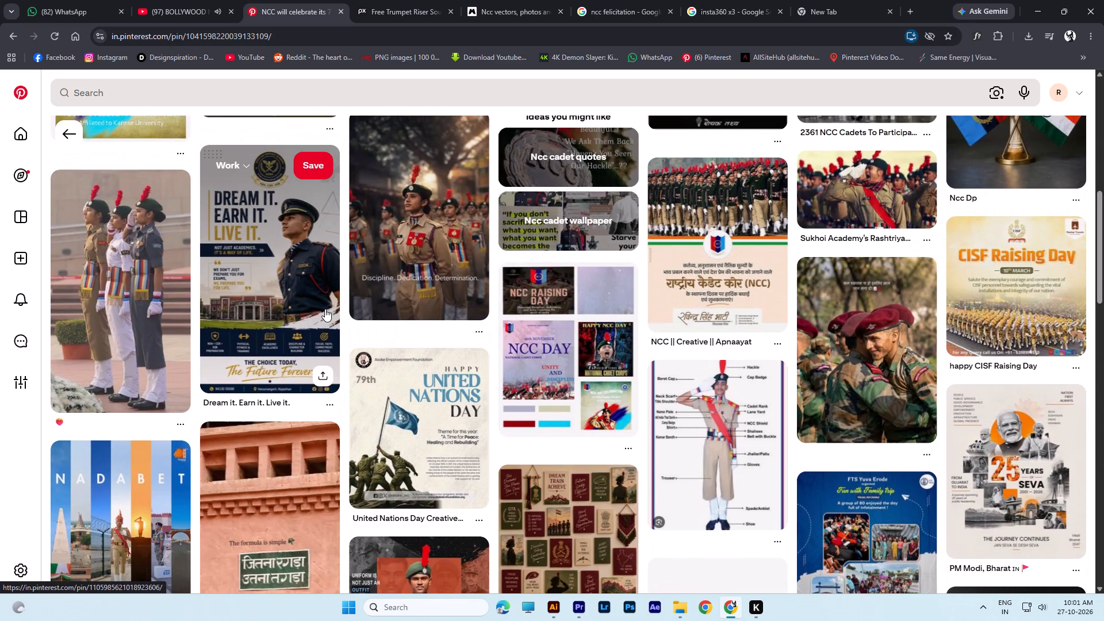
{"action": "scroll", "coordinate": [325, 309], "scroll_direction": "down", "scroll_amount": 3}
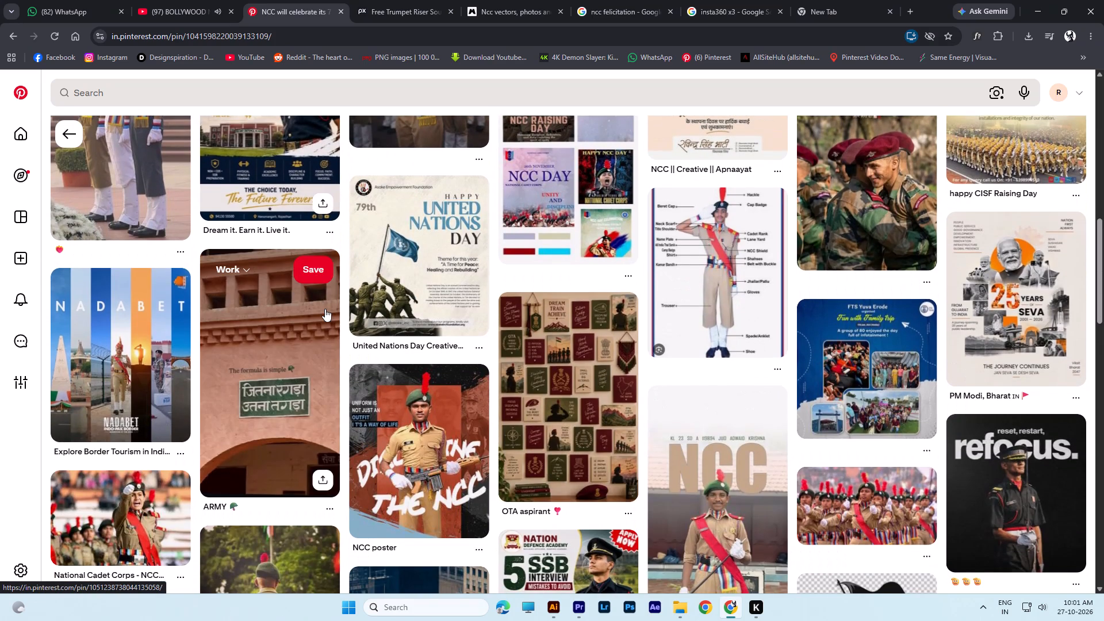
{"action": "scroll", "coordinate": [325, 309], "scroll_direction": "down", "scroll_amount": 4}
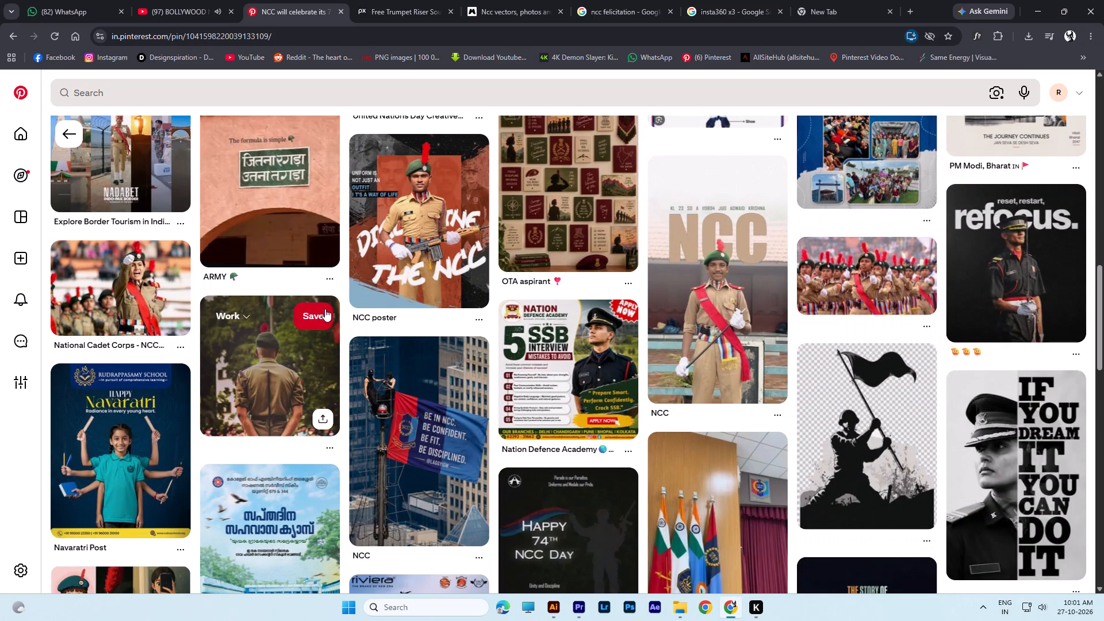
{"action": "scroll", "coordinate": [325, 309], "scroll_direction": "down", "scroll_amount": 4}
{"action": "scroll", "coordinate": [325, 309], "scroll_direction": "up", "scroll_amount": 2}
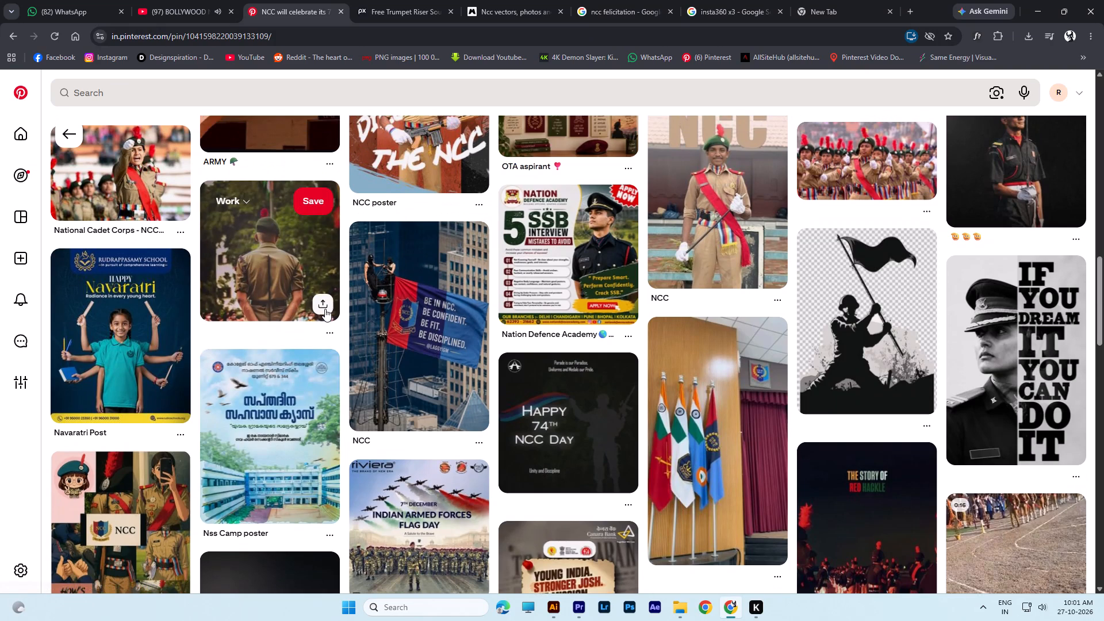
{"action": "scroll", "coordinate": [325, 309], "scroll_direction": "down", "scroll_amount": 5}
{"action": "scroll", "coordinate": [325, 309], "scroll_direction": "up", "scroll_amount": 3}
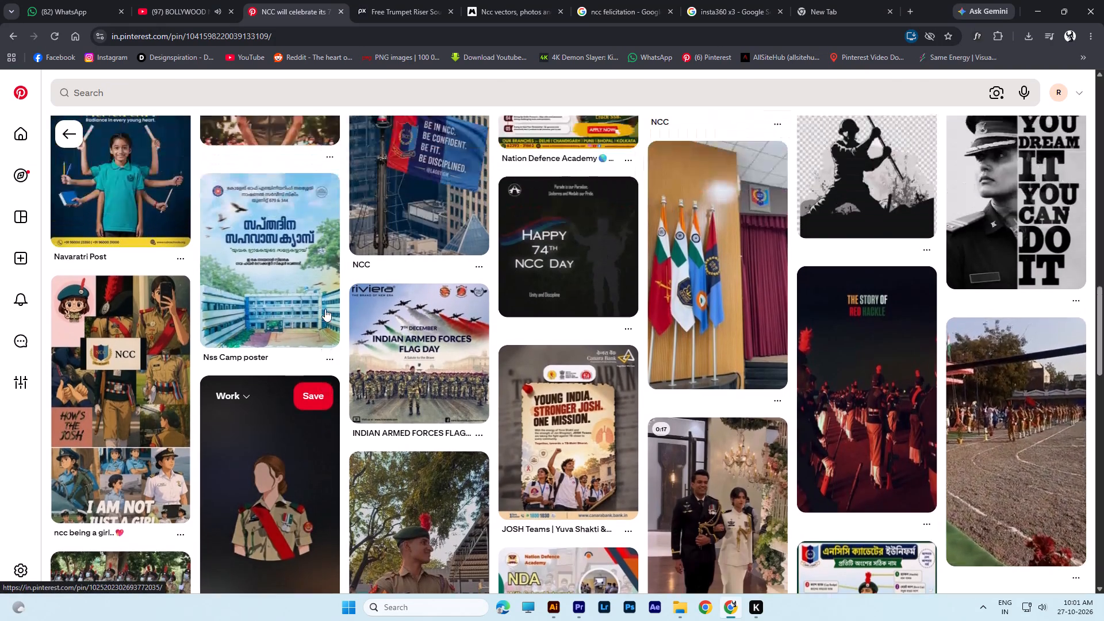
{"action": "scroll", "coordinate": [325, 309], "scroll_direction": "down", "scroll_amount": 8}
Switch the background music on YouTube to the "All Instagram Trending Songs 2026" video from the recommendations.
{"action": "left_click", "coordinate": [217, 0]}
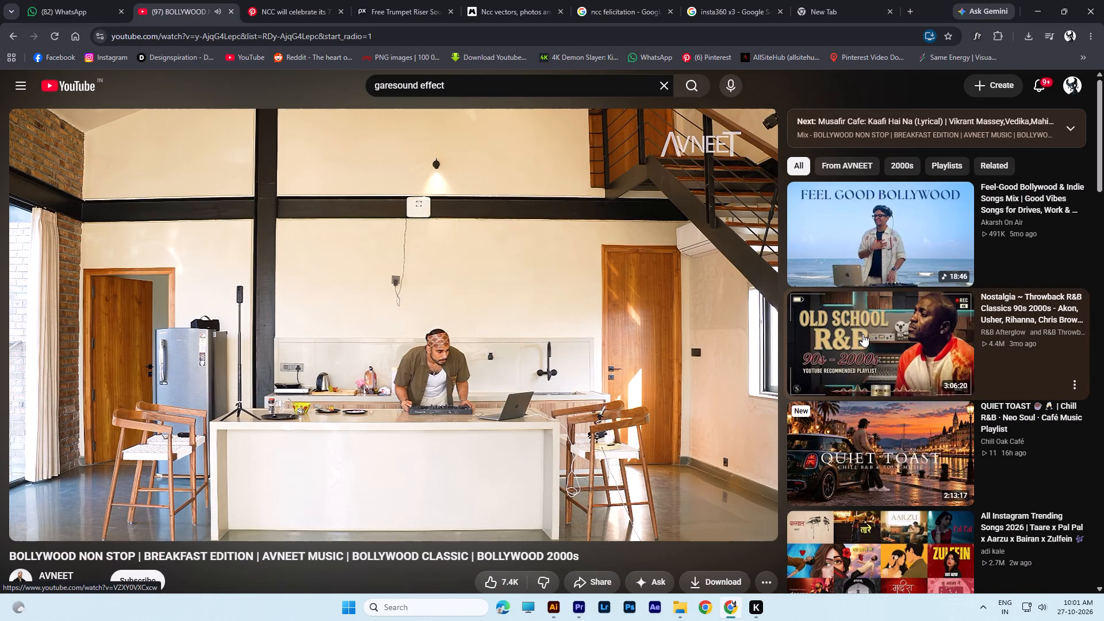
{"action": "scroll", "coordinate": [868, 333], "scroll_direction": "down", "scroll_amount": 2}
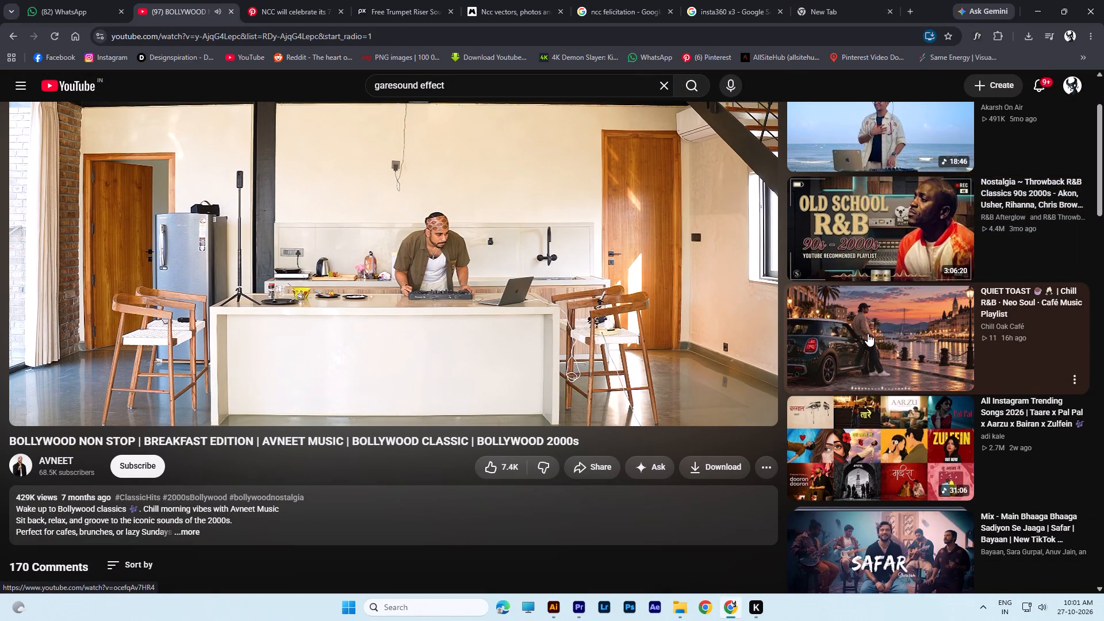
{"action": "scroll", "coordinate": [868, 333], "scroll_direction": "down", "scroll_amount": 4}
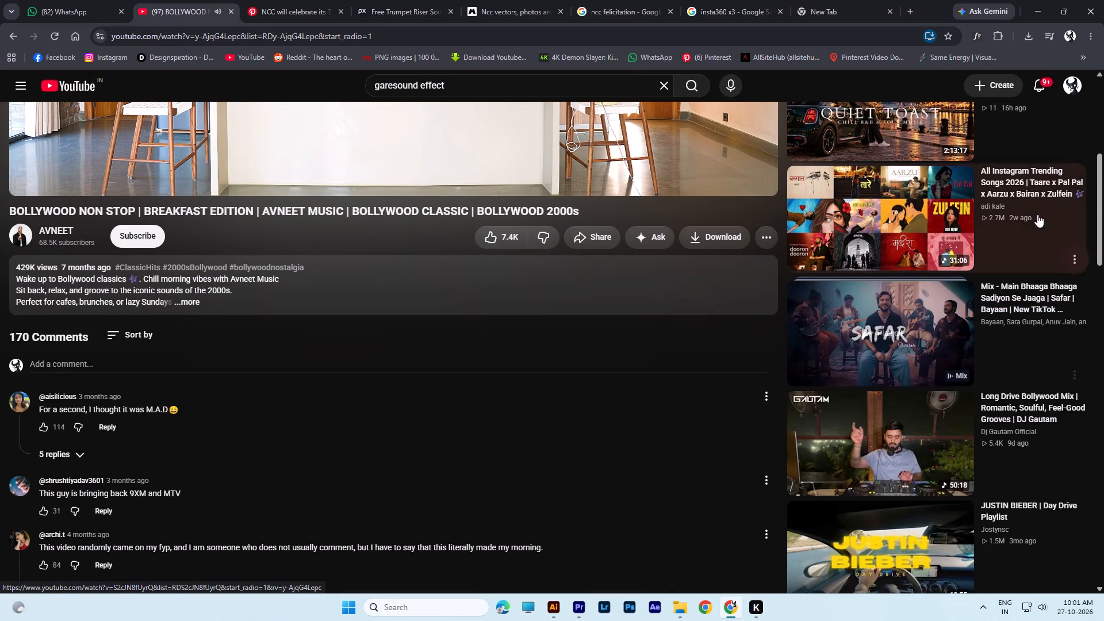
{"action": "left_click", "coordinate": [1022, 182]}
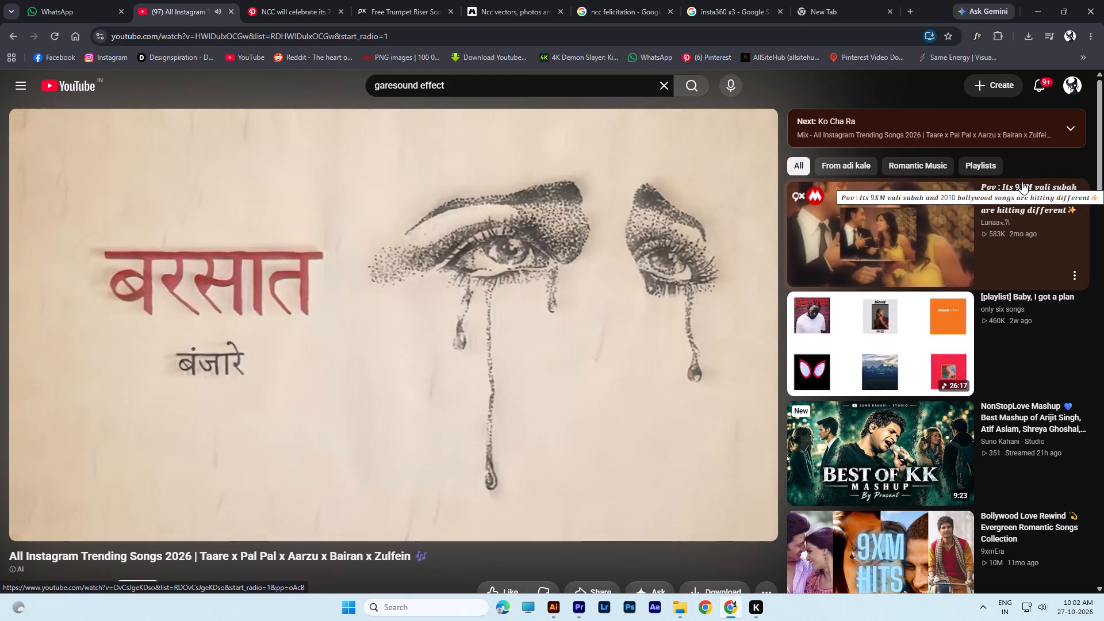
Return to Pinterest, re-examine the NCC designs related to the National Cadet Corps day pin, and go back to the Illustrator banner.
{"action": "left_click", "coordinate": [289, 0]}
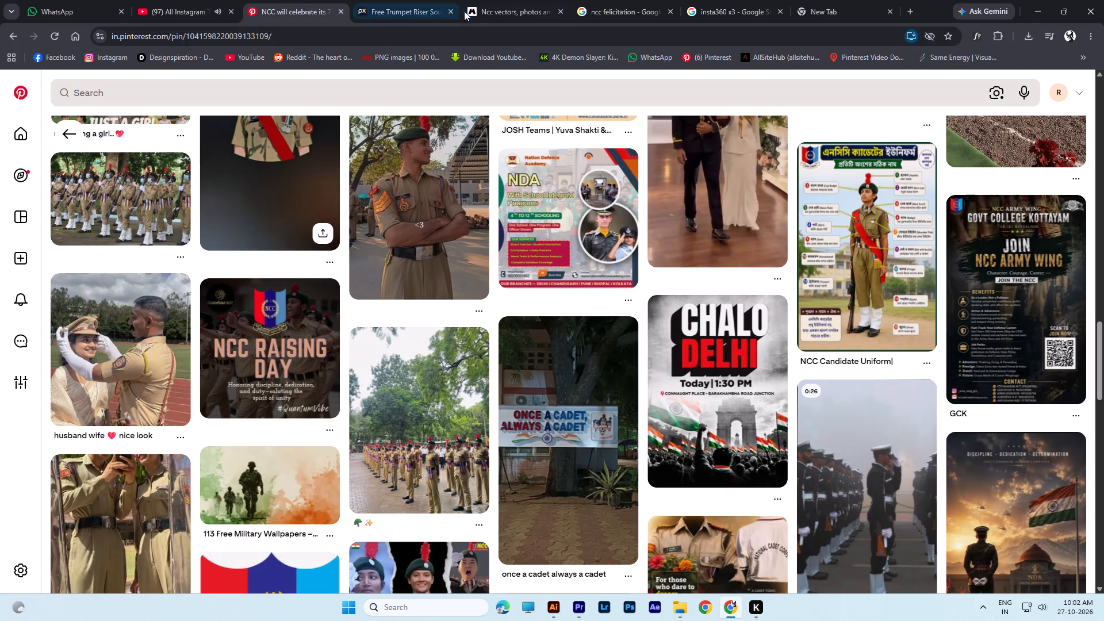
{"action": "scroll", "coordinate": [659, 268], "scroll_direction": "up", "scroll_amount": 4}
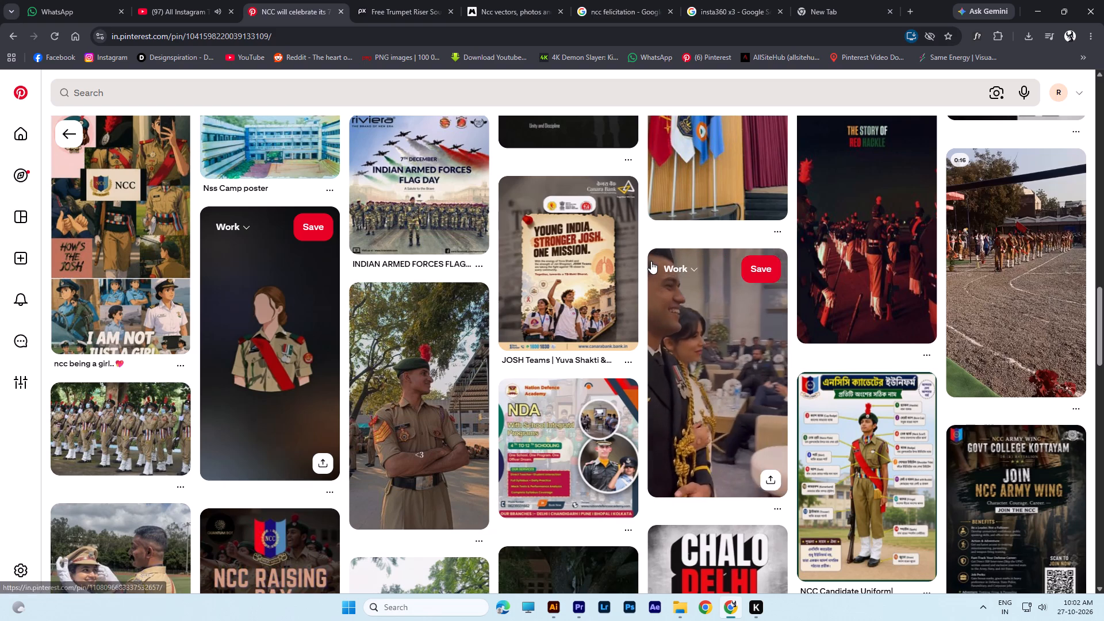
{"action": "scroll", "coordinate": [478, 337], "scroll_direction": "up", "scroll_amount": 5}
{"action": "scroll", "coordinate": [538, 333], "scroll_direction": "up", "scroll_amount": 3}
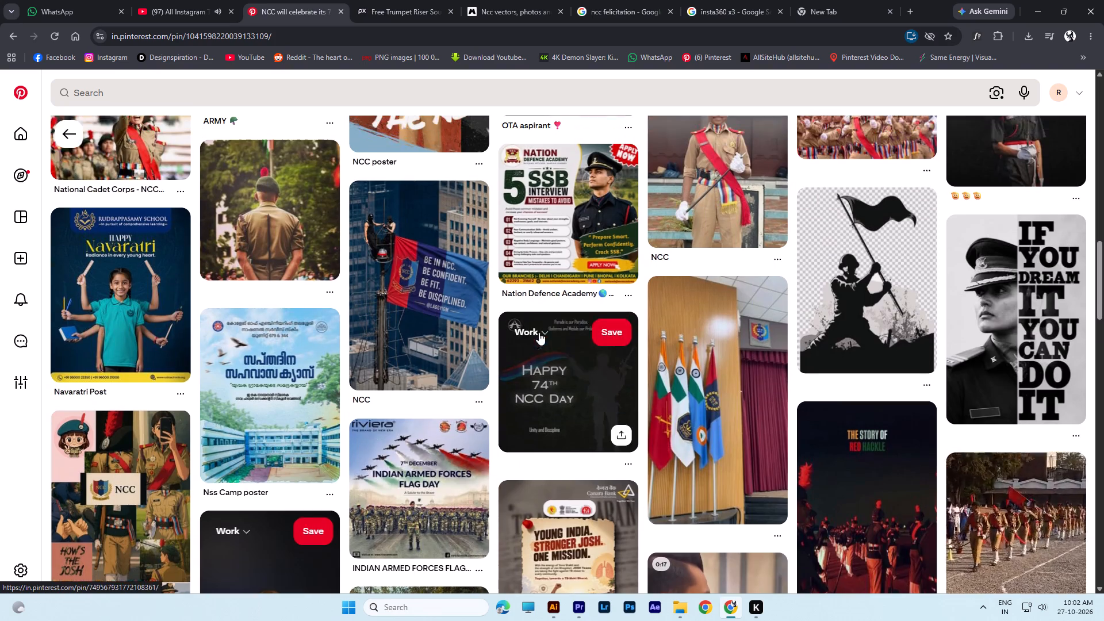
{"action": "scroll", "coordinate": [539, 332], "scroll_direction": "up", "scroll_amount": 7}
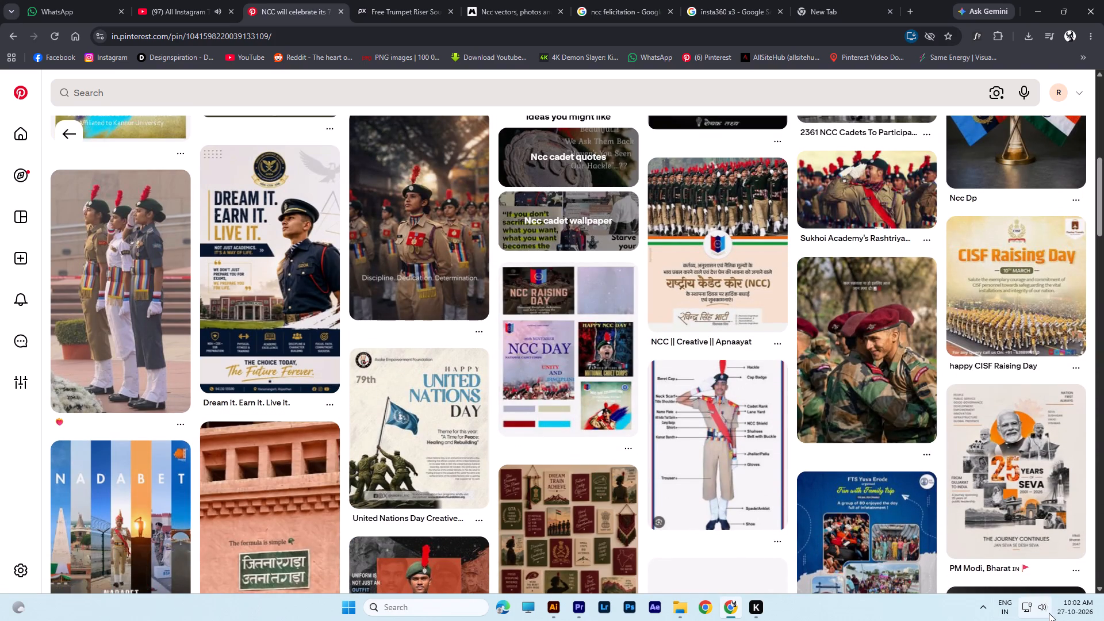
{"action": "scroll", "coordinate": [1045, 607], "scroll_direction": "down", "scroll_amount": 2}
{"action": "scroll", "coordinate": [1045, 607], "scroll_direction": "up", "scroll_amount": 1}
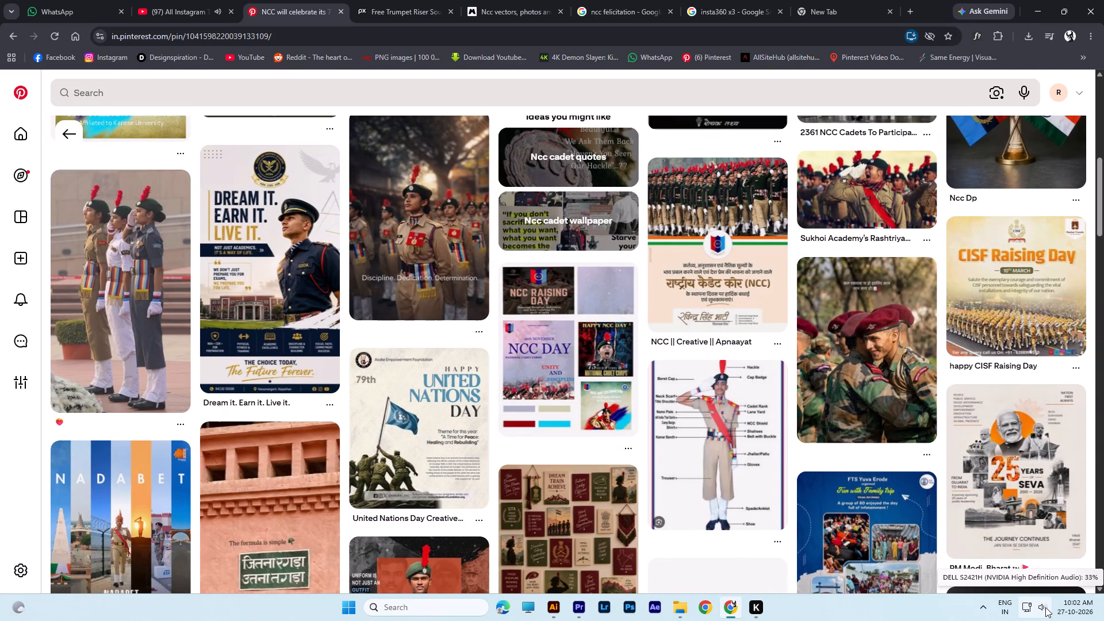
{"action": "scroll", "coordinate": [664, 275], "scroll_direction": "up", "scroll_amount": 3}
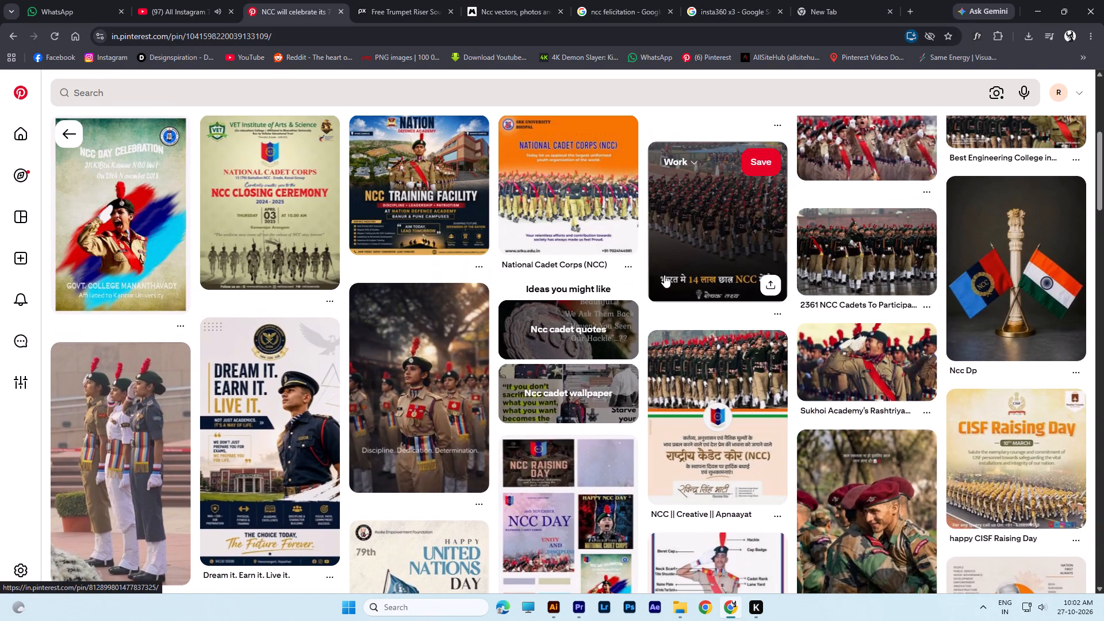
{"action": "scroll", "coordinate": [651, 224], "scroll_direction": "up", "scroll_amount": 4}
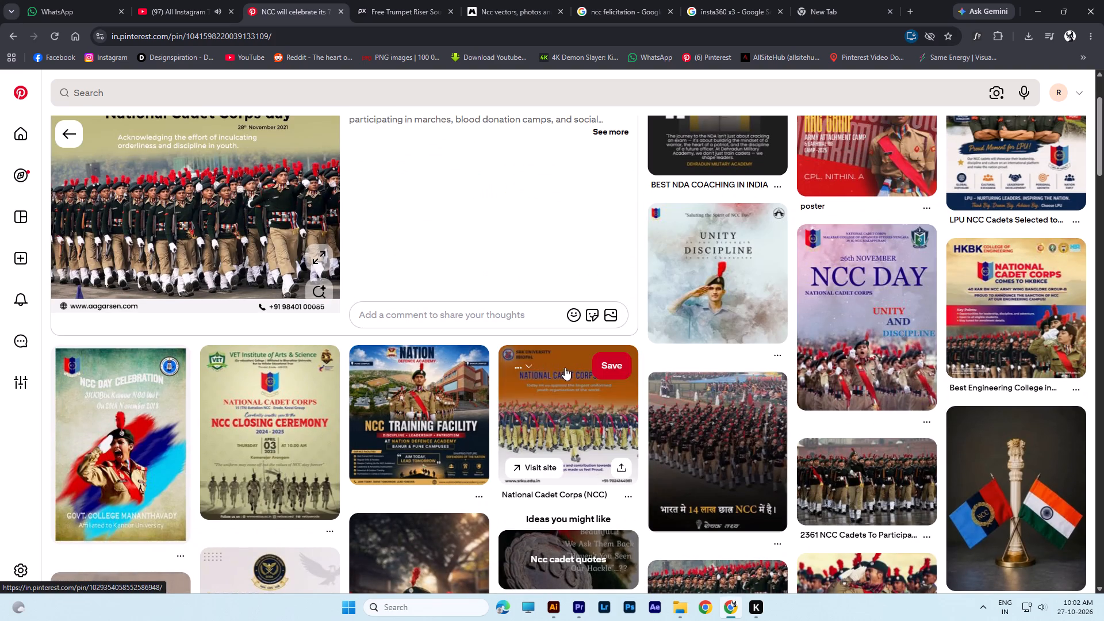
{"action": "scroll", "coordinate": [412, 400], "scroll_direction": "up", "scroll_amount": 12}
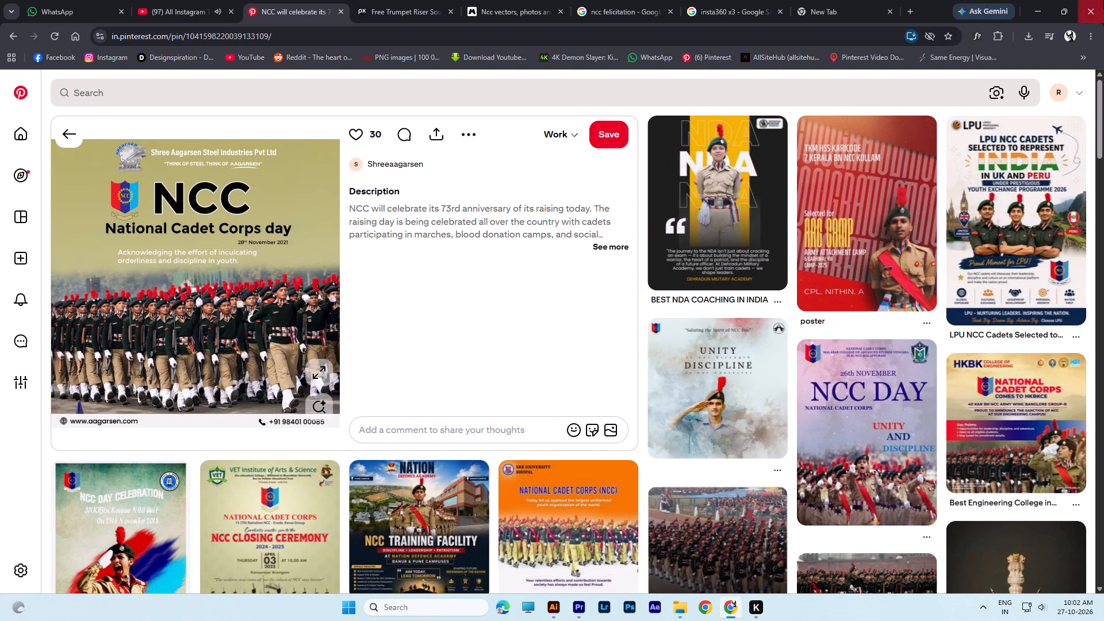
{"action": "left_click", "coordinate": [1045, 6]}
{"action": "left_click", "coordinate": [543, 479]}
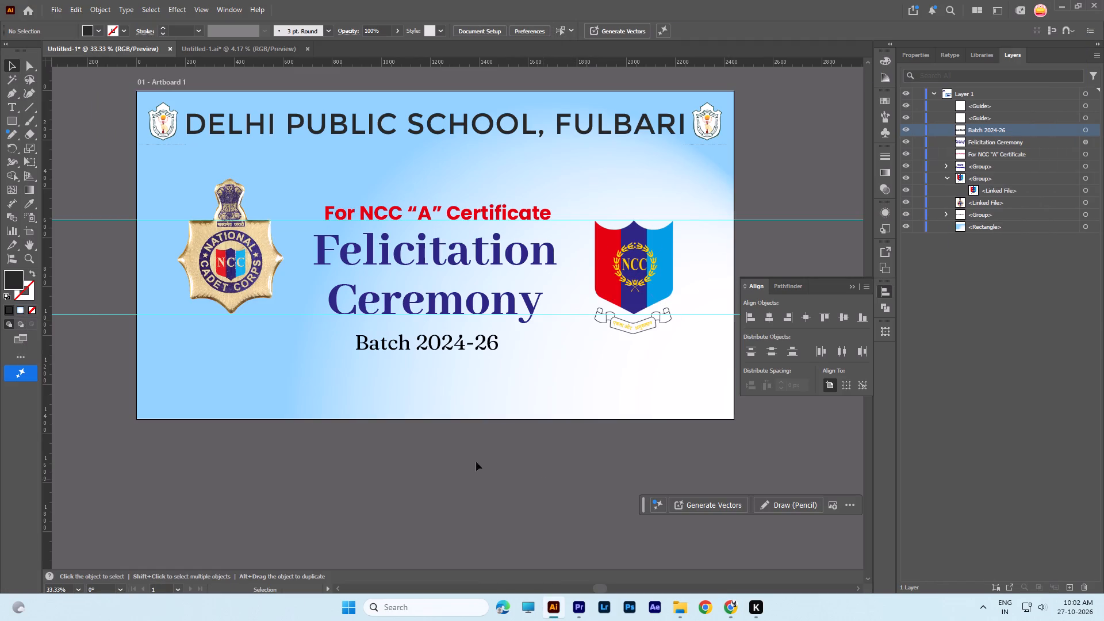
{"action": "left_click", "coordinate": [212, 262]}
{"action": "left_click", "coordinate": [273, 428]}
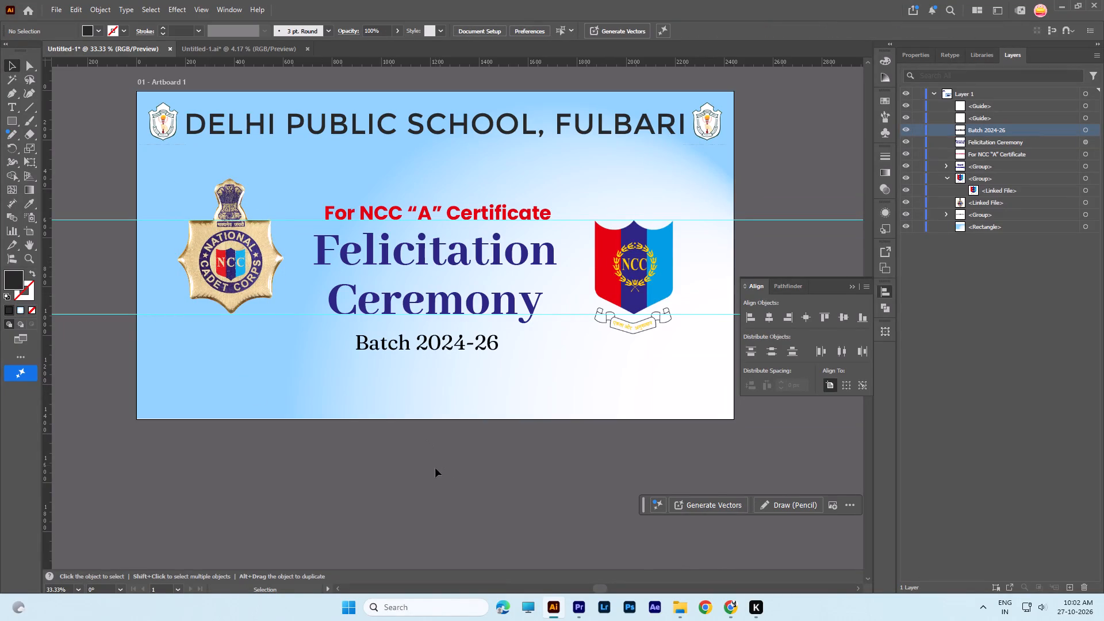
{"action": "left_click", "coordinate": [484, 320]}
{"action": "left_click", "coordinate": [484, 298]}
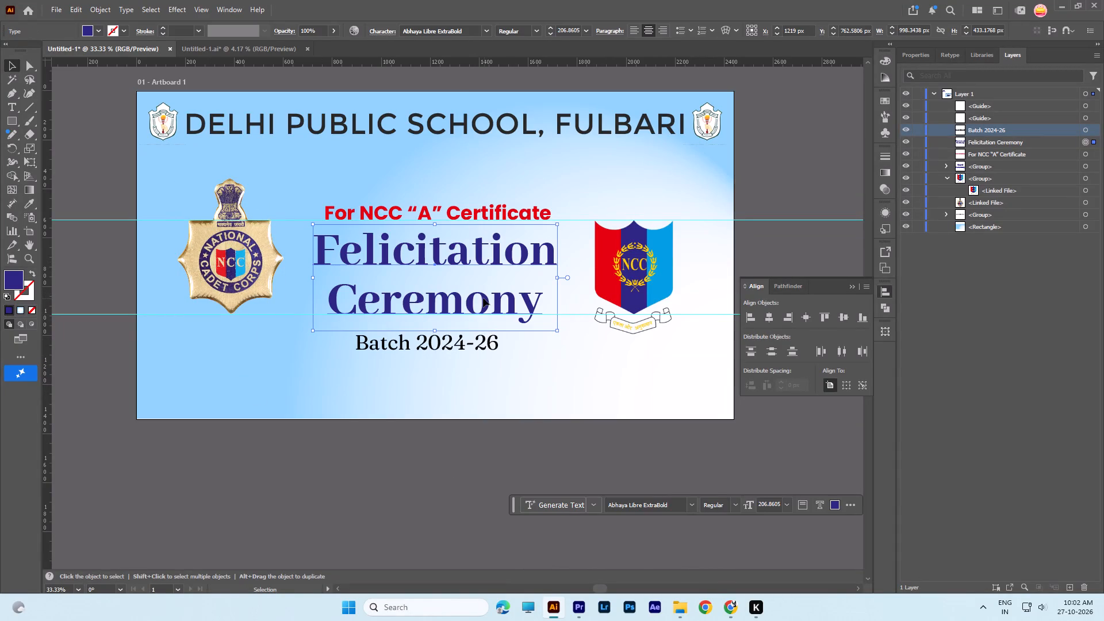
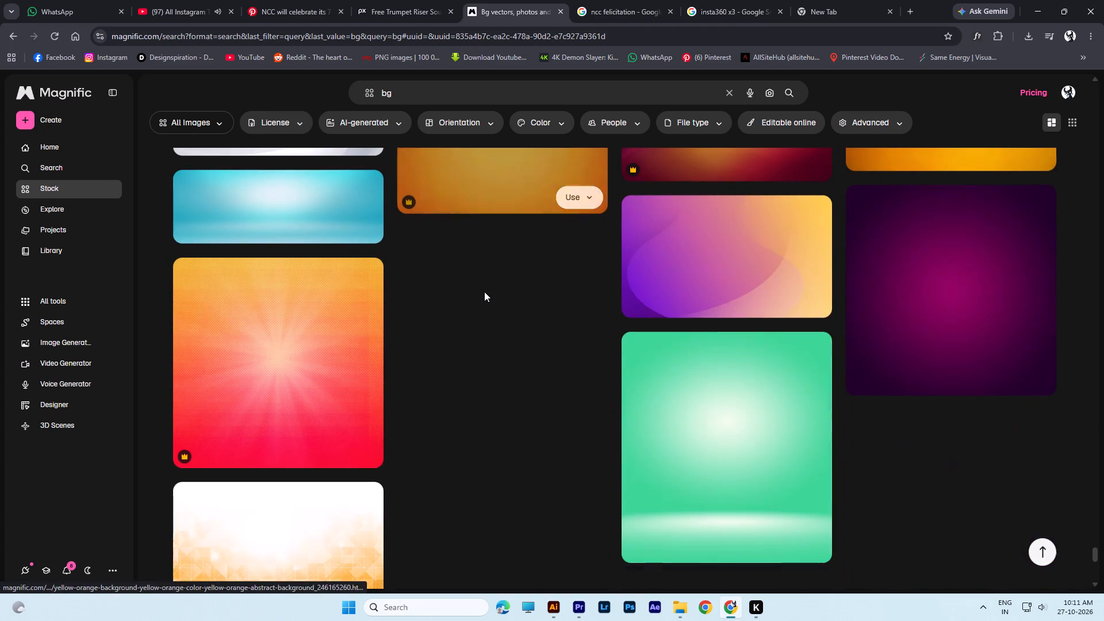
Examine the last loaded "bg" stock results for a background image suited to the NCC felicitation graphic.
{"action": "scroll", "coordinate": [484, 292], "scroll_direction": "down", "scroll_amount": 5}
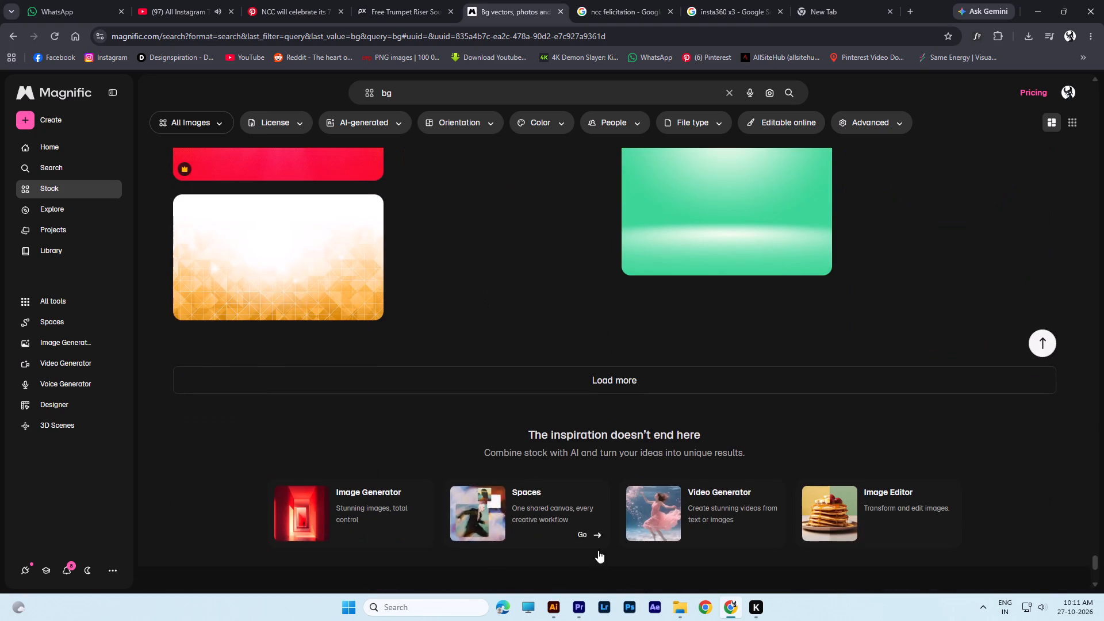
Switch to YouTube and pause the "All Instagram Trending Songs 2026" video.
{"action": "left_click", "coordinate": [216, 1]}
{"action": "left_click", "coordinate": [549, 338]}
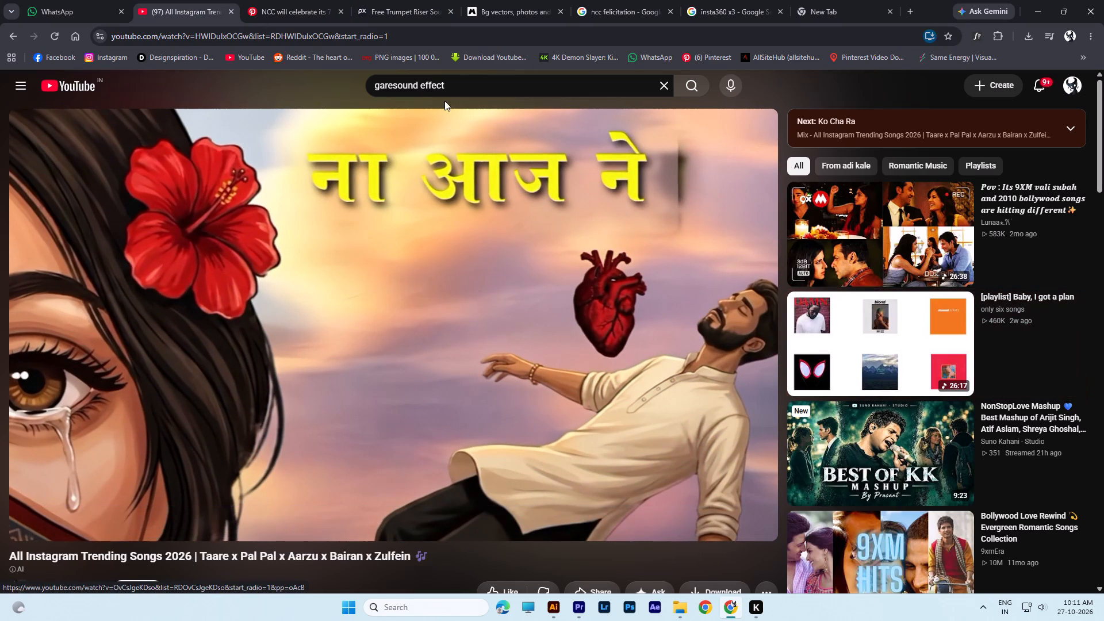
Clear the "garesound effect" text from the YouTube search.
{"action": "left_click_drag", "start_coordinate": [457, 83], "coordinate": [290, 89]}
{"action": "key", "text": "BackSpace"}
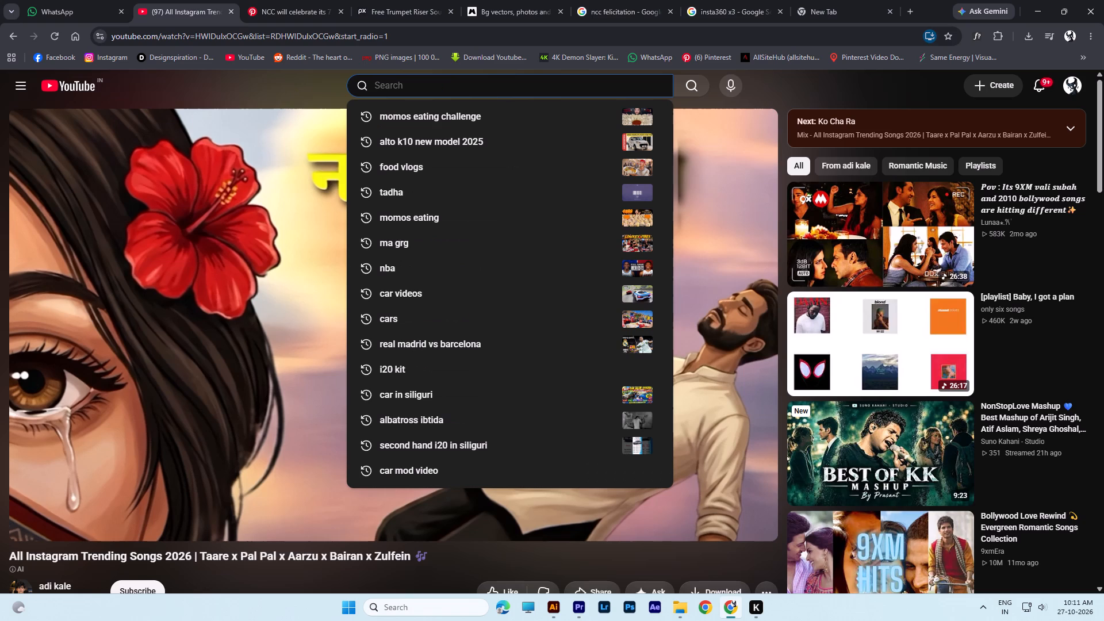
Open the suggested video "POV: It's a 9XM Morning || You're Vibing to 2010s Bollywood Hits" and pause it.
{"action": "scroll", "coordinate": [917, 369], "scroll_direction": "down", "scroll_amount": 5}
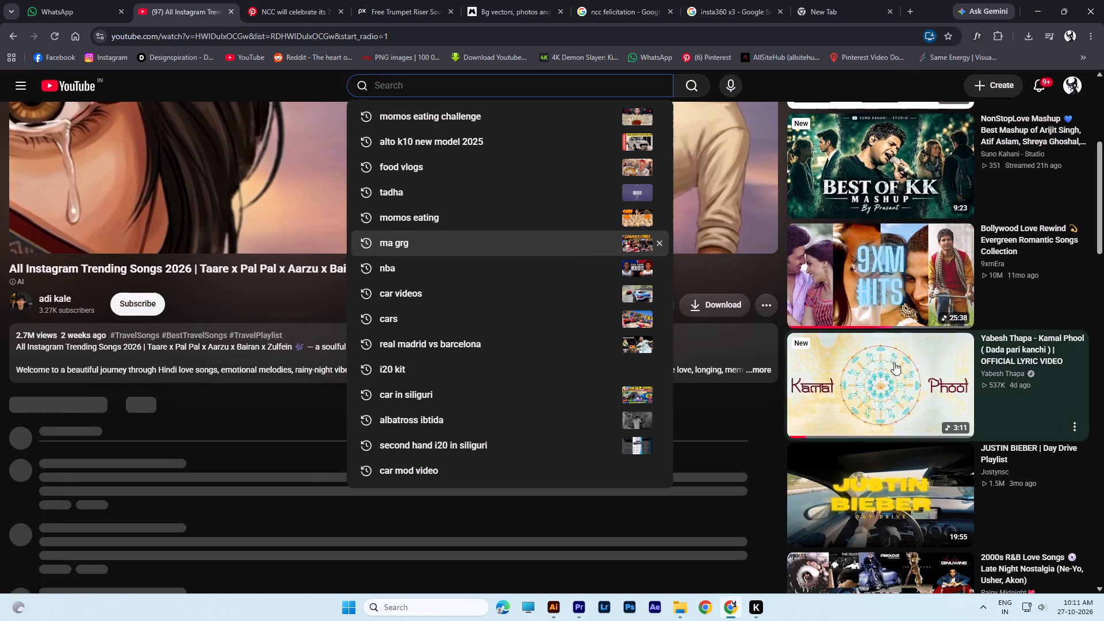
{"action": "scroll", "coordinate": [725, 355], "scroll_direction": "down", "scroll_amount": 4}
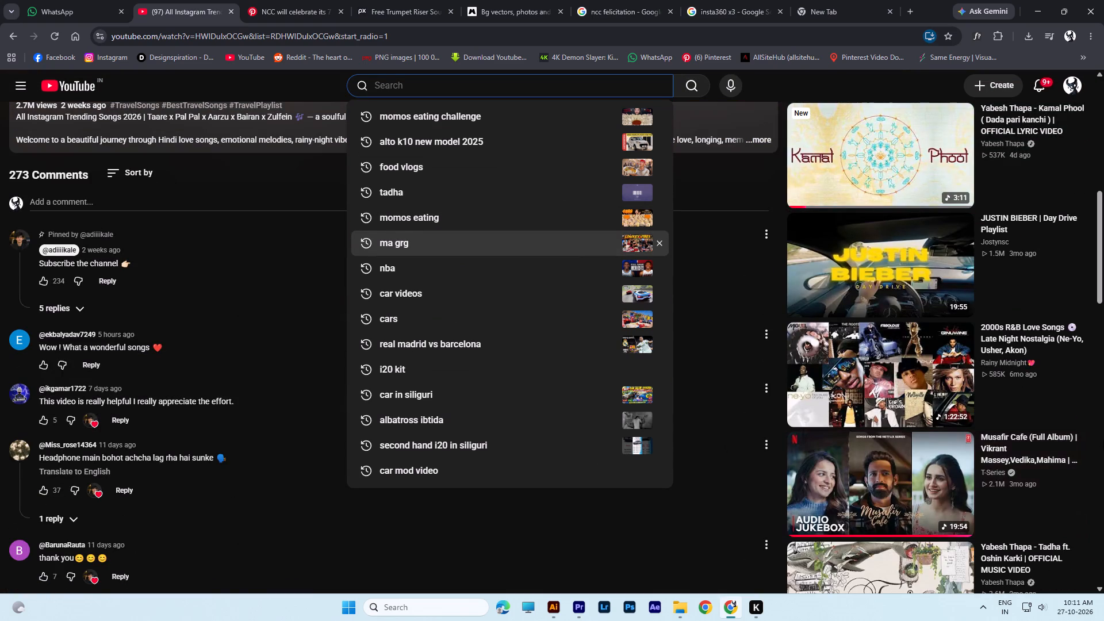
{"action": "left_click", "coordinate": [1103, 440]}
{"action": "left_click", "coordinate": [746, 478]}
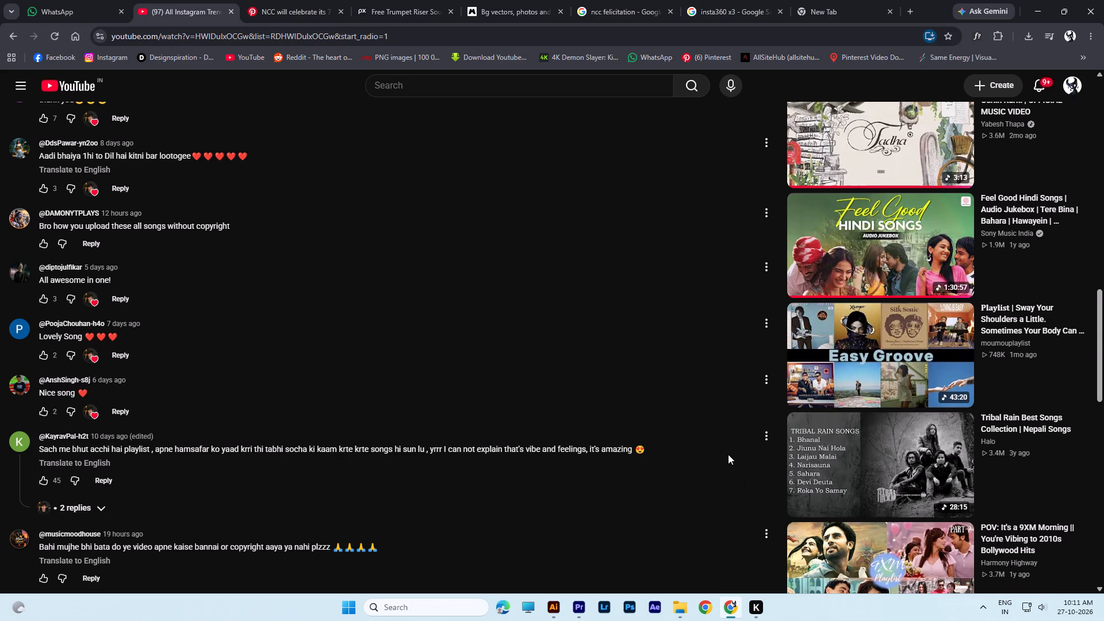
{"action": "scroll", "coordinate": [728, 454], "scroll_direction": "down", "scroll_amount": 5}
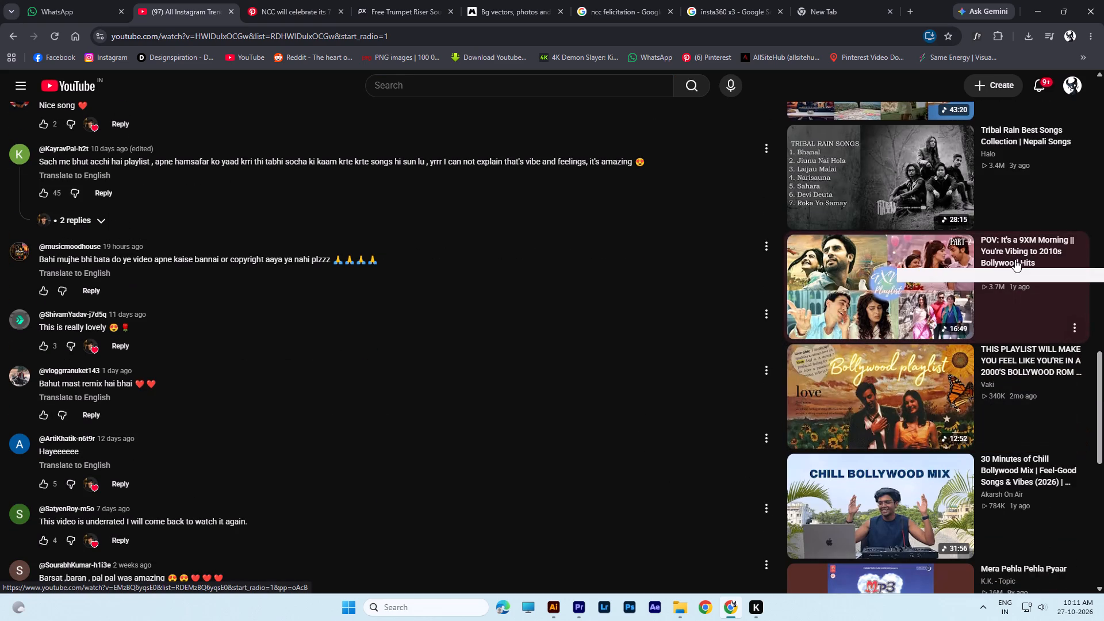
{"action": "left_click", "coordinate": [1019, 248]}
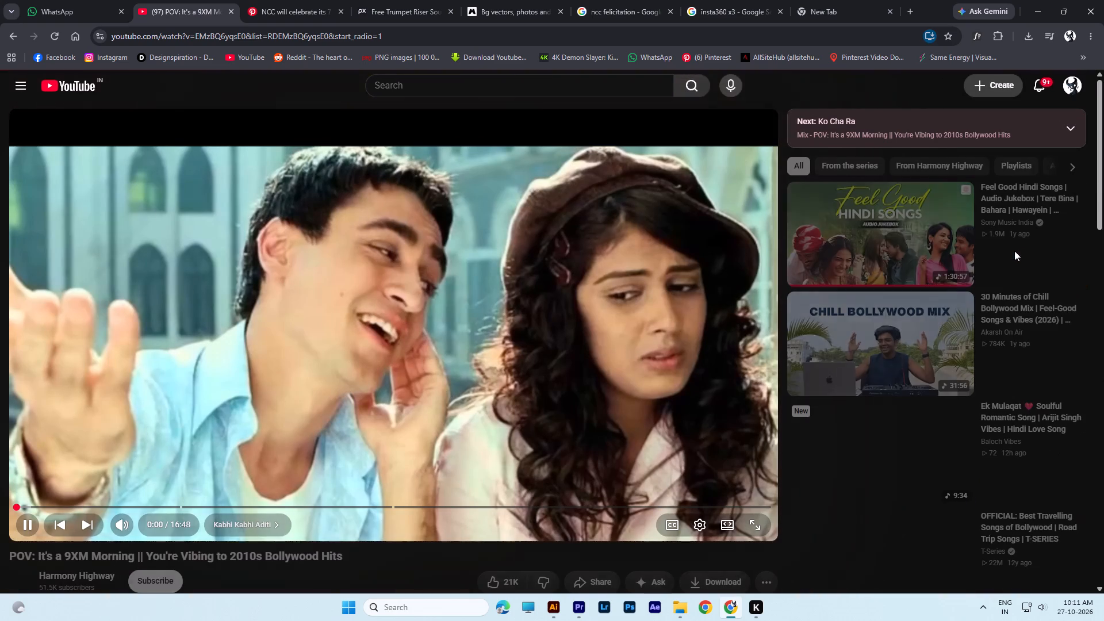
{"action": "left_click", "coordinate": [577, 319]}
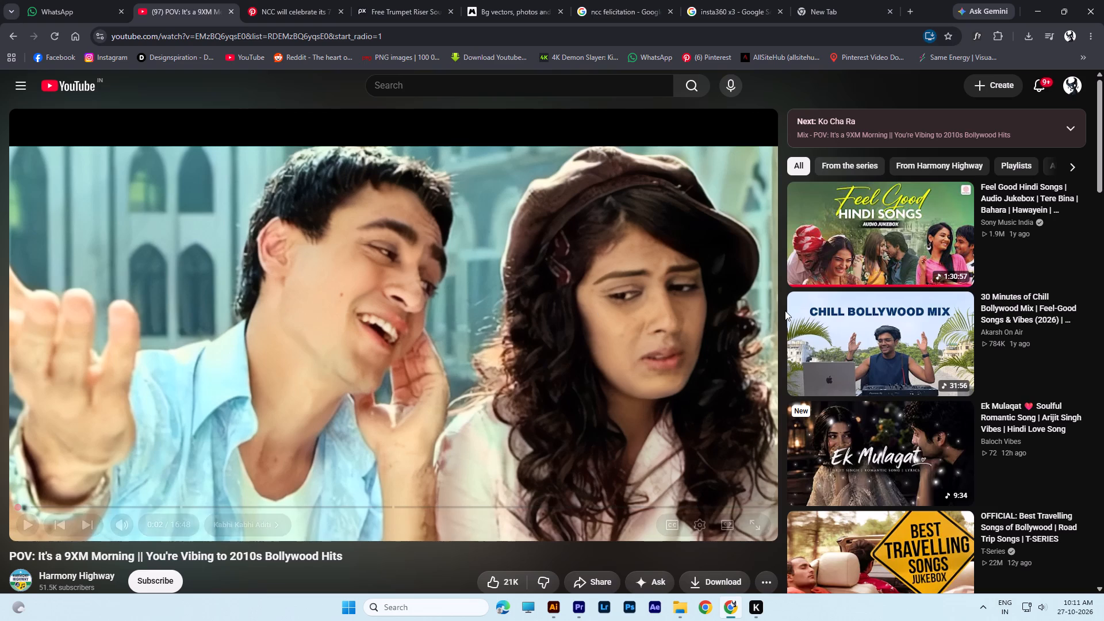
Play "Mera Pehla Pehla Pyaar" from the suggested YouTube videos.
{"action": "scroll", "coordinate": [785, 310], "scroll_direction": "down", "scroll_amount": 11}
{"action": "scroll", "coordinate": [795, 314], "scroll_direction": "up", "scroll_amount": 1}
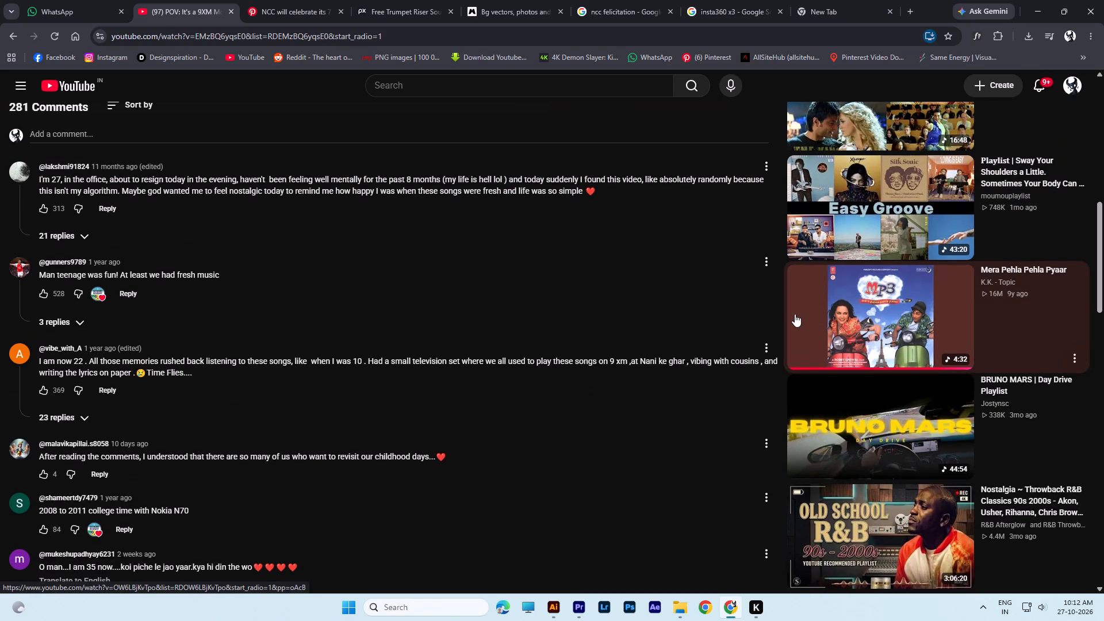
{"action": "left_click", "coordinate": [994, 277]}
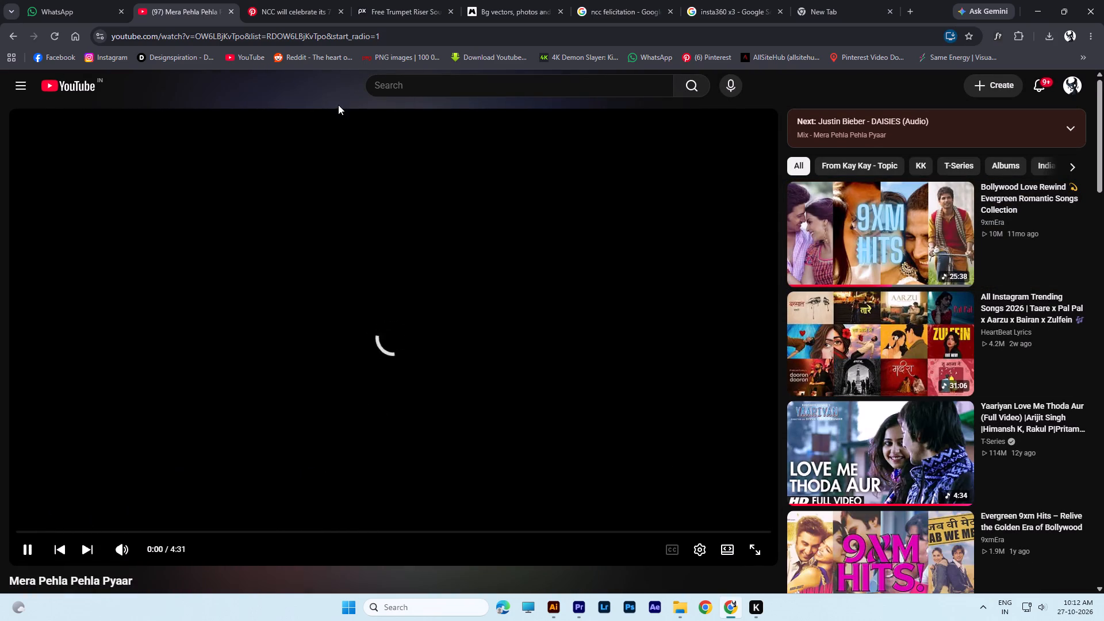
Switch to Pinterest and examine the posters related to the National Cadet Corps day pin, plus the home feed, for design ideas.
{"action": "left_click", "coordinate": [276, 0]}
{"action": "left_click", "coordinate": [396, 1]}
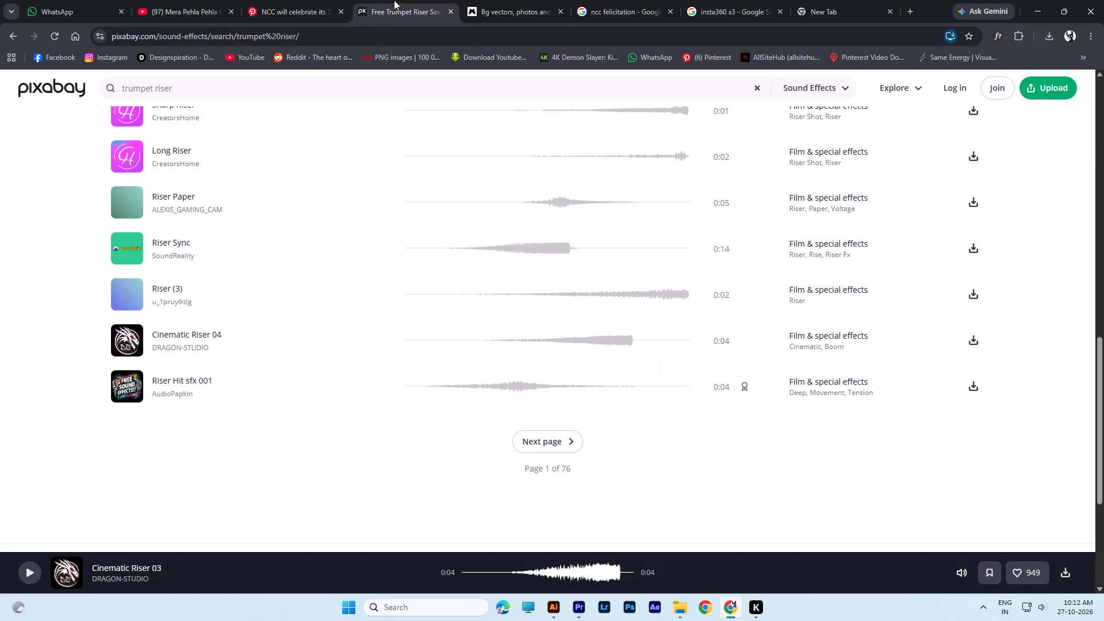
{"action": "left_click", "coordinate": [510, 0]}
{"action": "left_click", "coordinate": [422, 12]}
{"action": "left_click", "coordinate": [326, 5]}
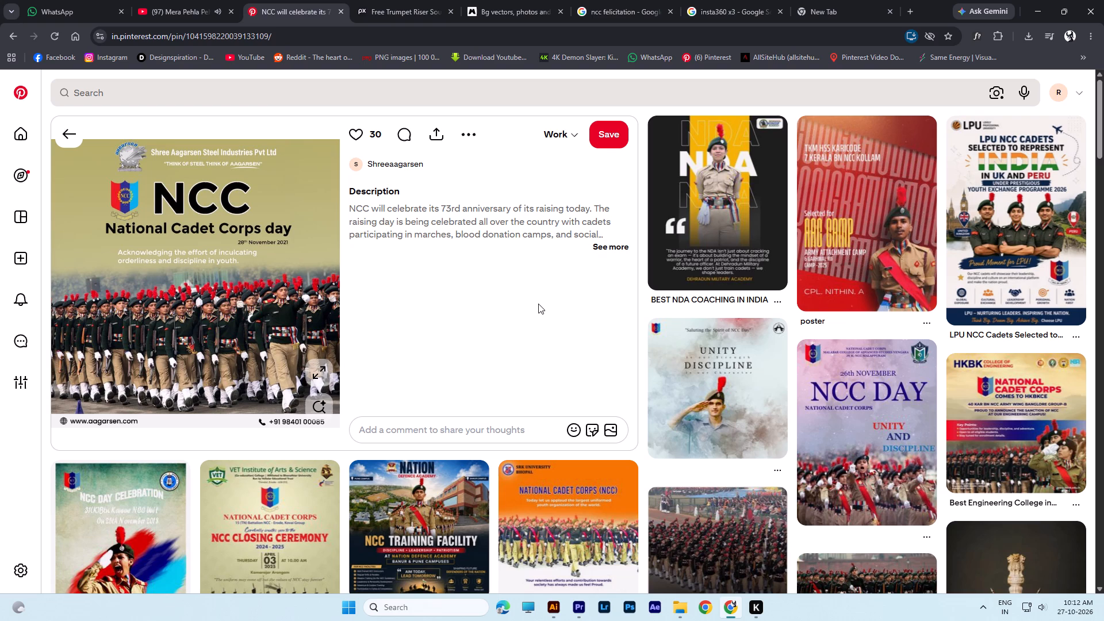
{"action": "scroll", "coordinate": [549, 296], "scroll_direction": "down", "scroll_amount": 3}
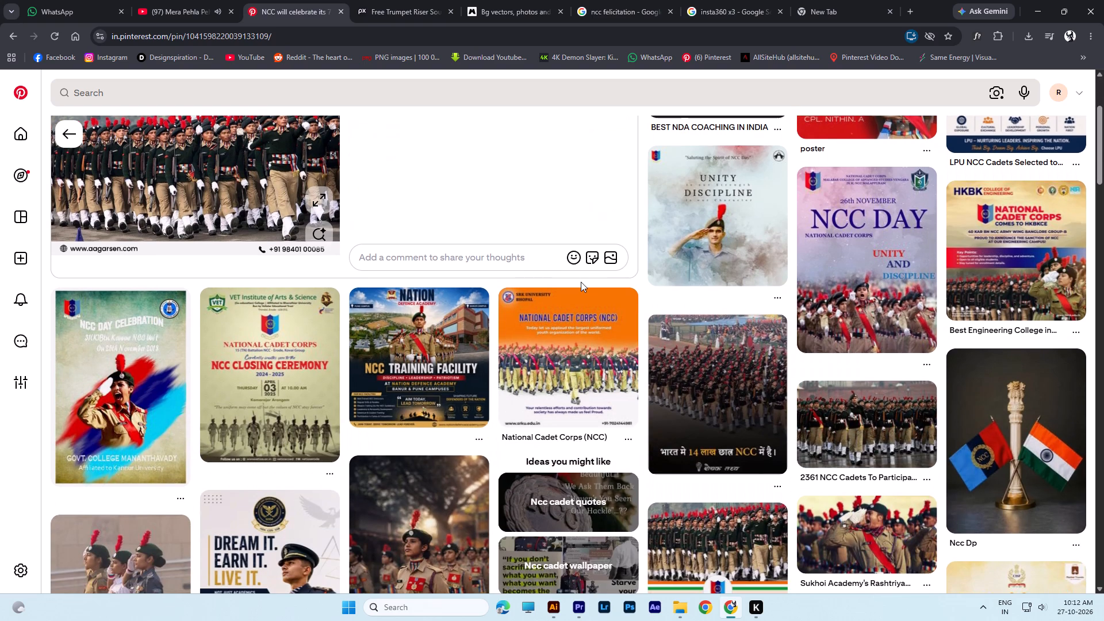
{"action": "scroll", "coordinate": [581, 282], "scroll_direction": "down", "scroll_amount": 4}
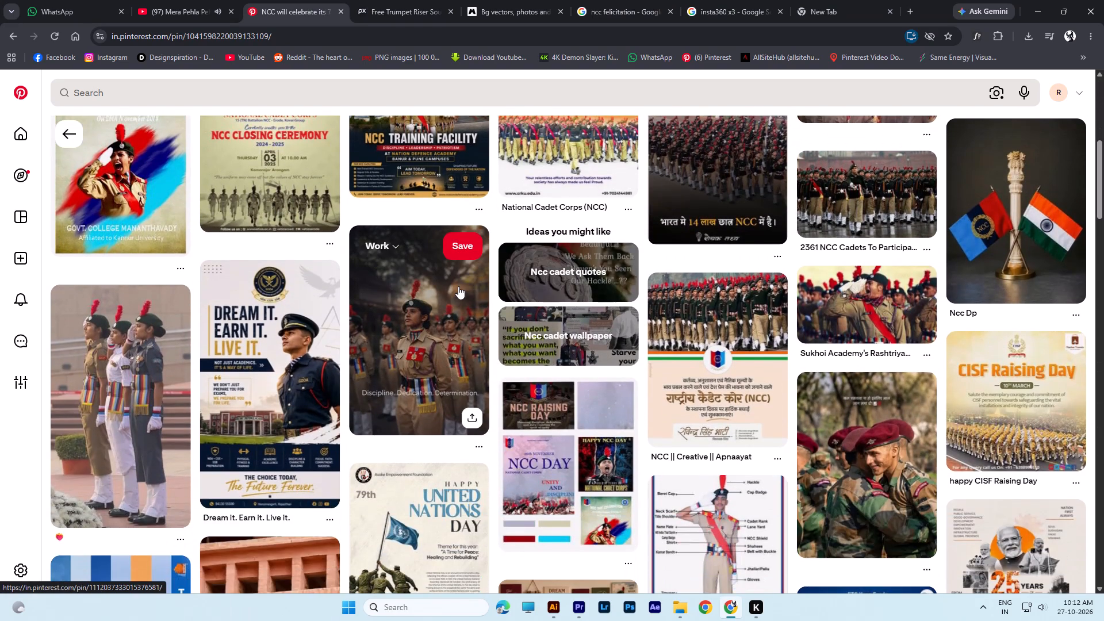
{"action": "scroll", "coordinate": [458, 286], "scroll_direction": "down", "scroll_amount": 3}
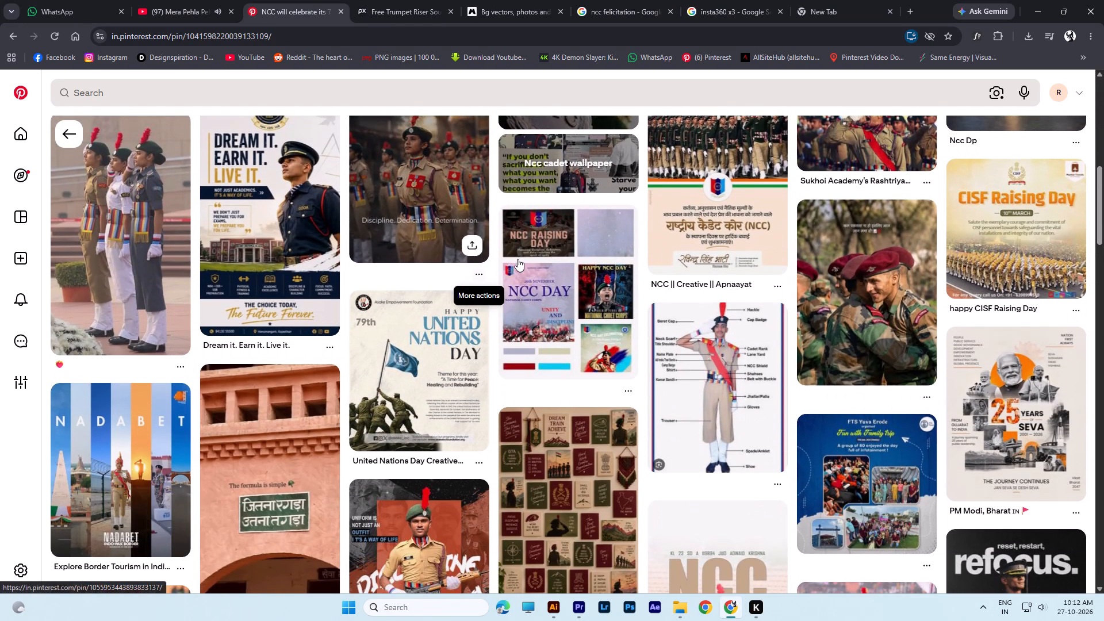
{"action": "scroll", "coordinate": [625, 268], "scroll_direction": "down", "scroll_amount": 4}
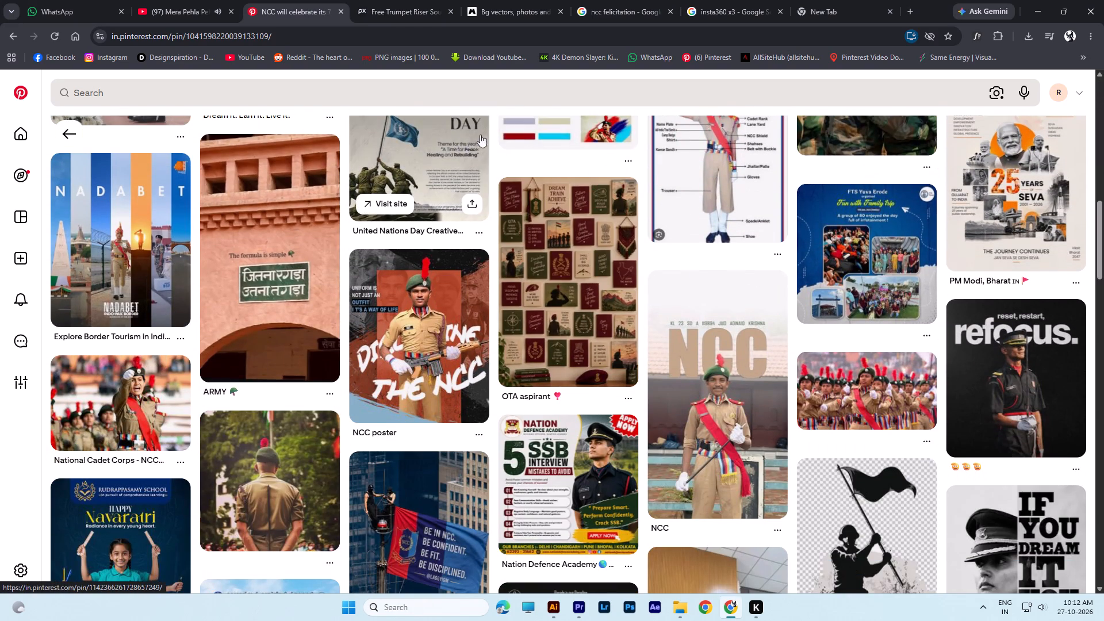
{"action": "scroll", "coordinate": [486, 141], "scroll_direction": "down", "scroll_amount": 4}
{"action": "scroll", "coordinate": [416, 233], "scroll_direction": "down", "scroll_amount": 2}
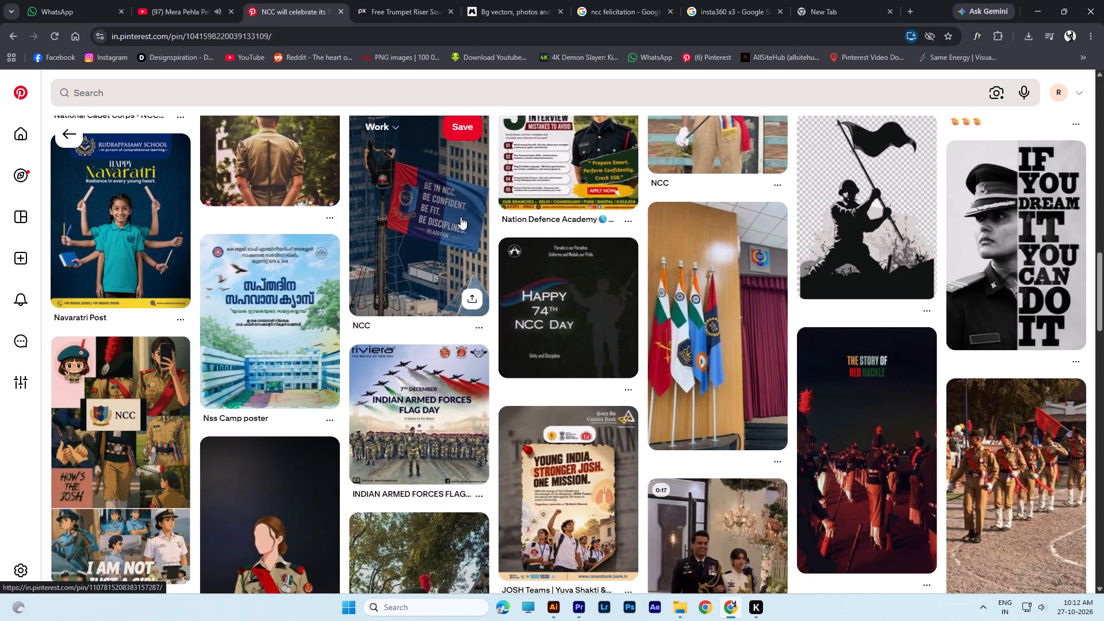
{"action": "scroll", "coordinate": [461, 217], "scroll_direction": "down", "scroll_amount": 4}
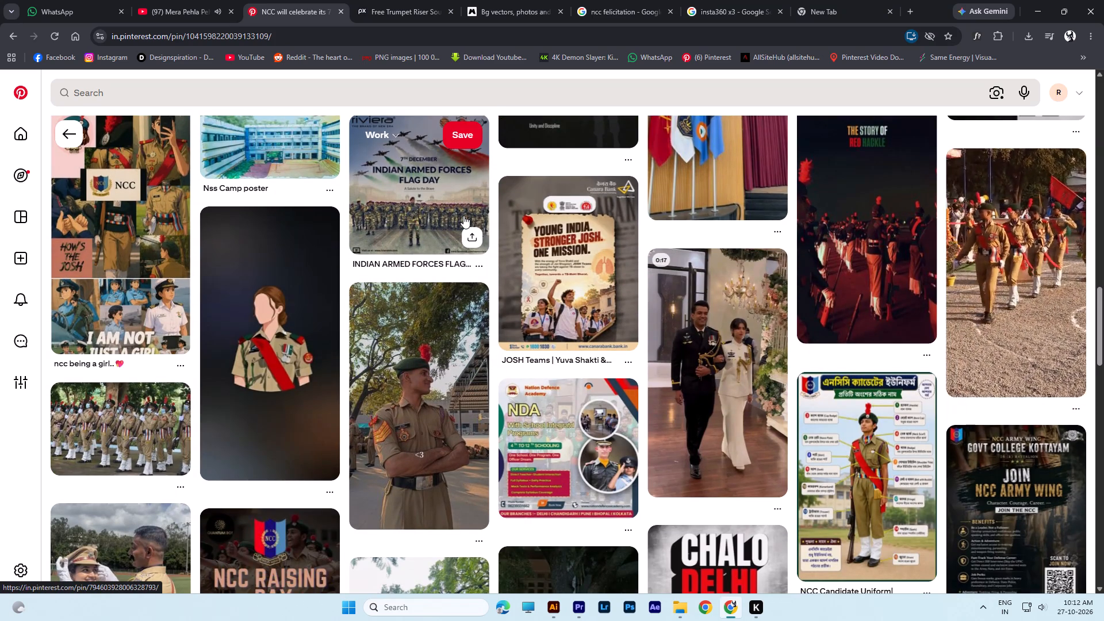
{"action": "scroll", "coordinate": [499, 276], "scroll_direction": "down", "scroll_amount": 1}
{"action": "scroll", "coordinate": [433, 303], "scroll_direction": "up", "scroll_amount": 3}
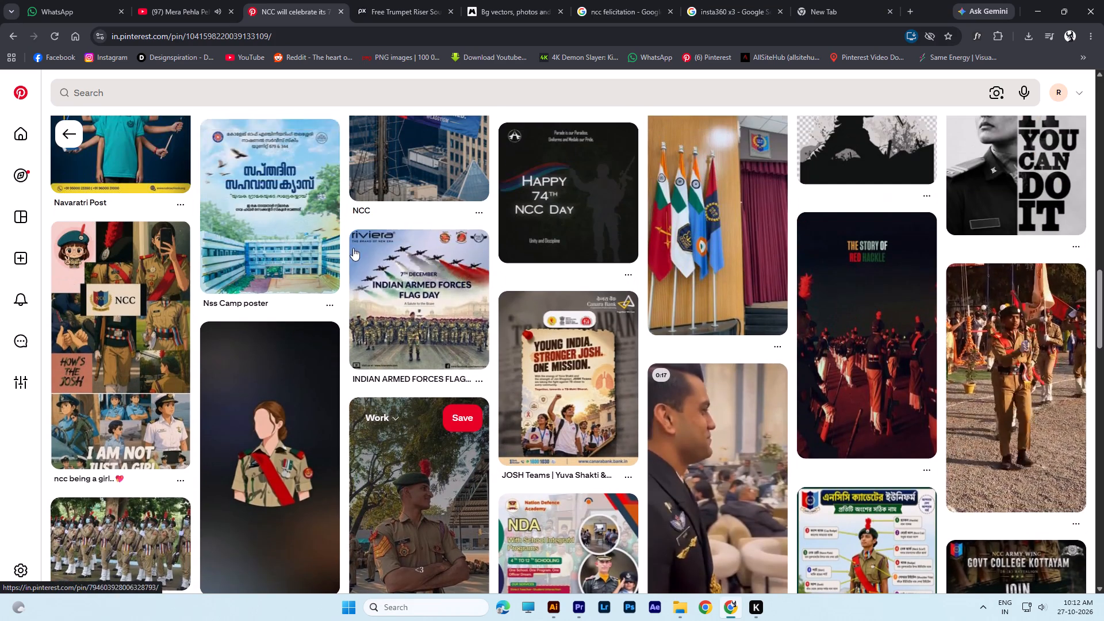
{"action": "left_click", "coordinate": [26, 133]}
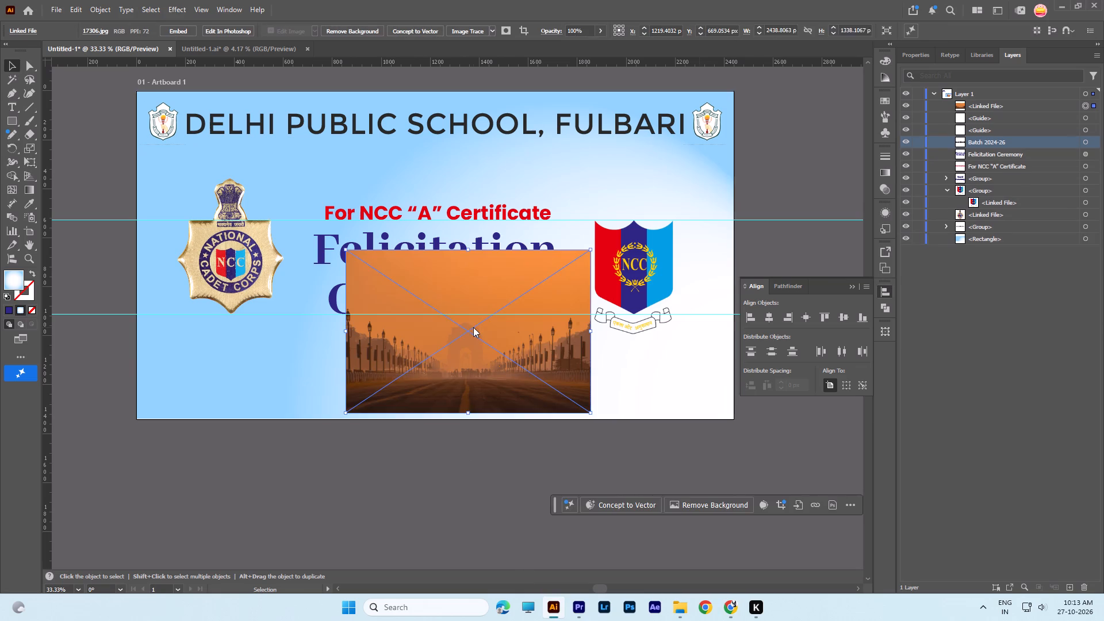
{"action": "left_click_drag", "start_coordinate": [486, 370], "coordinate": [277, 213]}
{"action": "left_click_drag", "start_coordinate": [378, 254], "coordinate": [735, 420]}
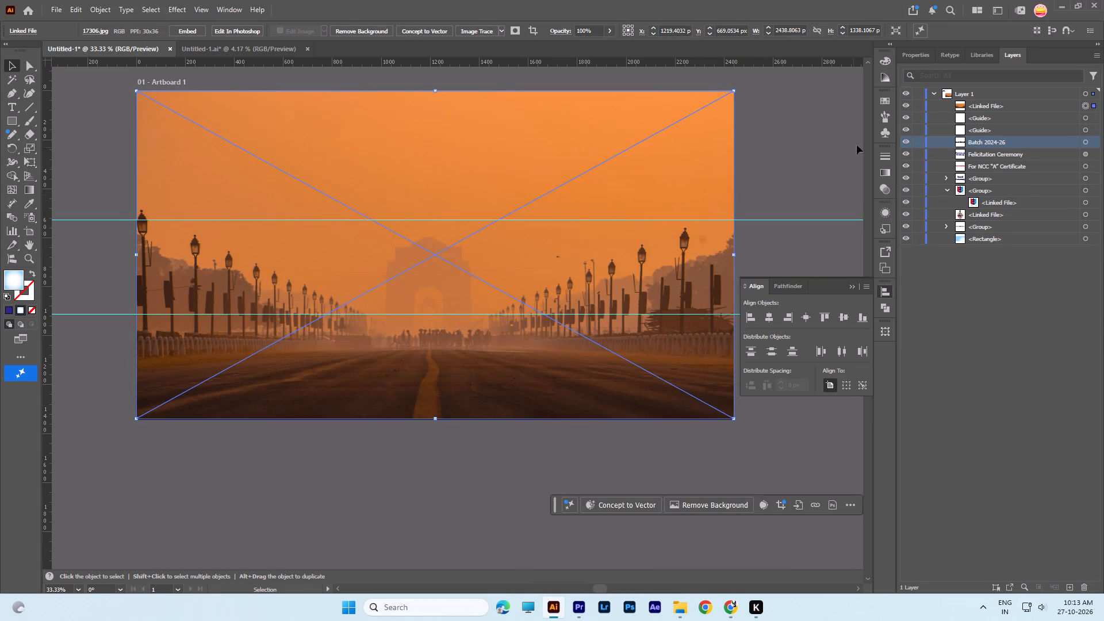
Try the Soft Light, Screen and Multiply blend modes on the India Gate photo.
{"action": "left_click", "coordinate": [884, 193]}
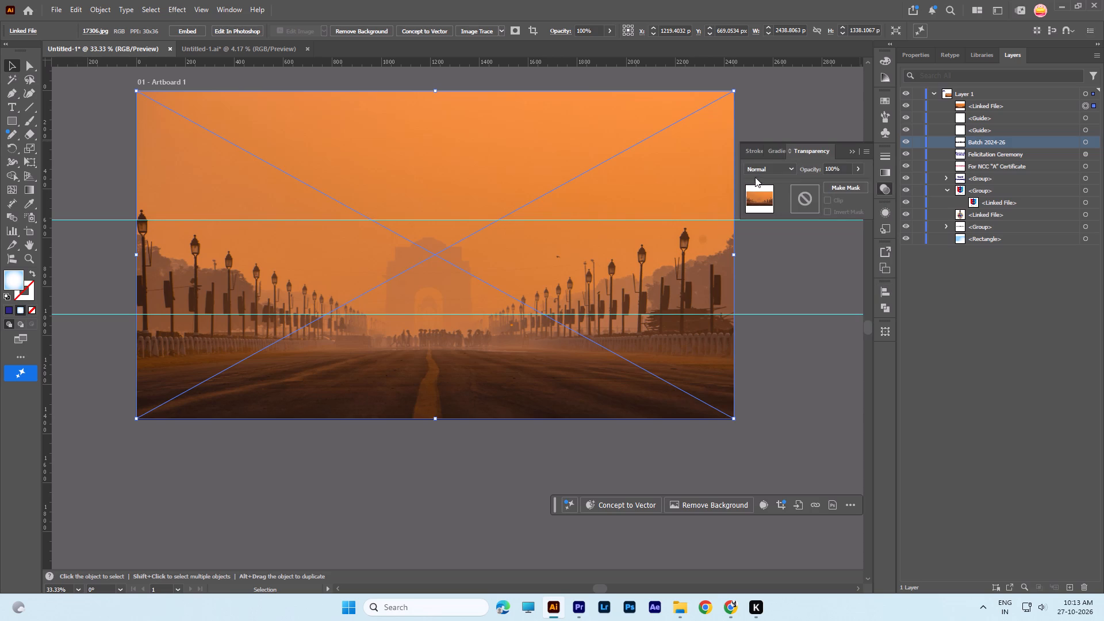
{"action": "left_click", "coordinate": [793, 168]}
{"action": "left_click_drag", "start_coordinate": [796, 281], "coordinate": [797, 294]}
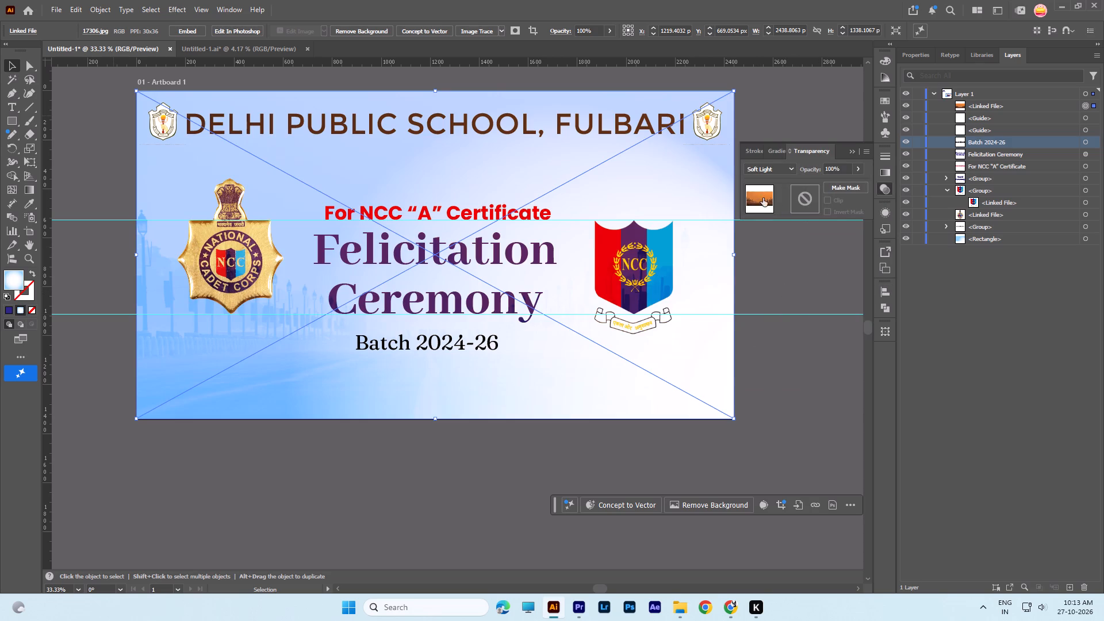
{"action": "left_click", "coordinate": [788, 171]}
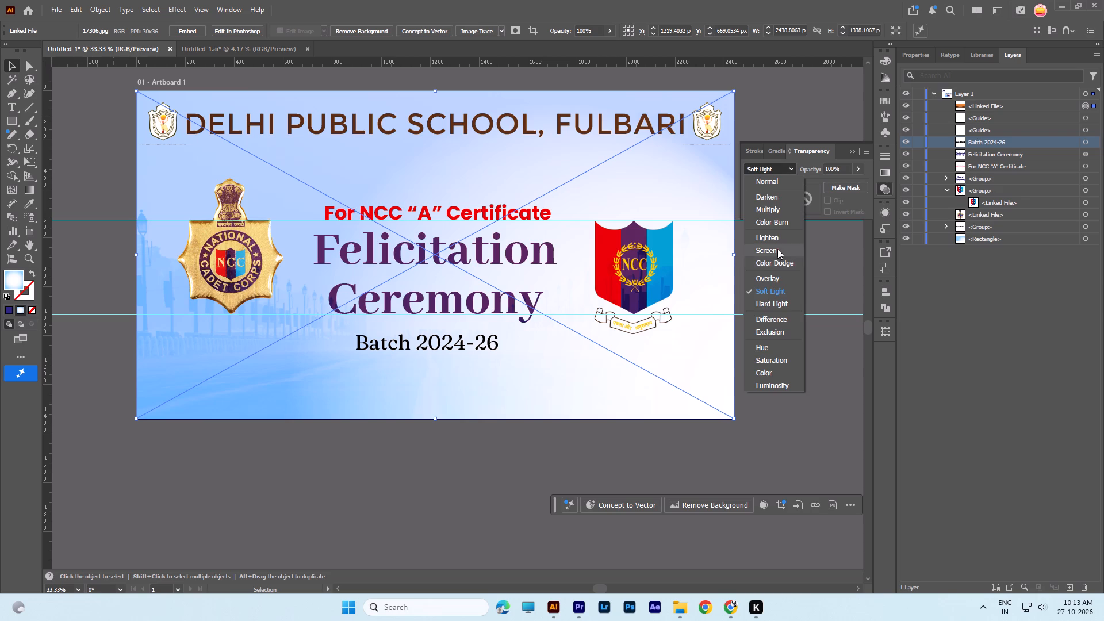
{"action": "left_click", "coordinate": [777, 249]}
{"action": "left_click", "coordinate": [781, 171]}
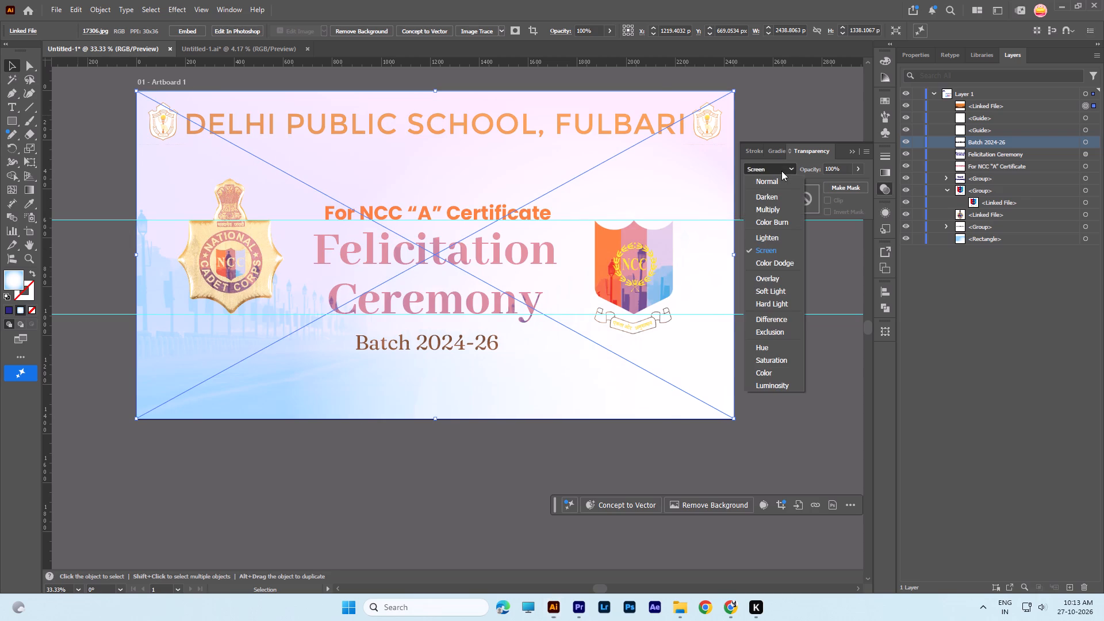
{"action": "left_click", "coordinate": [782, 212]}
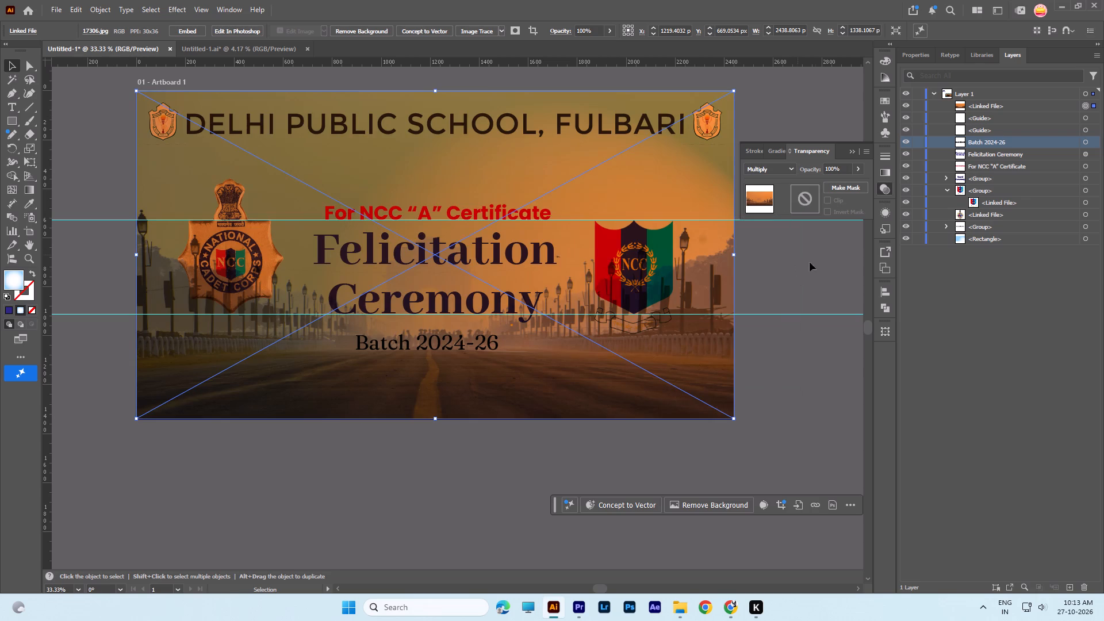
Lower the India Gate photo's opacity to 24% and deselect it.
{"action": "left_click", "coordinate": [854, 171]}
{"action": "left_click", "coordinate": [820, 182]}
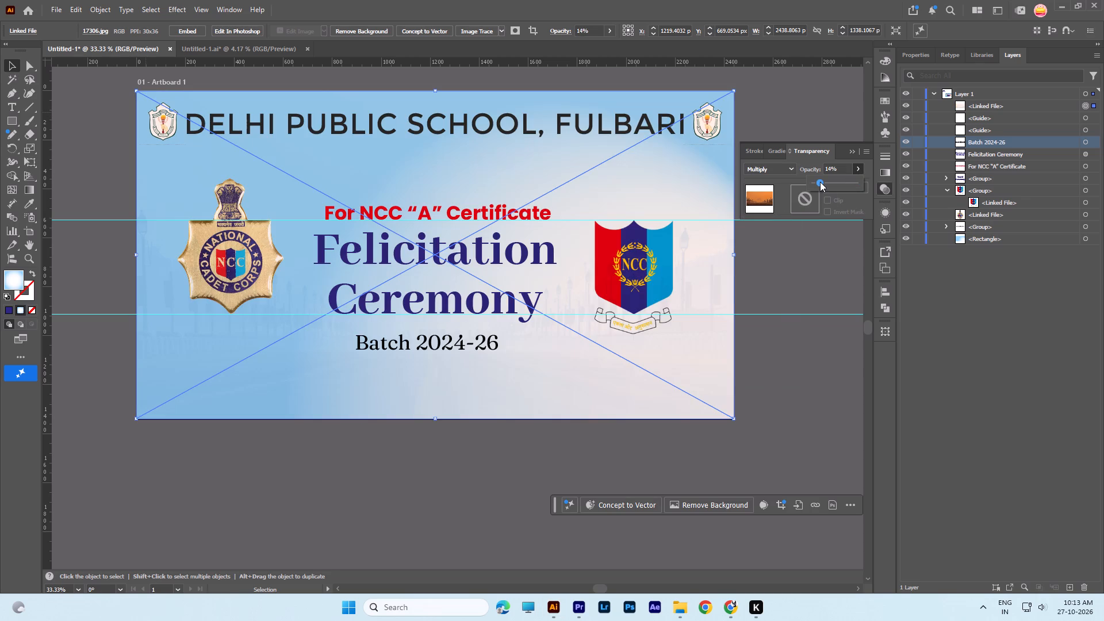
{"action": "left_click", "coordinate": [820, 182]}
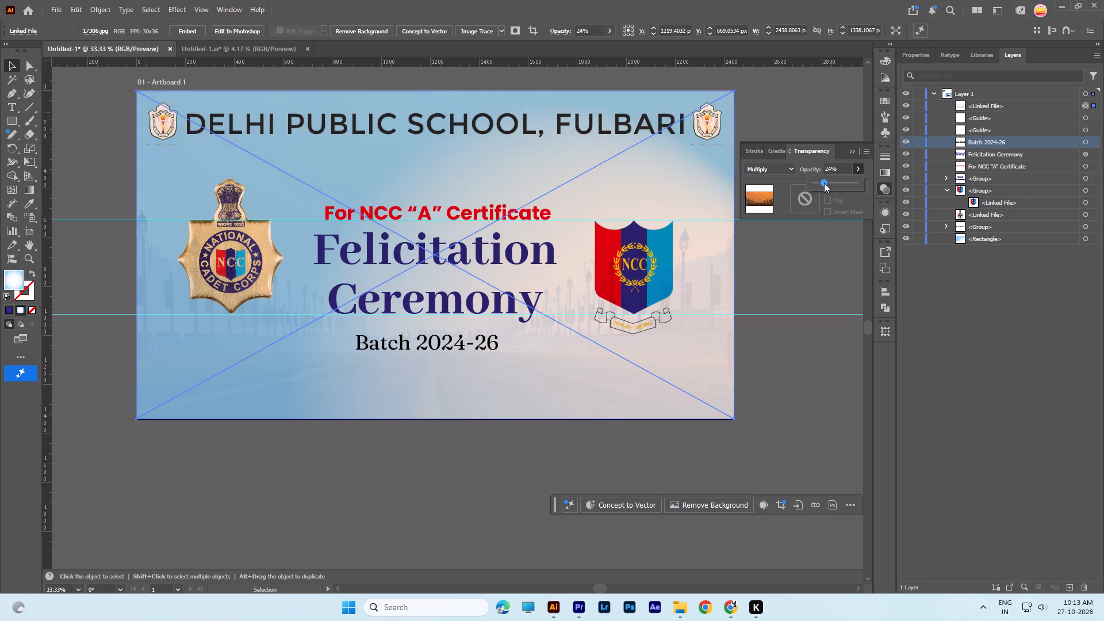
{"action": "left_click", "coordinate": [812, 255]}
Reorder the India Gate photo beneath all text and emblems, directly above the blue gradient rectangle.
{"action": "left_click_drag", "start_coordinate": [981, 106], "coordinate": [985, 132]}
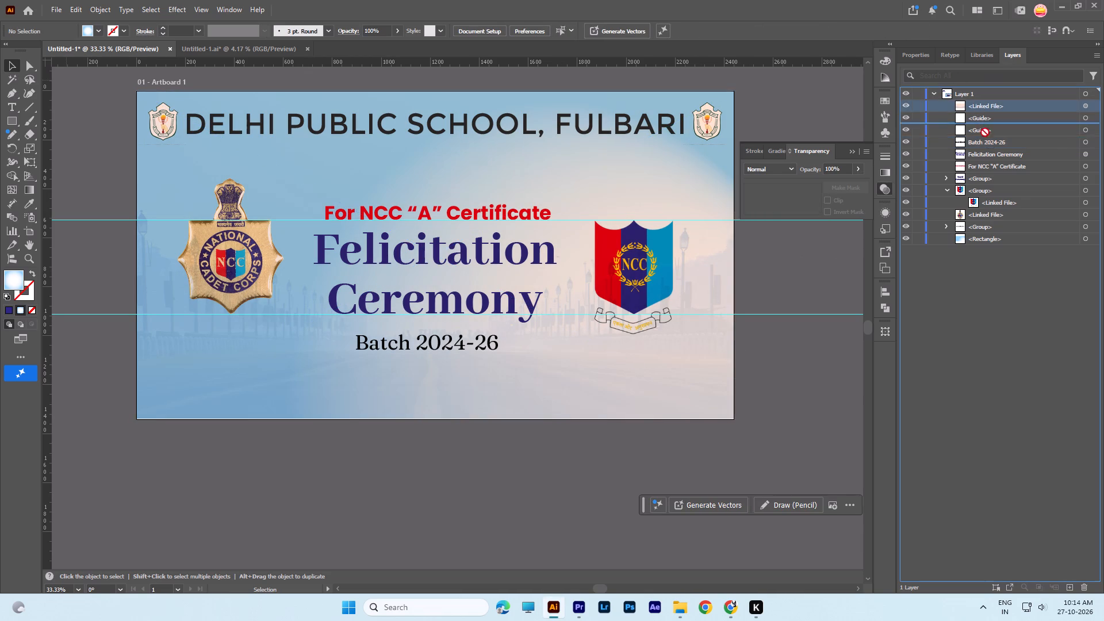
{"action": "left_click_drag", "start_coordinate": [985, 132], "coordinate": [991, 236]}
{"action": "left_click", "coordinate": [991, 237]}
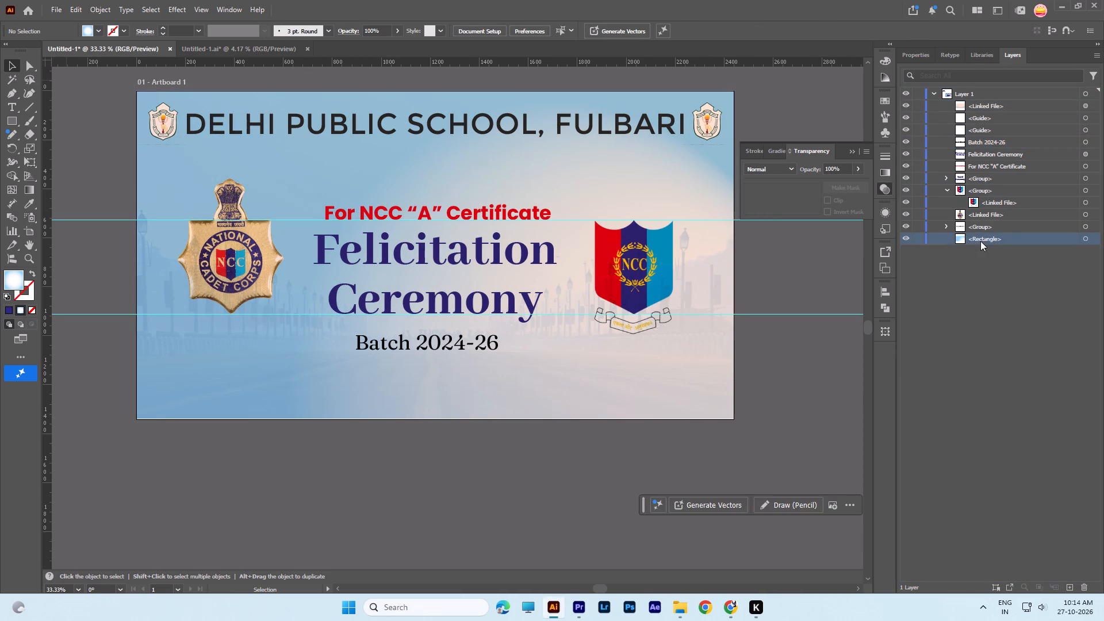
{"action": "left_click_drag", "start_coordinate": [979, 104], "coordinate": [979, 137]}
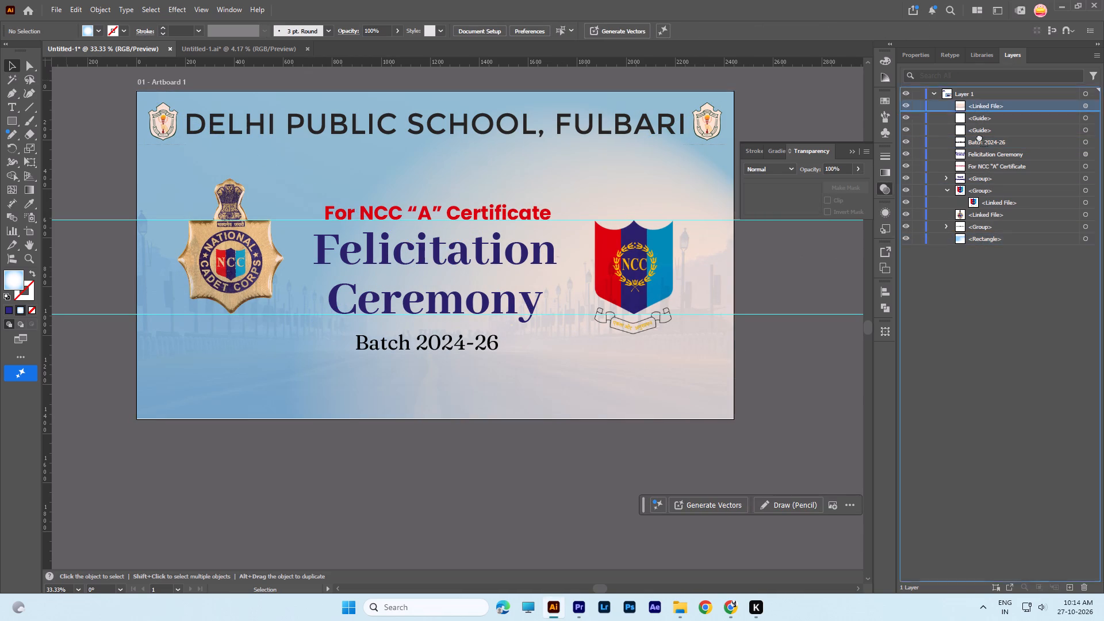
{"action": "left_click_drag", "start_coordinate": [979, 137], "coordinate": [985, 233]}
{"action": "left_click", "coordinate": [823, 257]}
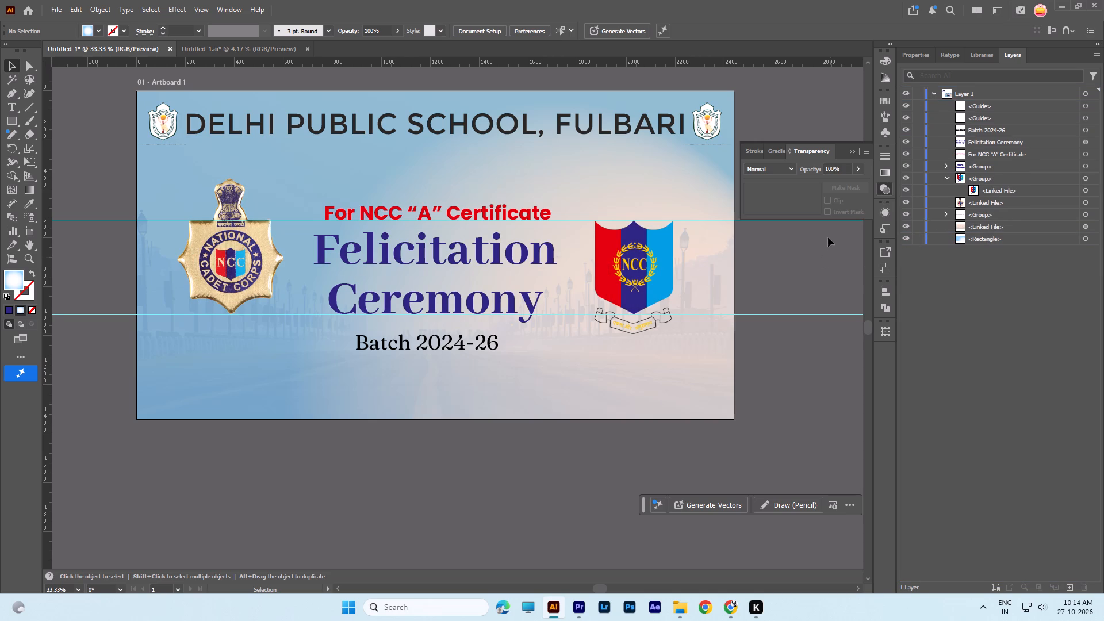
{"action": "left_click", "coordinate": [742, 354]}
{"action": "left_click", "coordinate": [653, 327]}
{"action": "left_click", "coordinate": [841, 361]}
Hide the blue gradient rectangle, move it directly above the India Gate photo in the stacking order, and show it again.
{"action": "left_click", "coordinate": [903, 240]}
{"action": "left_click", "coordinate": [781, 371]}
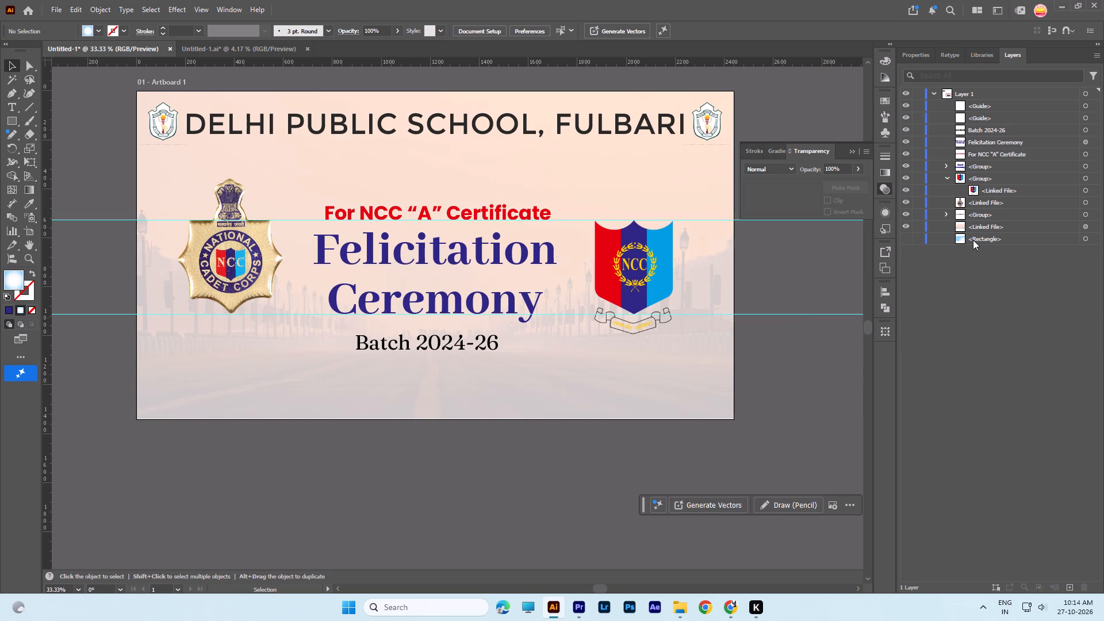
{"action": "left_click_drag", "start_coordinate": [973, 240], "coordinate": [972, 221]}
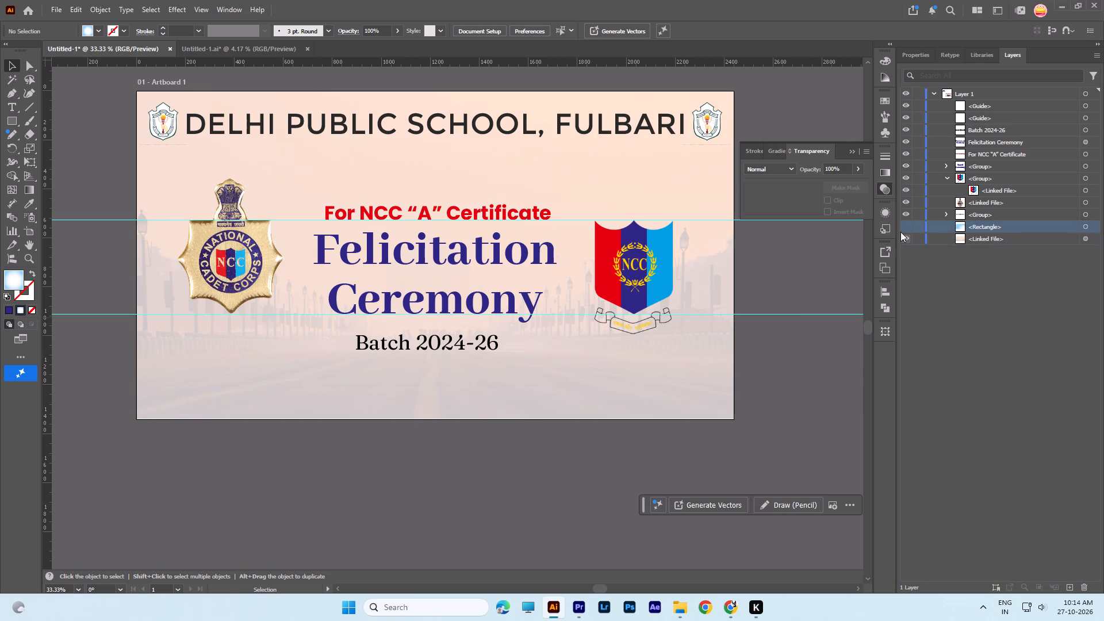
{"action": "left_click", "coordinate": [907, 228]}
{"action": "left_click", "coordinate": [677, 396]}
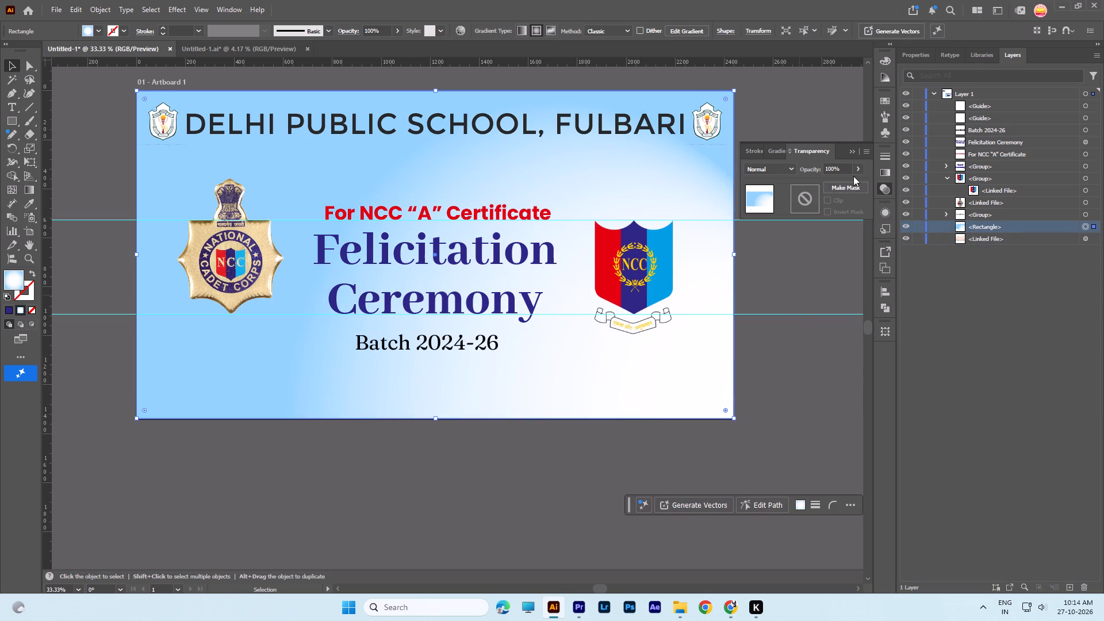
Set the India Gate photo's blend mode to Normal and raise it to full opacity.
{"action": "left_click", "coordinate": [996, 245]}
{"action": "left_click", "coordinate": [1077, 236]}
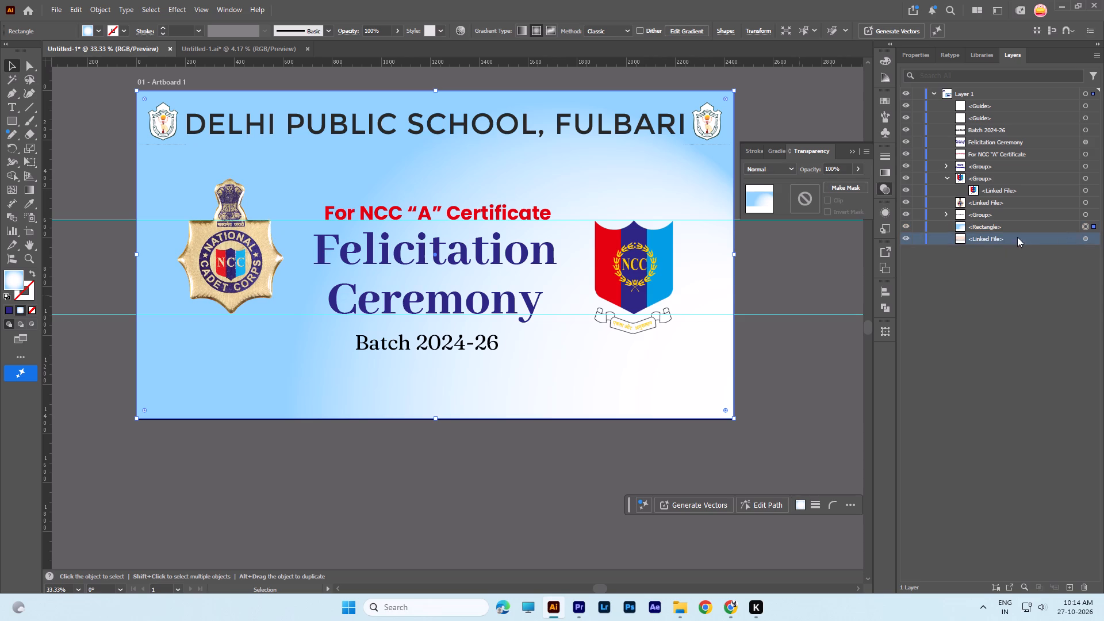
{"action": "left_click", "coordinate": [1091, 240]}
{"action": "left_click", "coordinate": [787, 170]}
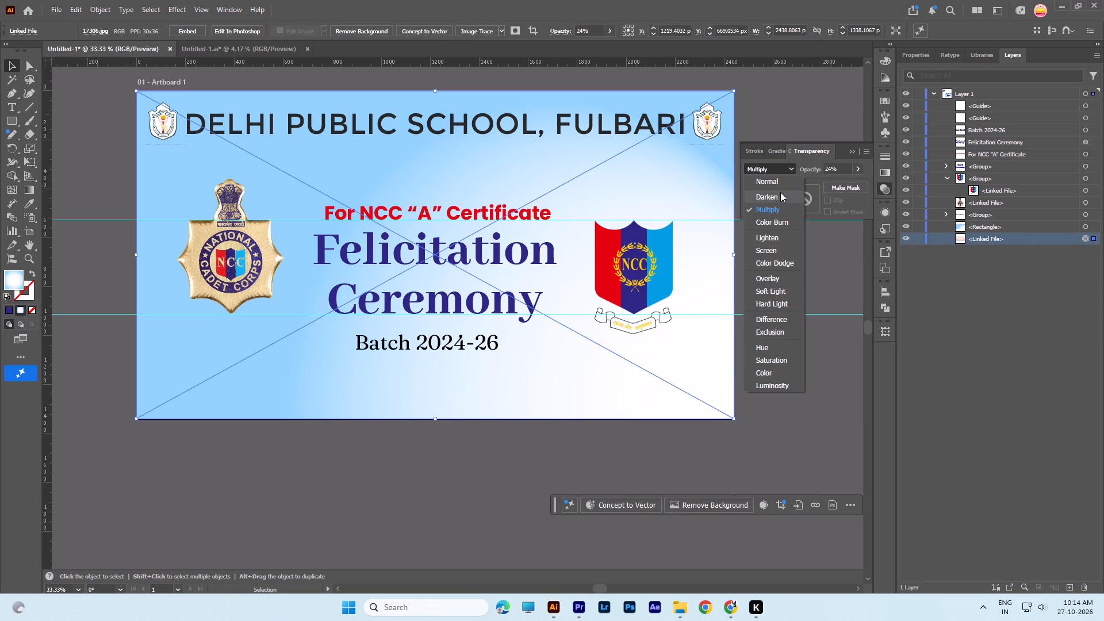
{"action": "left_click", "coordinate": [780, 187]}
{"action": "left_click", "coordinate": [777, 179]}
{"action": "left_click", "coordinate": [858, 165]}
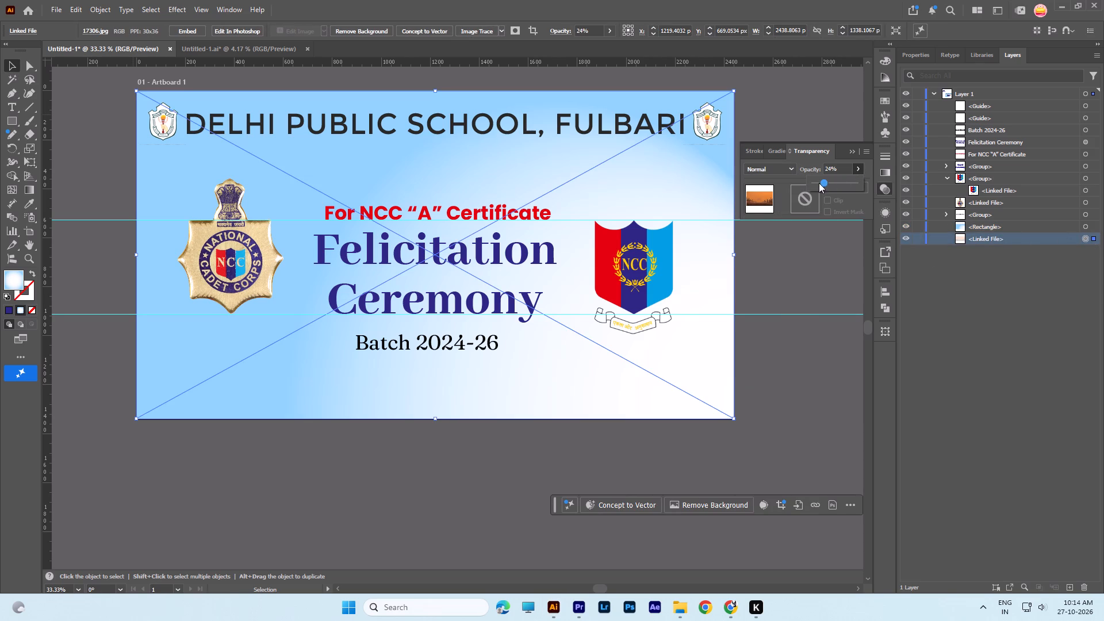
{"action": "left_click_drag", "start_coordinate": [819, 183], "coordinate": [873, 182]}
{"action": "left_click", "coordinate": [760, 287]}
Try Screen and Soft Light on the blue gradient rectangle, and set its blend mode to Lighten.
{"action": "left_click", "coordinate": [937, 226]}
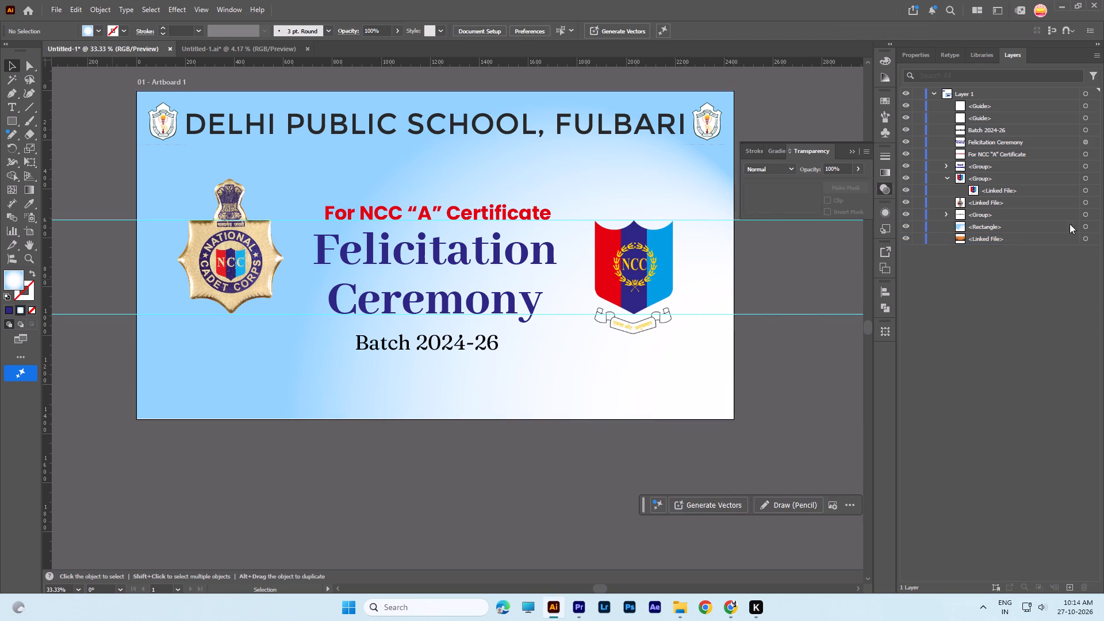
{"action": "left_click", "coordinate": [1094, 224]}
{"action": "left_click", "coordinate": [776, 166]}
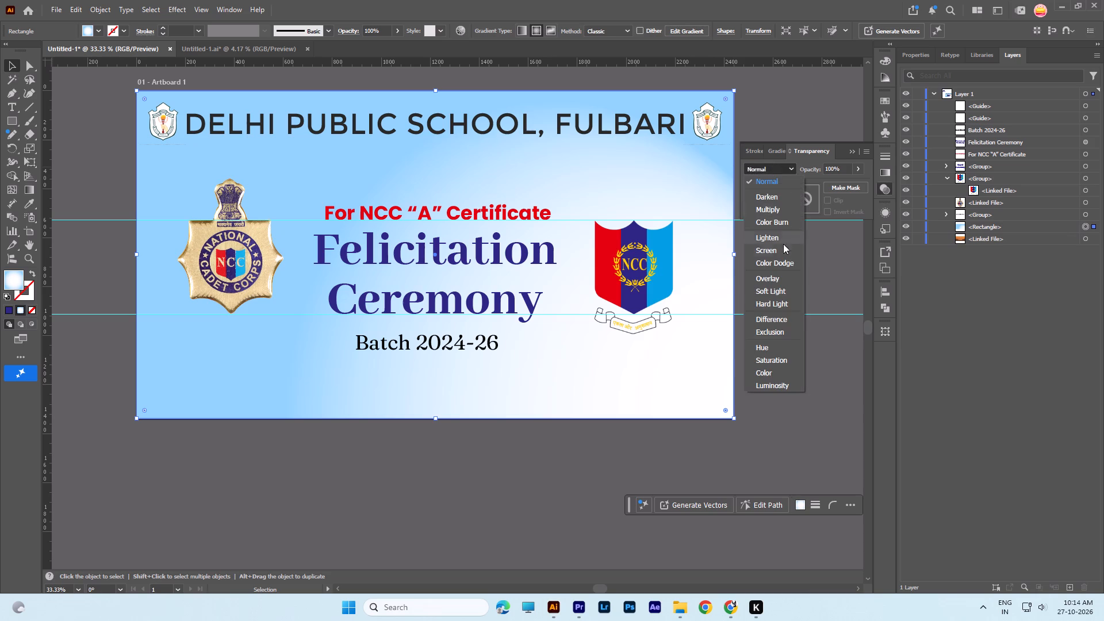
{"action": "left_click", "coordinate": [783, 255]}
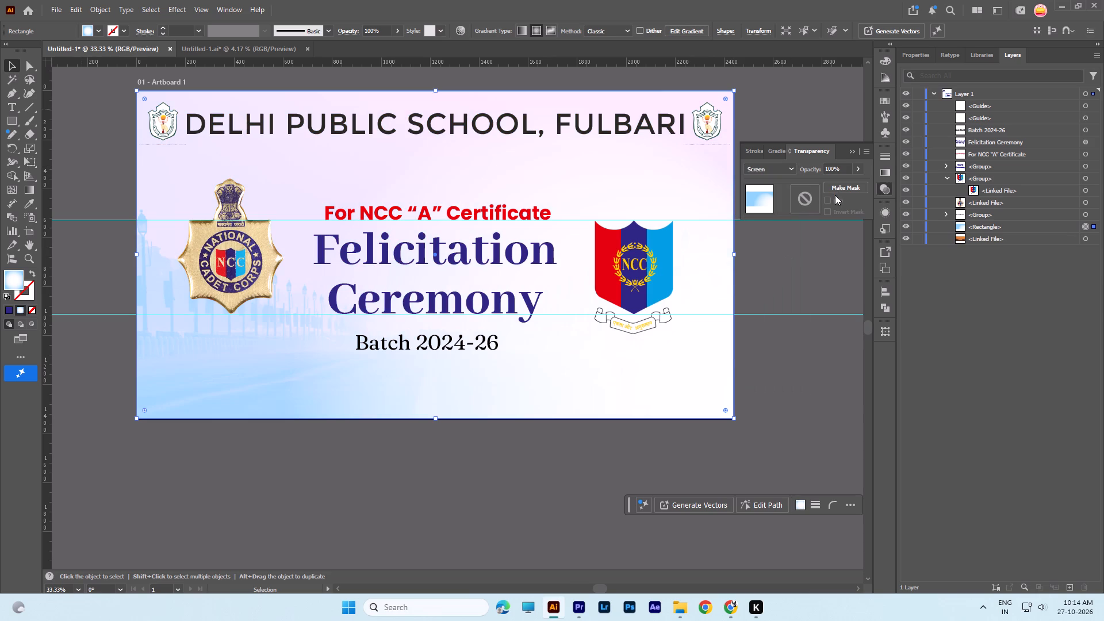
{"action": "left_click", "coordinate": [787, 166]}
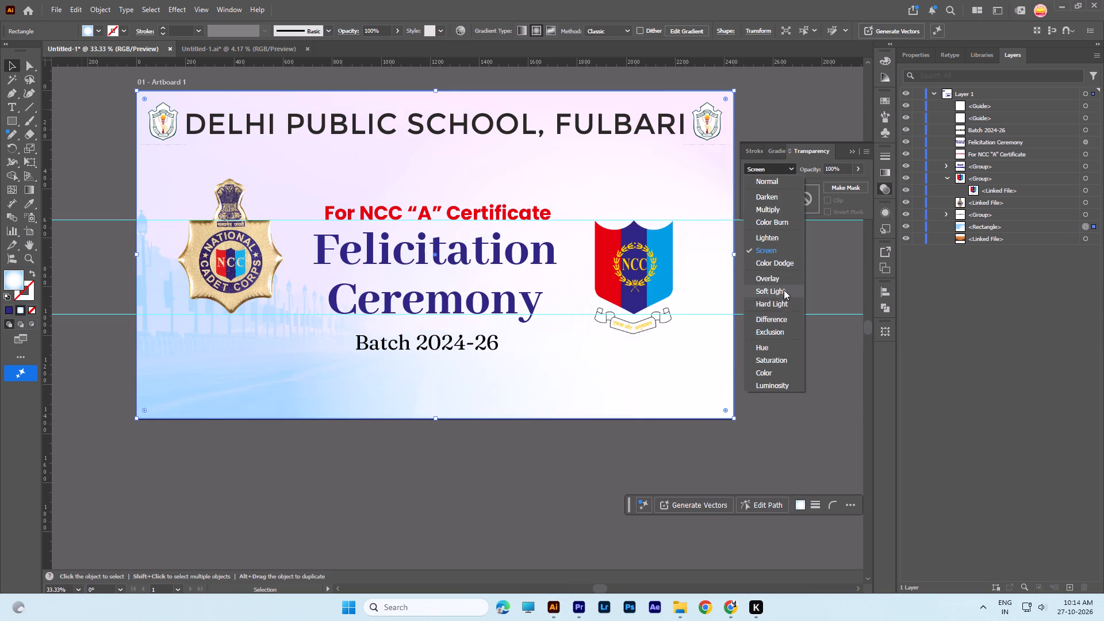
{"action": "left_click", "coordinate": [784, 290]}
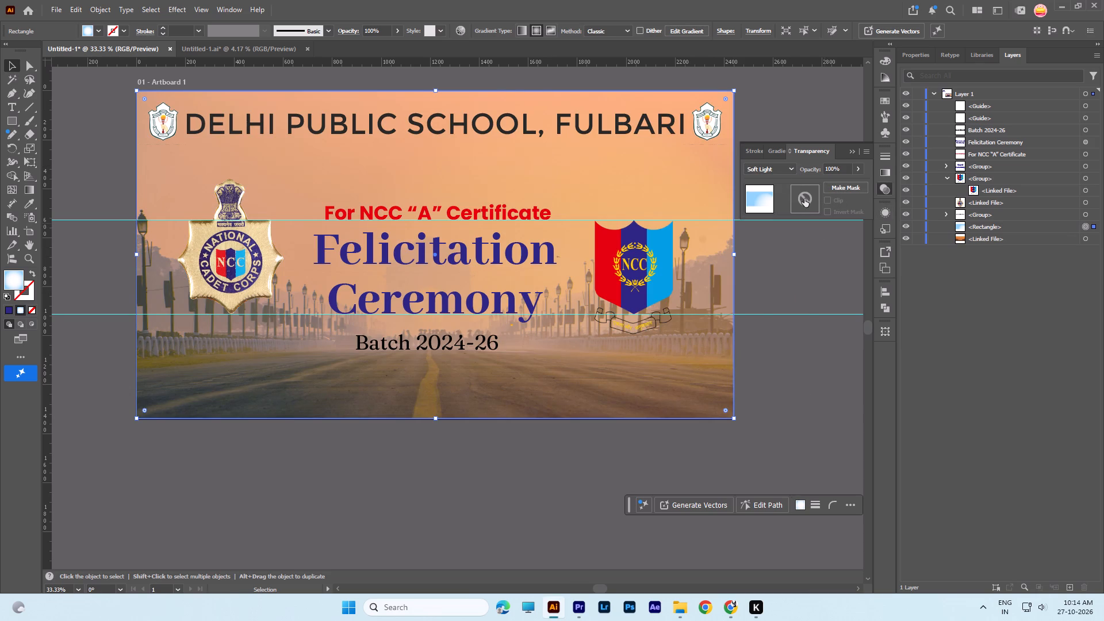
{"action": "left_click", "coordinate": [783, 164]}
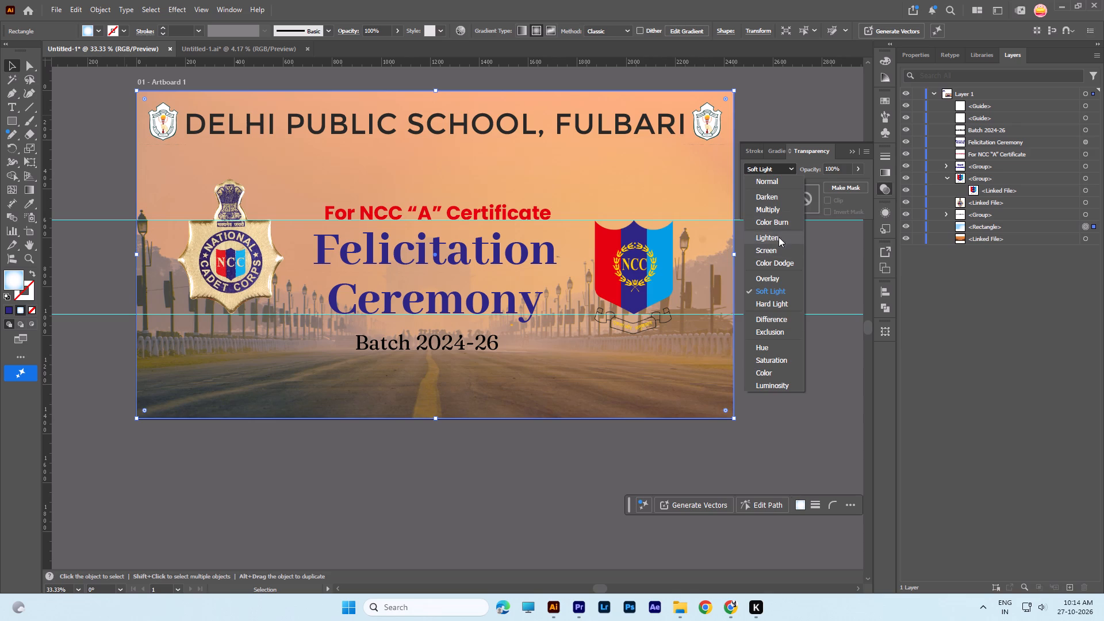
{"action": "left_click", "coordinate": [778, 236]}
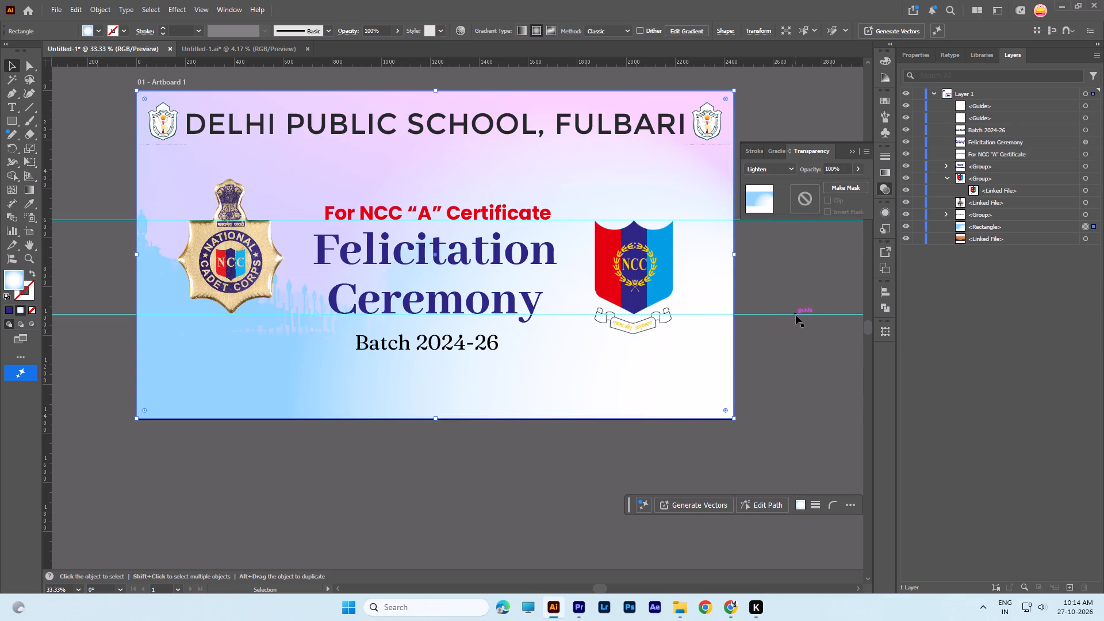
Lower the opacity of the blue gradient rectangle to 79% so the India Gate photo shows through.
{"action": "left_click", "coordinate": [856, 171]}
{"action": "left_click", "coordinate": [818, 185]}
{"action": "left_click_drag", "start_coordinate": [810, 182], "coordinate": [819, 182]}
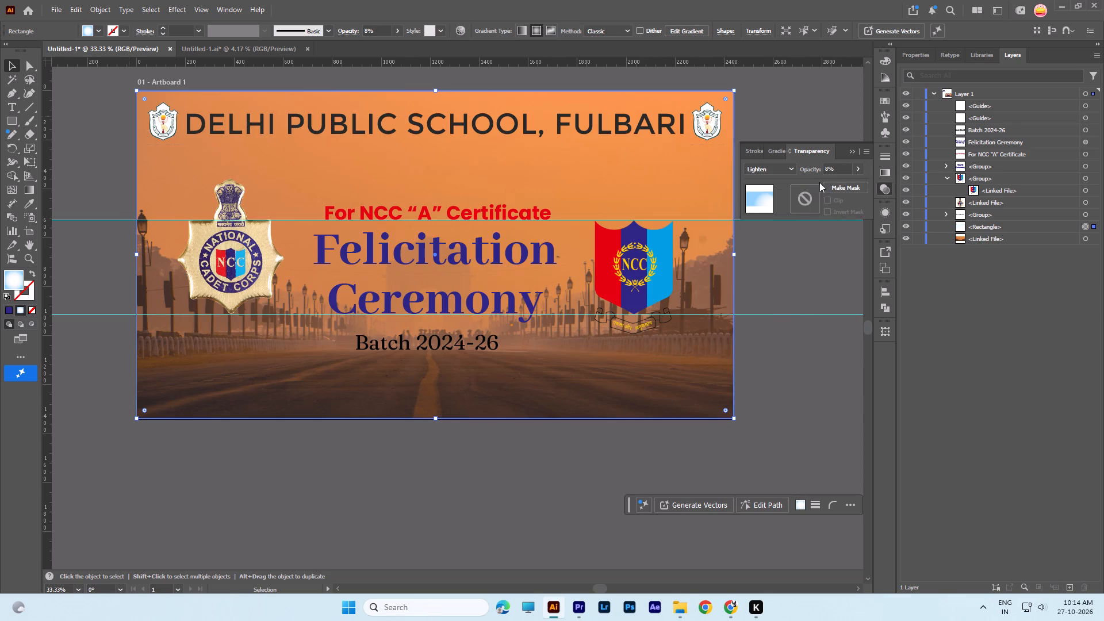
{"action": "left_click_drag", "start_coordinate": [819, 182], "coordinate": [844, 180]}
{"action": "left_click", "coordinate": [863, 166]}
{"action": "left_click_drag", "start_coordinate": [820, 183], "coordinate": [850, 181]}
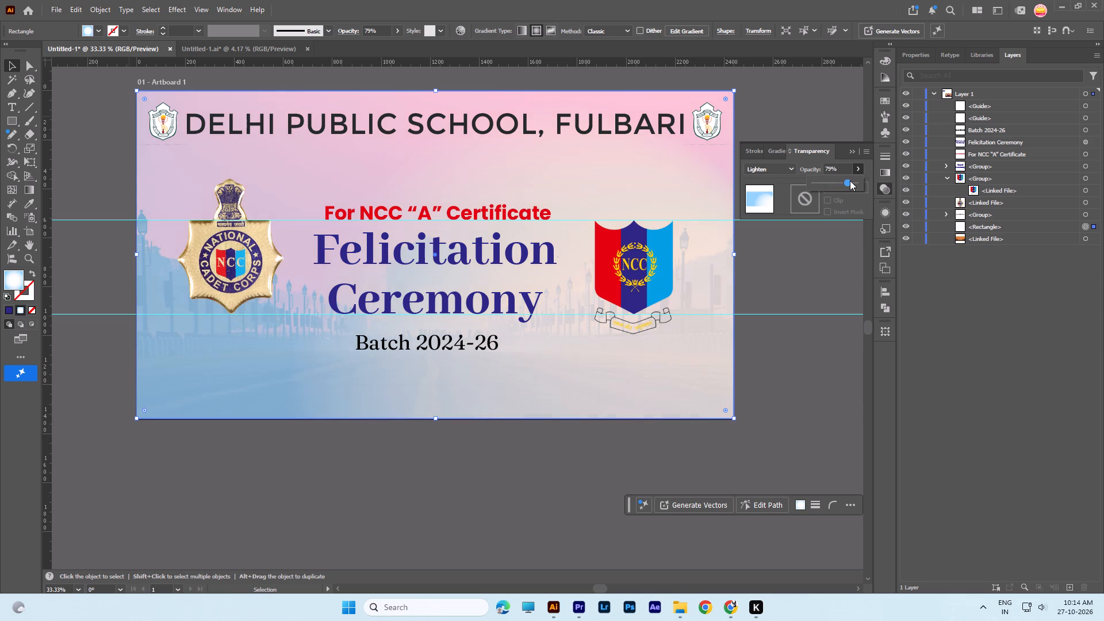
{"action": "left_click_drag", "start_coordinate": [850, 181], "coordinate": [853, 180]}
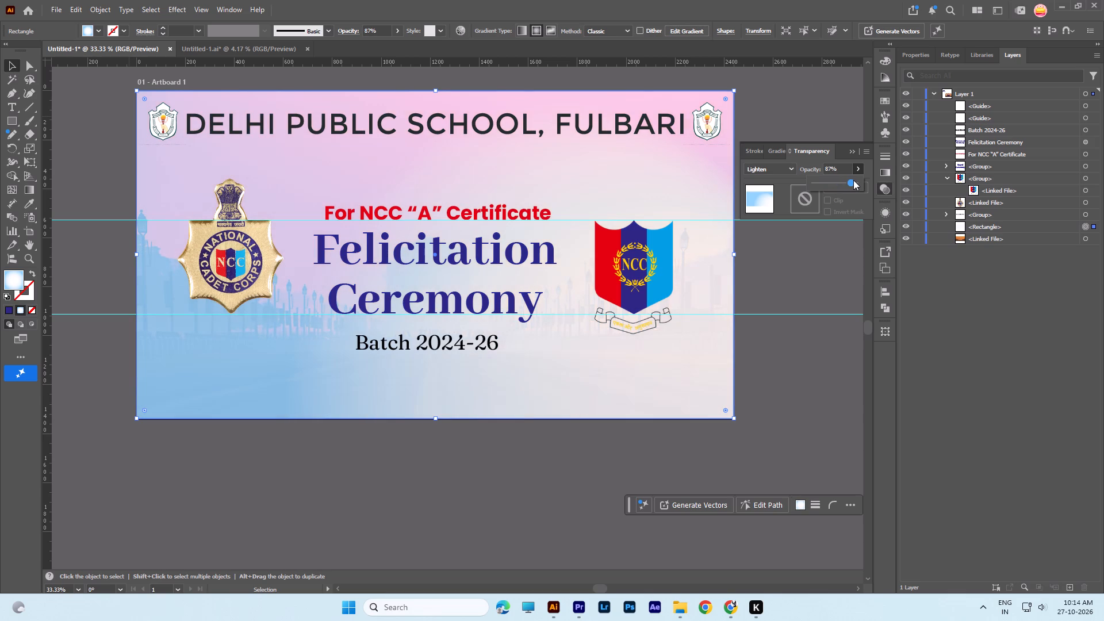
{"action": "left_click_drag", "start_coordinate": [853, 180], "coordinate": [848, 181]}
{"action": "left_click_drag", "start_coordinate": [848, 181], "coordinate": [849, 181]}
Resize the gradient rectangle from its top edge to about 1349 px high, extending slightly above the artboard.
{"action": "left_click_drag", "start_coordinate": [435, 89], "coordinate": [434, 184]}
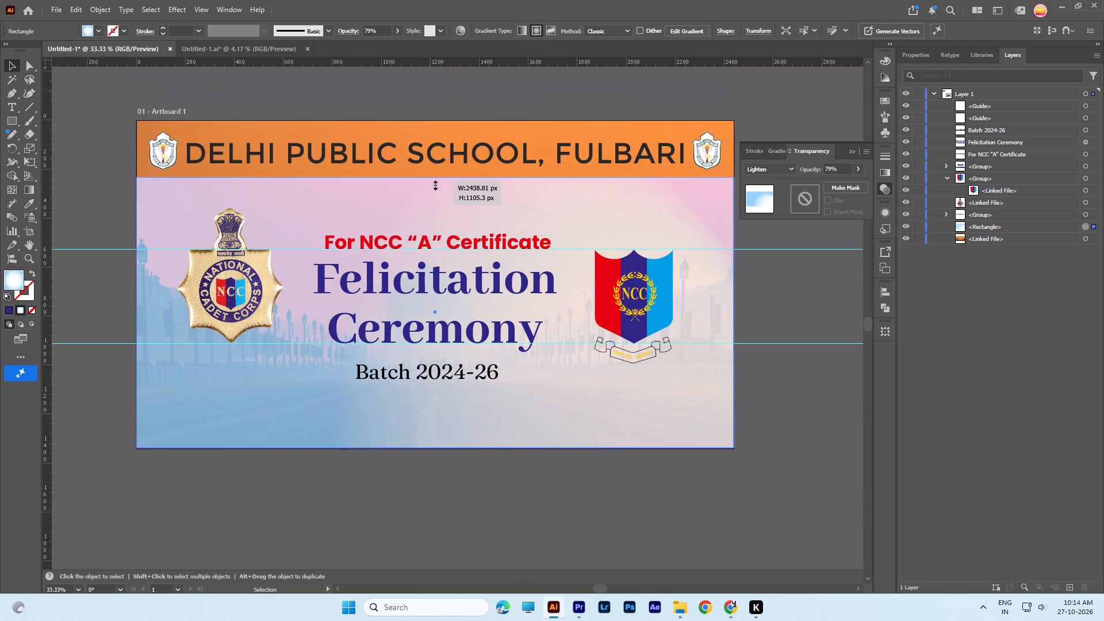
{"action": "left_click_drag", "start_coordinate": [434, 184], "coordinate": [436, 118]}
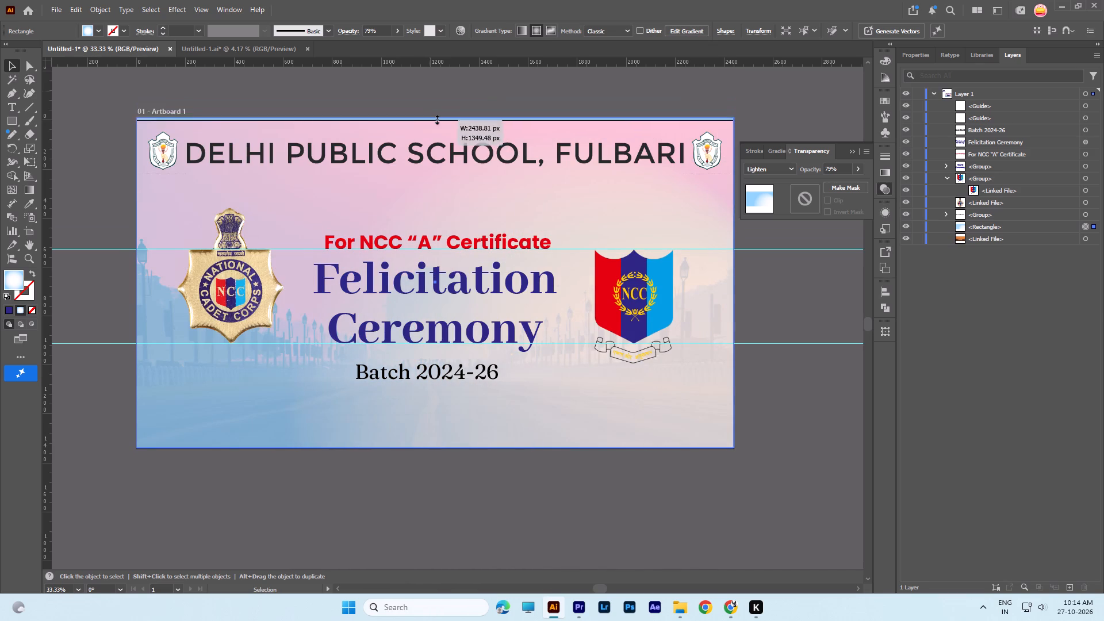
{"action": "left_click_drag", "start_coordinate": [436, 118], "coordinate": [434, 118]}
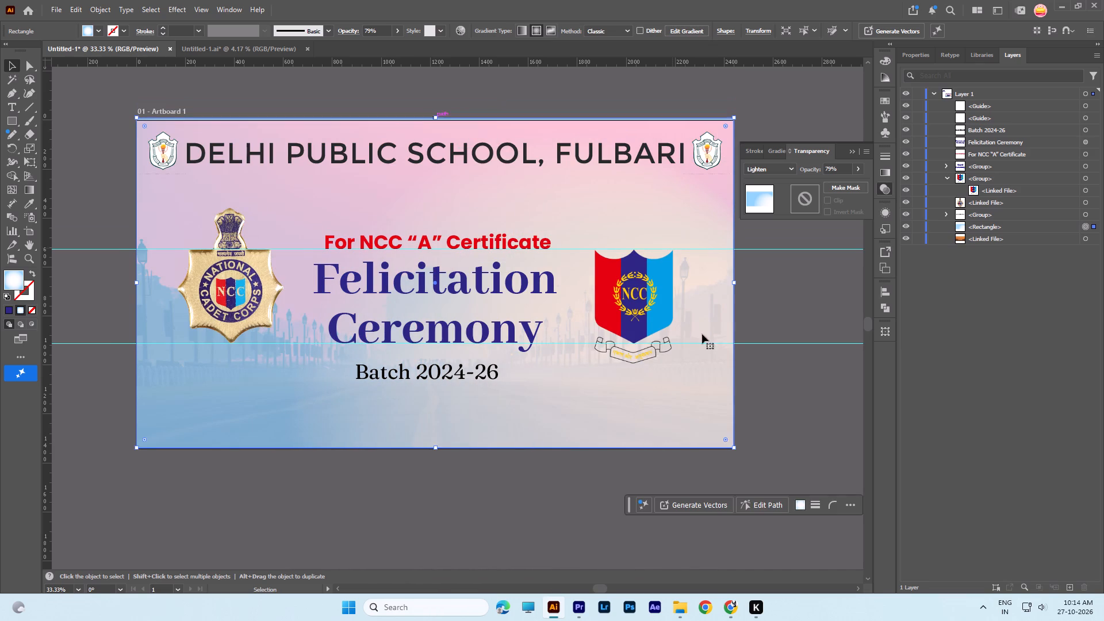
{"action": "left_click", "coordinate": [806, 392]}
Enlarge the "Felicitation Ceremony" heading proportionally towards both emblems, to about 1125 px wide.
{"action": "scroll", "coordinate": [358, 277], "scroll_direction": "down", "scroll_amount": 2, "text": "alt"}
{"action": "scroll", "coordinate": [379, 306], "scroll_direction": "up", "scroll_amount": 4, "text": "alt"}
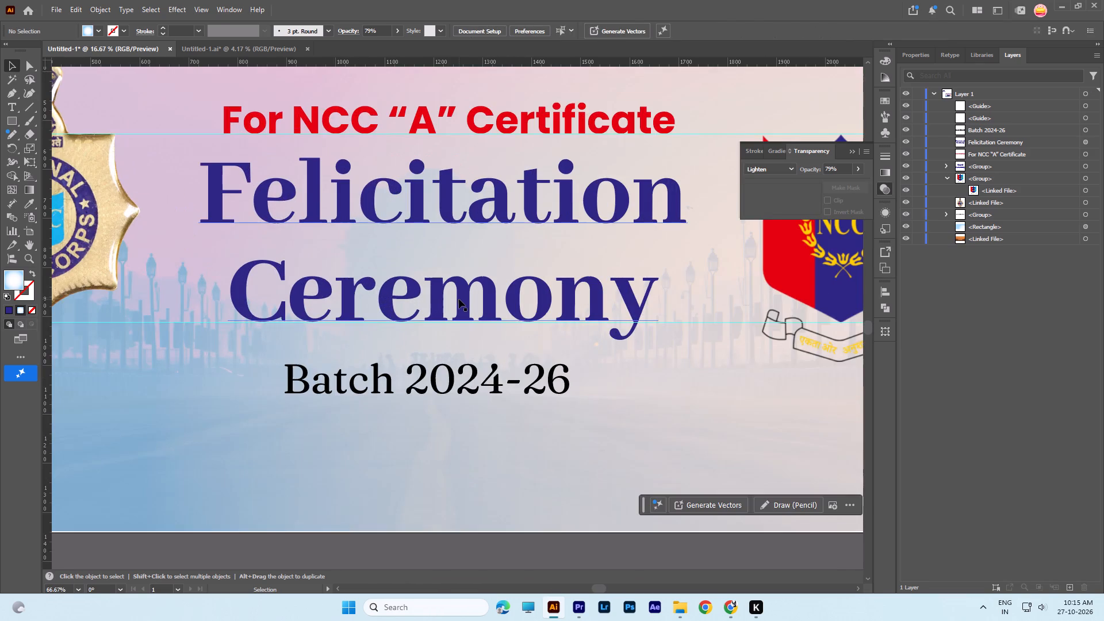
{"action": "left_click", "coordinate": [459, 299]}
{"action": "scroll", "coordinate": [463, 232], "scroll_direction": "down", "scroll_amount": 2, "text": "alt"}
{"action": "key", "text": "space"}
{"action": "left_click_drag", "start_coordinate": [417, 222], "coordinate": [433, 237]}
{"action": "left_click_drag", "start_coordinate": [589, 254], "coordinate": [611, 249]}
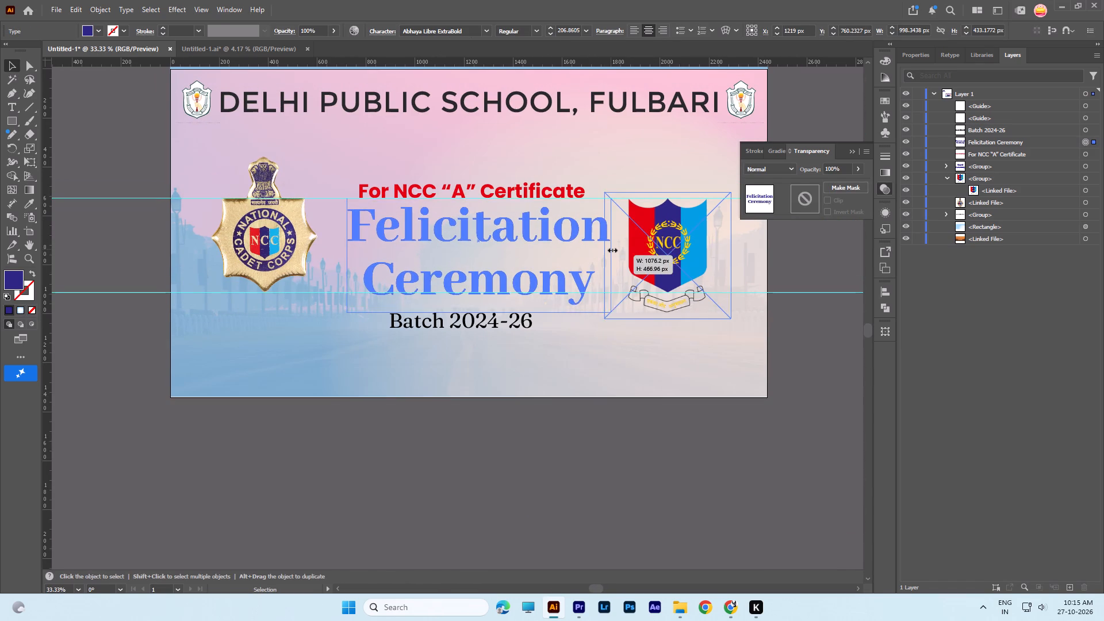
{"action": "left_click_drag", "start_coordinate": [611, 249], "coordinate": [609, 246]}
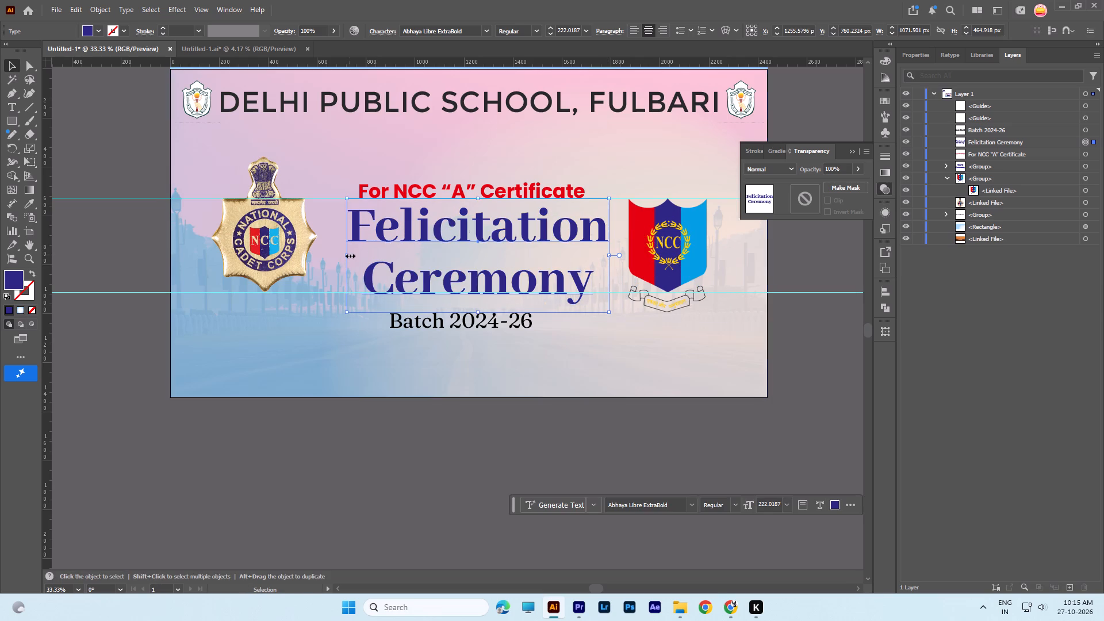
{"action": "left_click_drag", "start_coordinate": [348, 255], "coordinate": [330, 255], "text": "shift"}
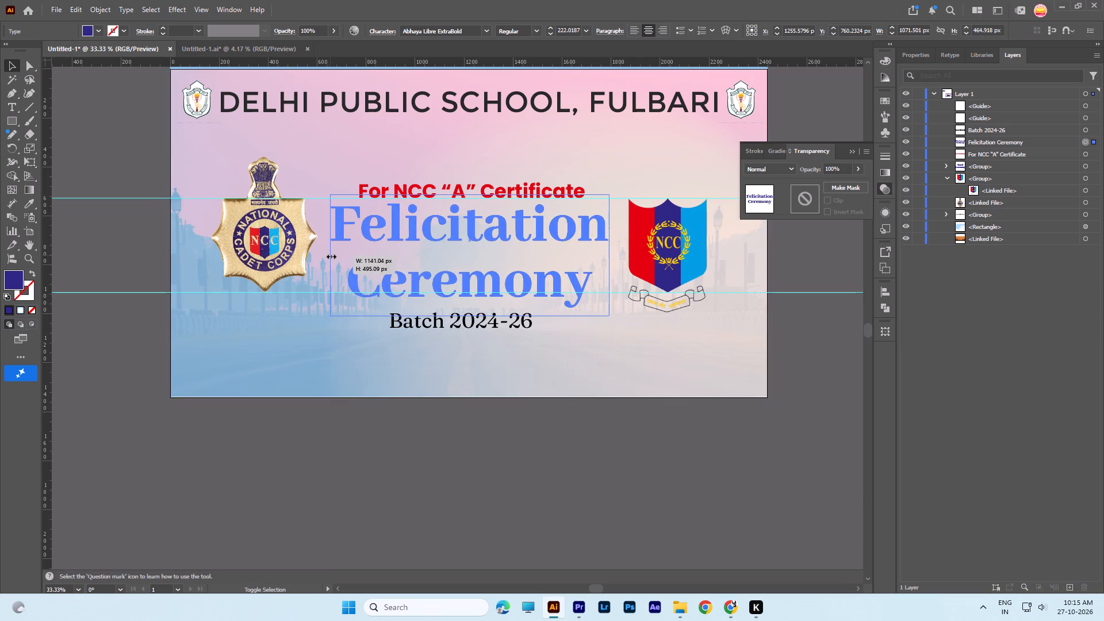
{"action": "left_click_drag", "start_coordinate": [330, 255], "coordinate": [333, 255], "text": "shift"}
{"action": "left_click", "coordinate": [549, 230]}
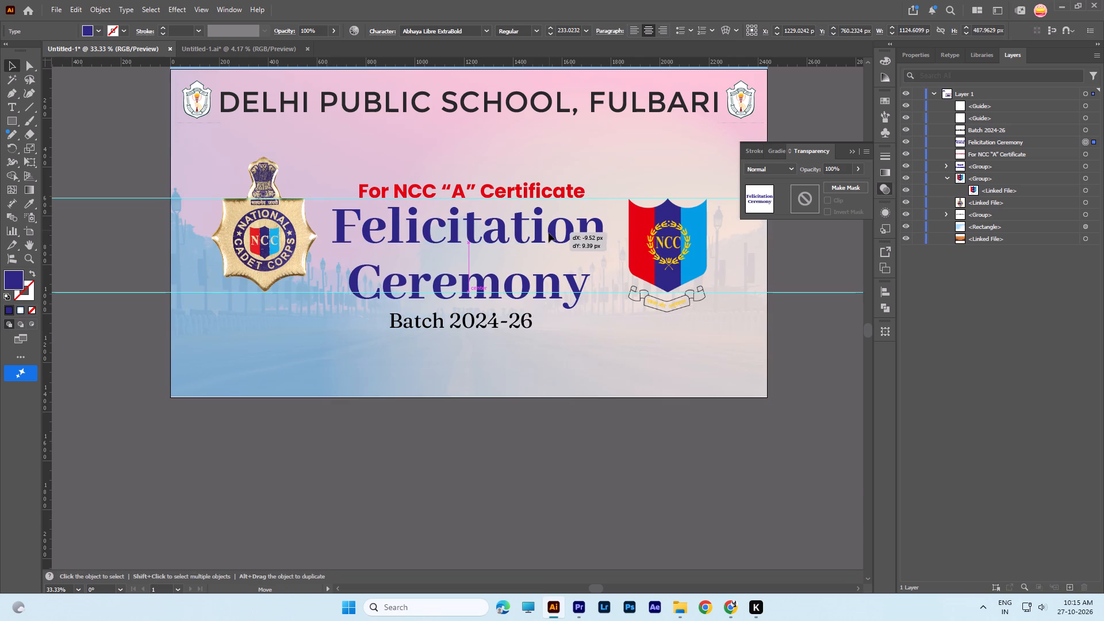
{"action": "left_click", "coordinate": [681, 391]}
Center the "Batch 2024-26", "Felicitation Ceremony" and "For NCC “A” Certificate" lines horizontally on the artboard.
{"action": "left_click", "coordinate": [499, 327]}
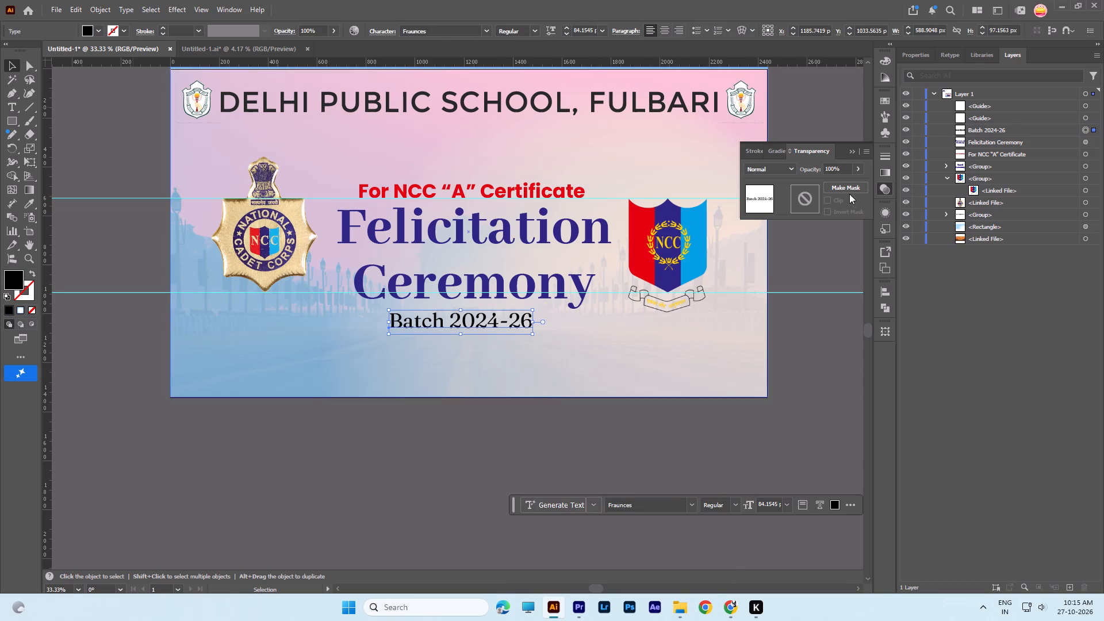
{"action": "left_click", "coordinate": [890, 294]}
{"action": "left_click", "coordinate": [766, 313]}
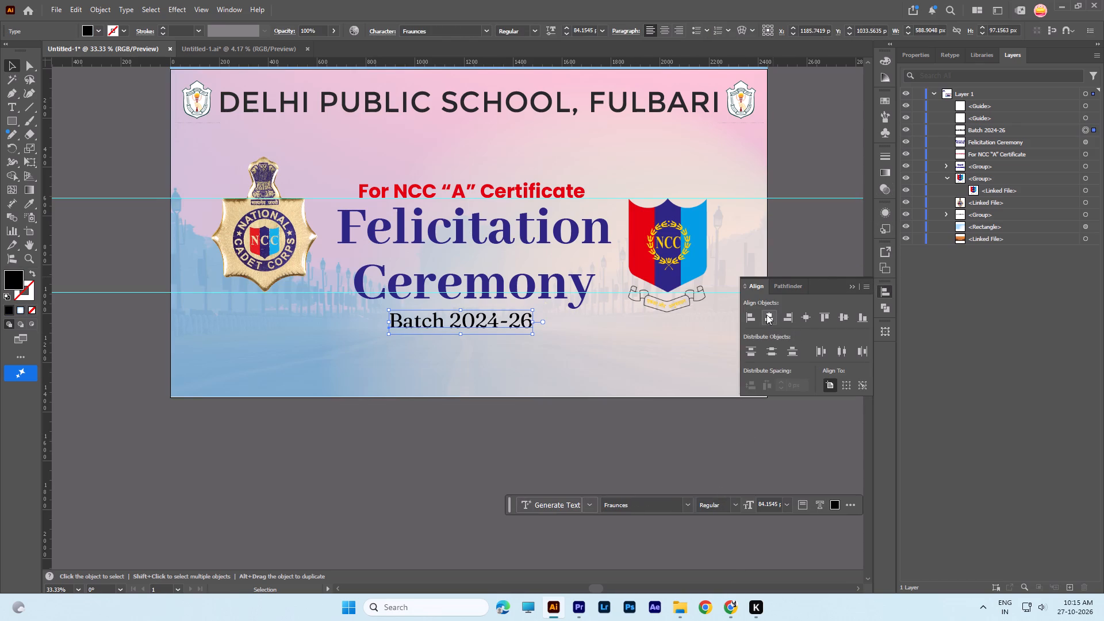
{"action": "left_click", "coordinate": [550, 290]}
{"action": "left_click", "coordinate": [578, 303]}
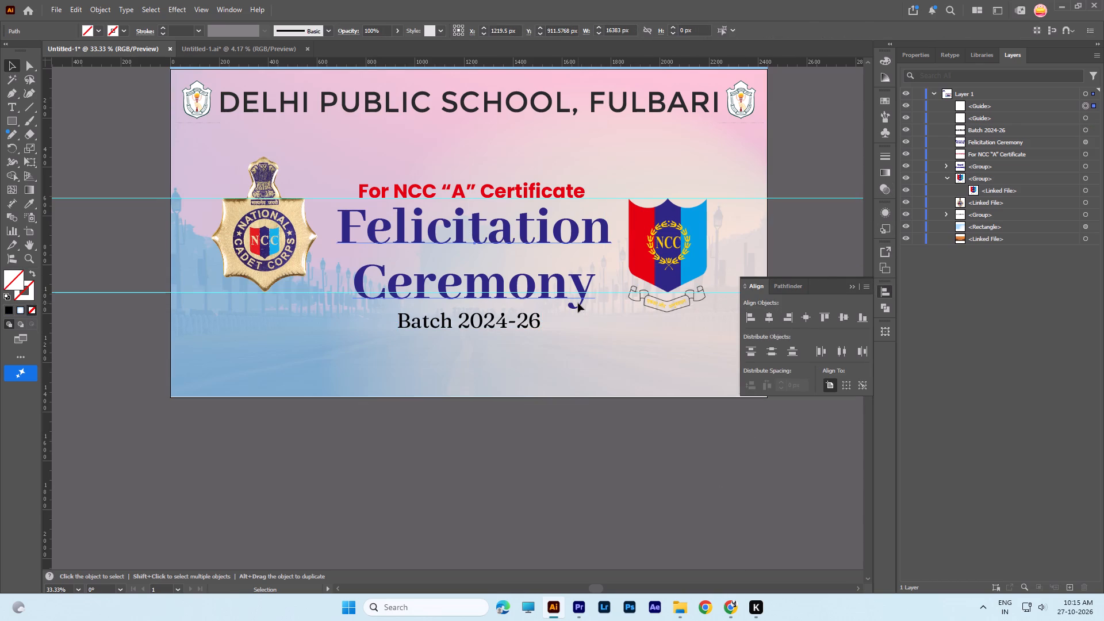
{"action": "left_click", "coordinate": [772, 320]}
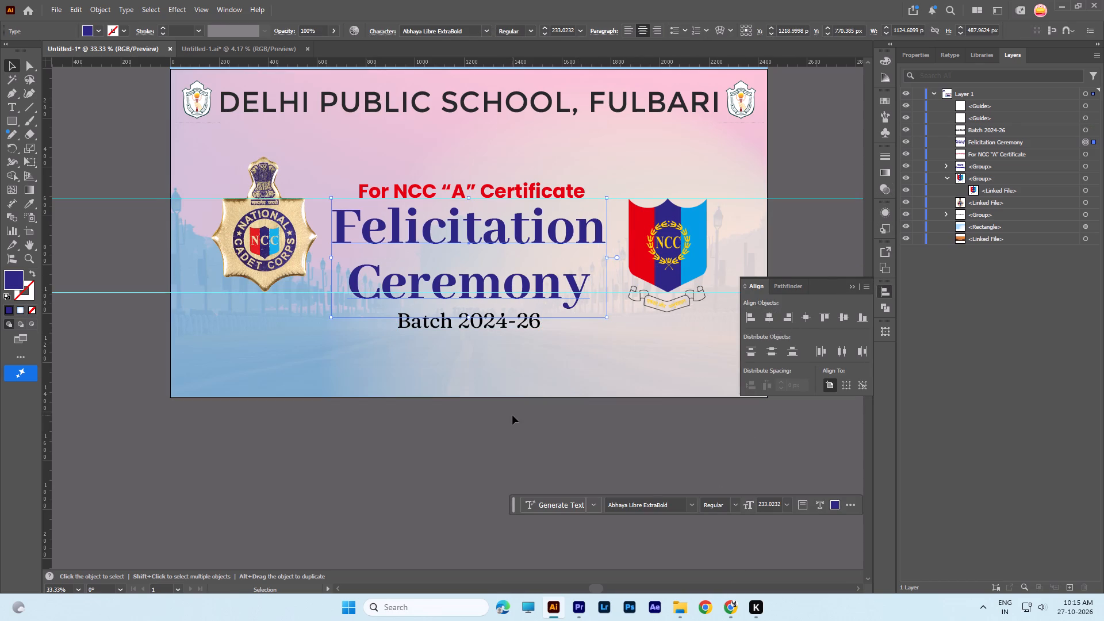
{"action": "left_click", "coordinate": [511, 416]}
{"action": "left_click", "coordinate": [540, 196]}
{"action": "left_click", "coordinate": [542, 188]}
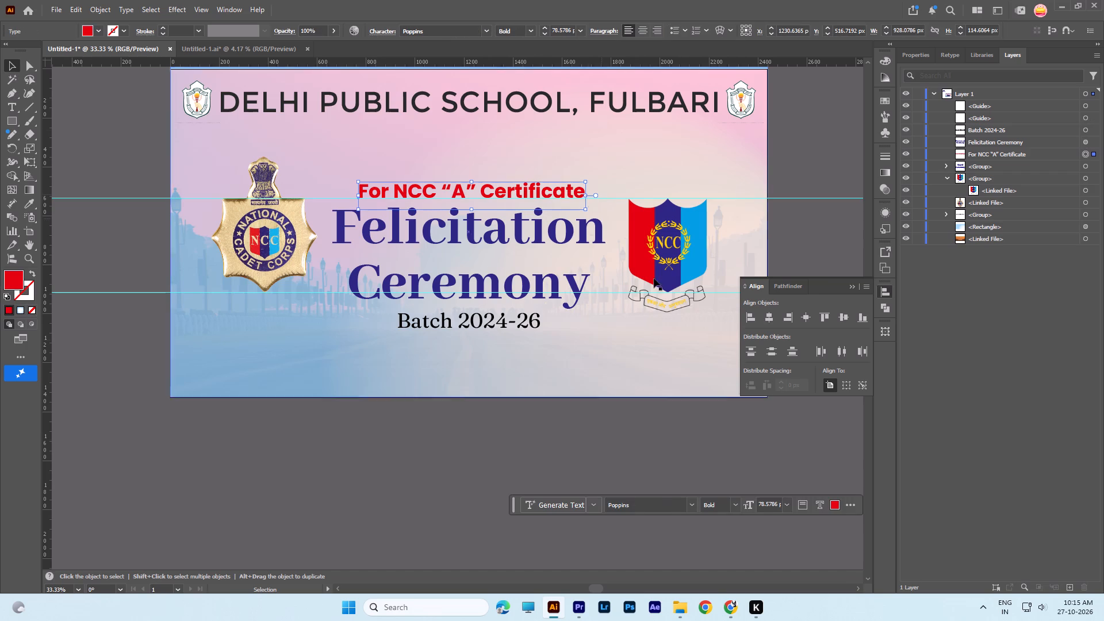
{"action": "left_click", "coordinate": [766, 319]}
Shrink the NCC shield to about 471 px square and shift it away from the heading, to about X 2054 px.
{"action": "left_click", "coordinate": [674, 247]}
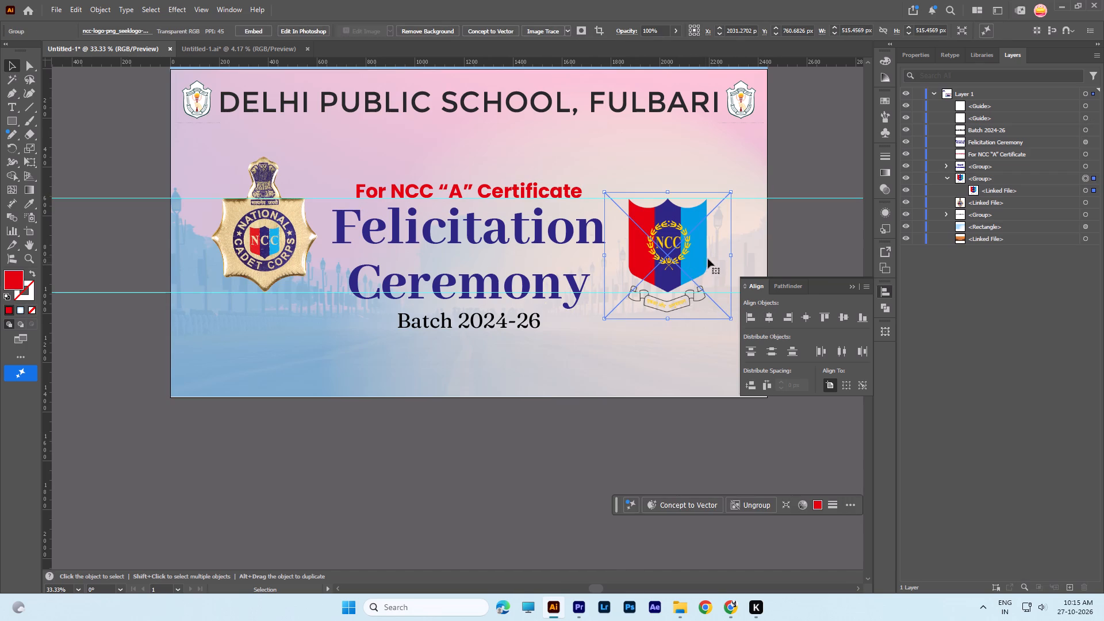
{"action": "left_click_drag", "start_coordinate": [730, 254], "coordinate": [720, 252]}
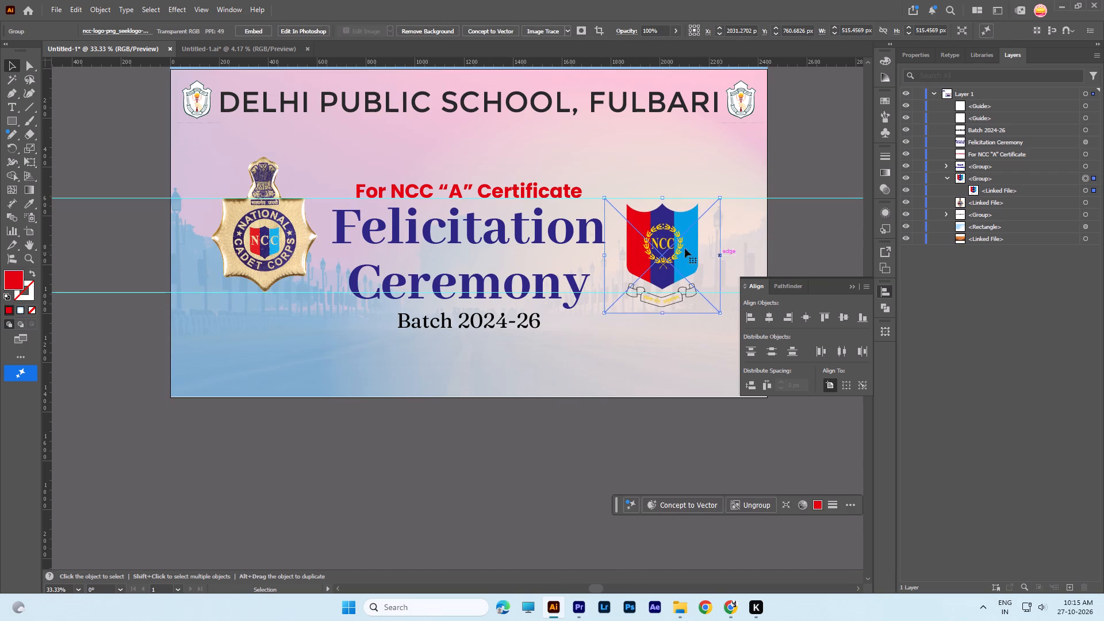
{"action": "left_click_drag", "start_coordinate": [678, 248], "coordinate": [689, 248]}
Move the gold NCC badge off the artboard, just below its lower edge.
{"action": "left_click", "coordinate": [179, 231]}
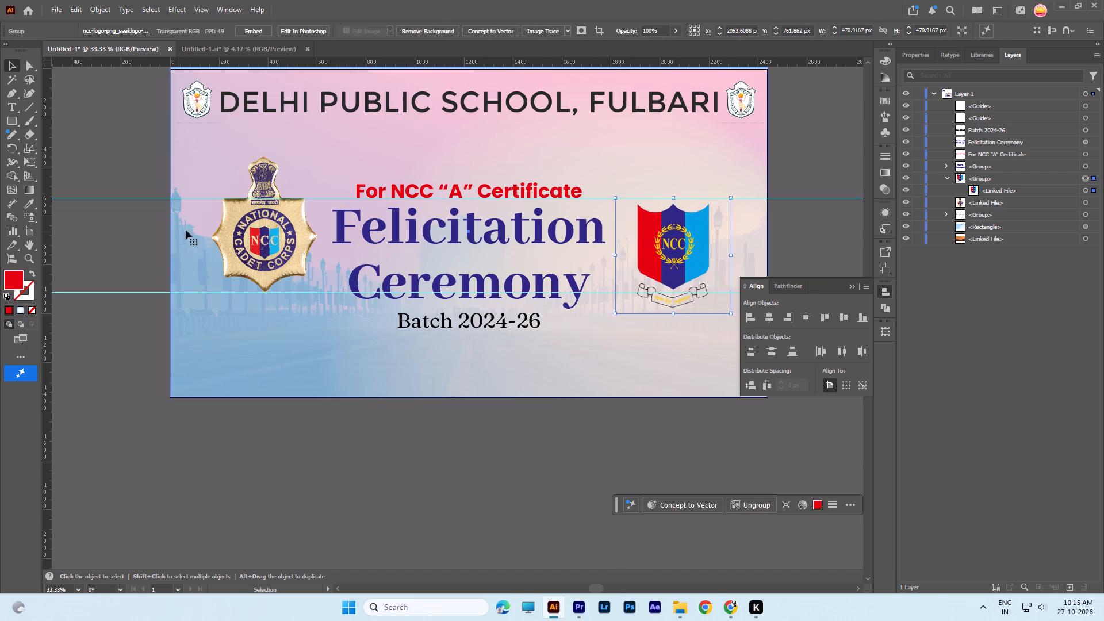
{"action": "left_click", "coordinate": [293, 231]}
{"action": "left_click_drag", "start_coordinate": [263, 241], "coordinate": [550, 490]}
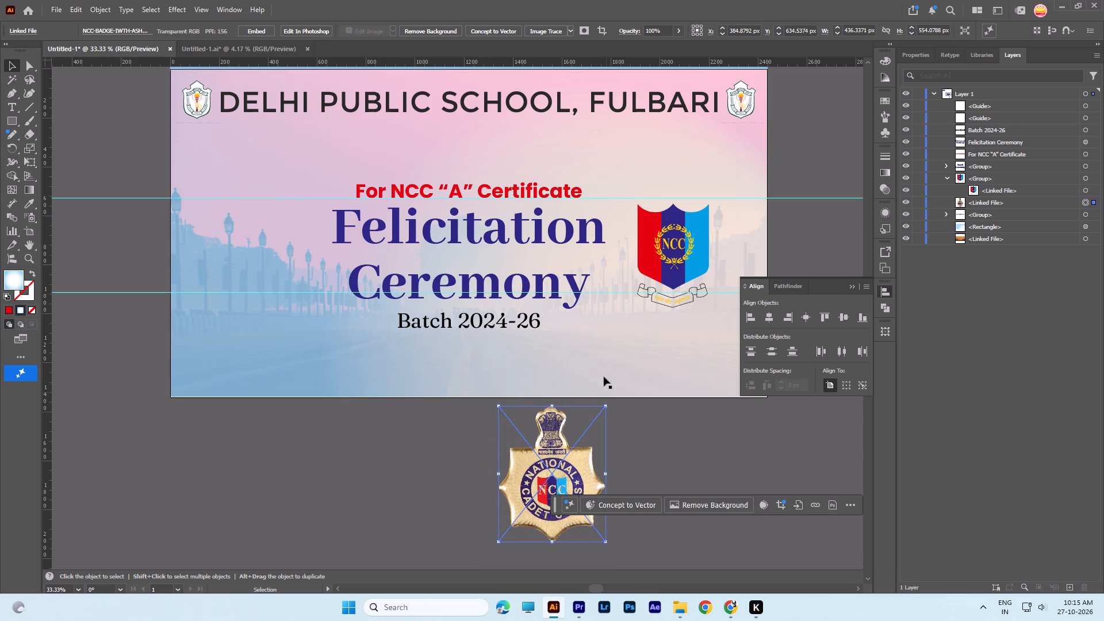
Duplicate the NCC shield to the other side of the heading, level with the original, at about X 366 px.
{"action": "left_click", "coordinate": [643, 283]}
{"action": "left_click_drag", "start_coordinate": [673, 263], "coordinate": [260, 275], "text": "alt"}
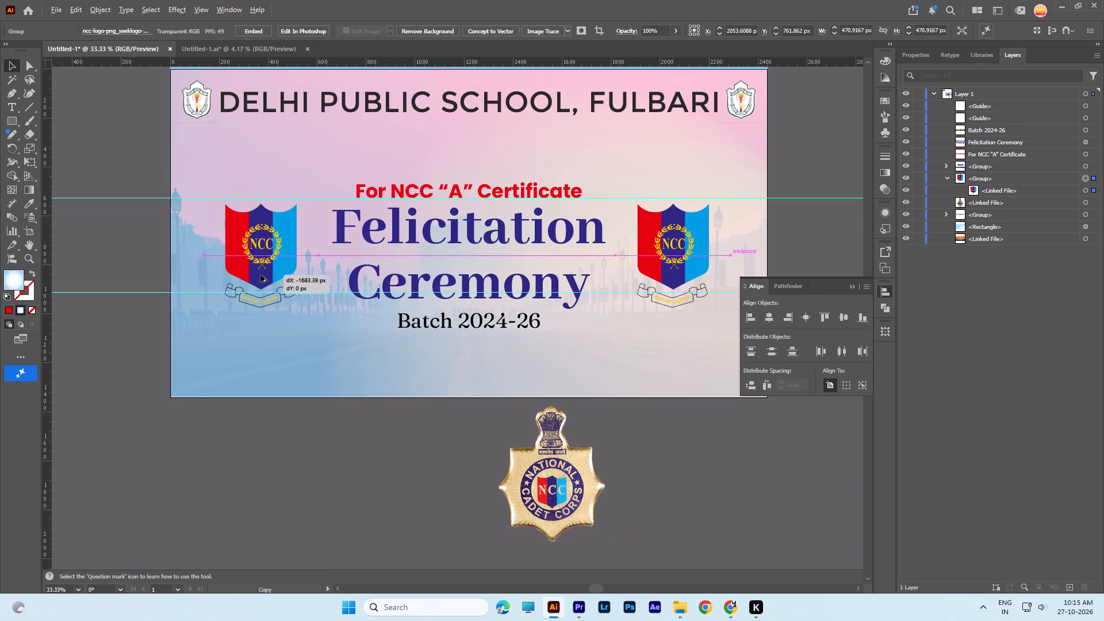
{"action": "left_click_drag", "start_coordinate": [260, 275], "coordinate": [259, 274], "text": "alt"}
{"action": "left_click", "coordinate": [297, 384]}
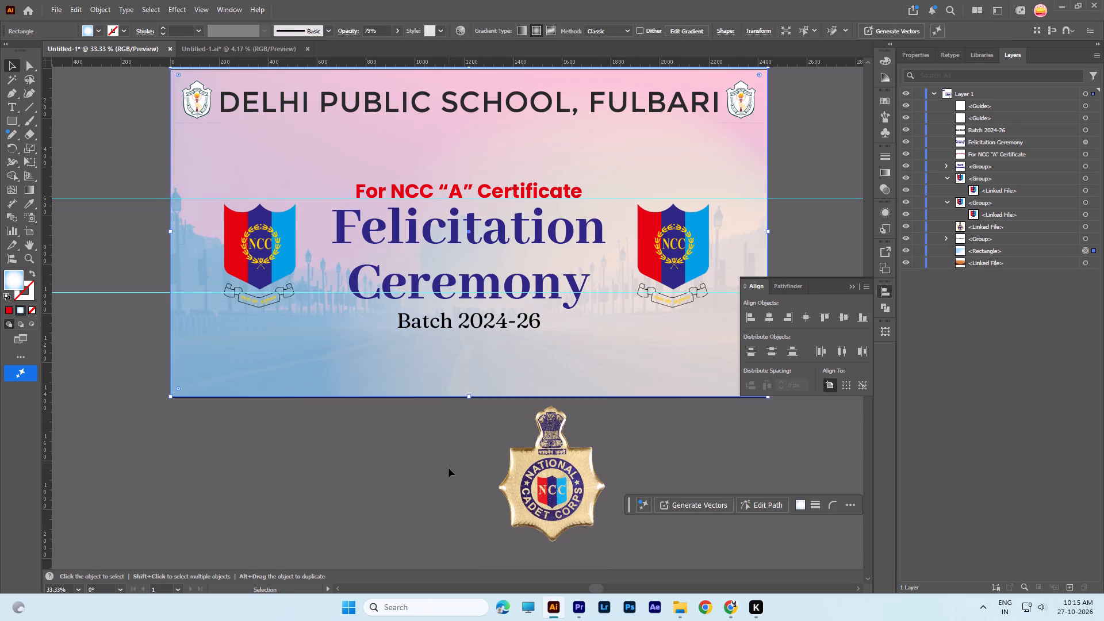
Scale the school name header group down slightly from its right edge.
{"action": "left_click", "coordinate": [448, 468]}
{"action": "left_click", "coordinate": [453, 297]}
{"action": "left_click", "coordinate": [646, 109]}
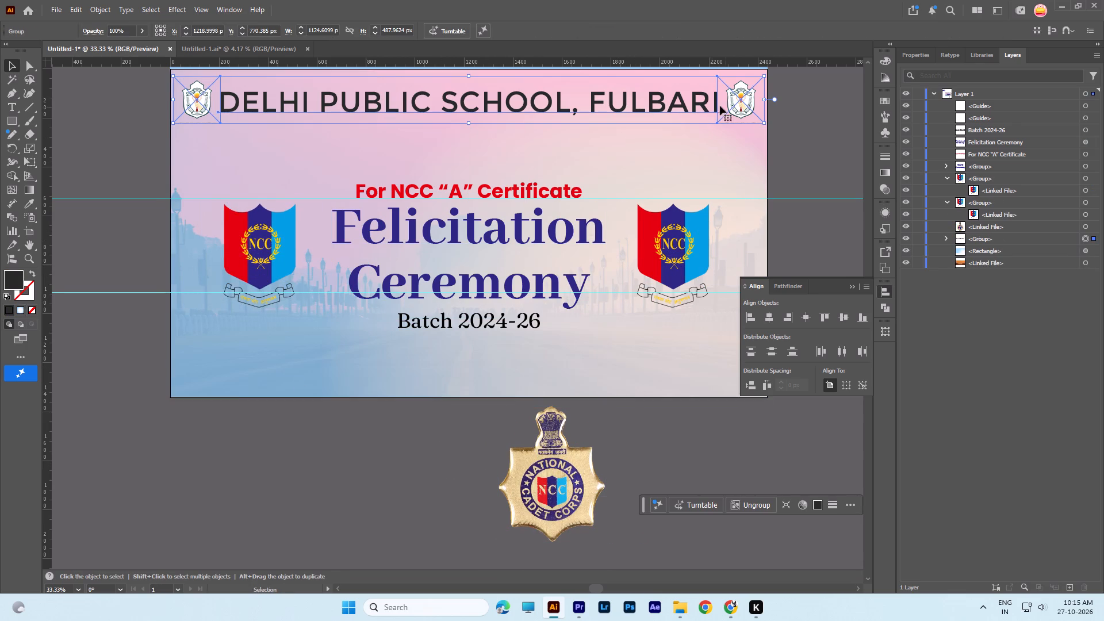
{"action": "left_click_drag", "start_coordinate": [765, 102], "coordinate": [760, 104]}
{"action": "left_click", "coordinate": [783, 105]}
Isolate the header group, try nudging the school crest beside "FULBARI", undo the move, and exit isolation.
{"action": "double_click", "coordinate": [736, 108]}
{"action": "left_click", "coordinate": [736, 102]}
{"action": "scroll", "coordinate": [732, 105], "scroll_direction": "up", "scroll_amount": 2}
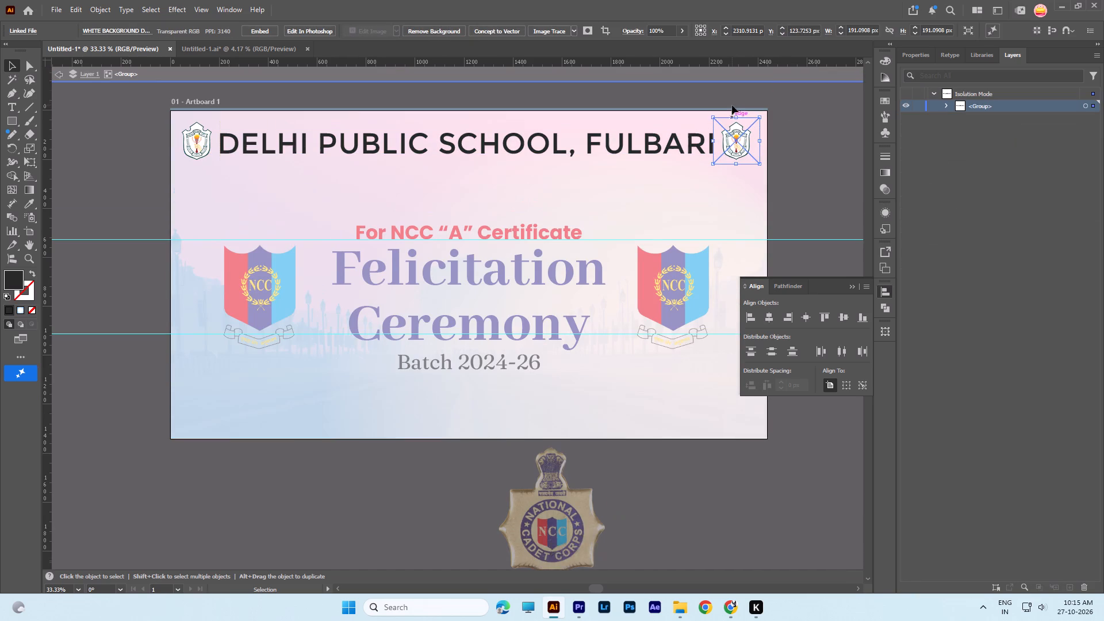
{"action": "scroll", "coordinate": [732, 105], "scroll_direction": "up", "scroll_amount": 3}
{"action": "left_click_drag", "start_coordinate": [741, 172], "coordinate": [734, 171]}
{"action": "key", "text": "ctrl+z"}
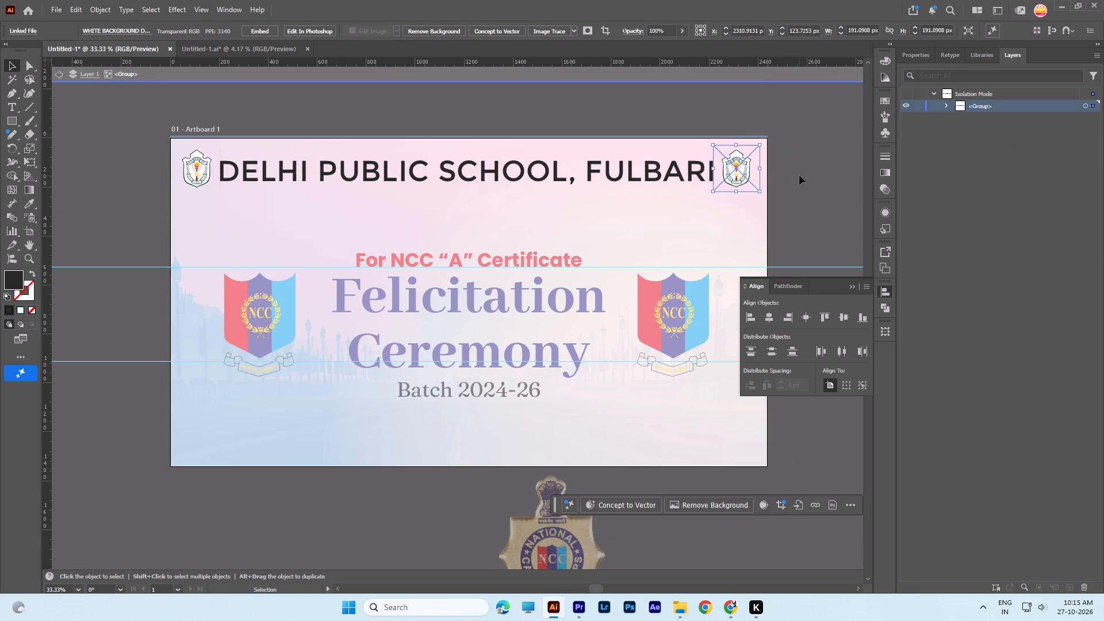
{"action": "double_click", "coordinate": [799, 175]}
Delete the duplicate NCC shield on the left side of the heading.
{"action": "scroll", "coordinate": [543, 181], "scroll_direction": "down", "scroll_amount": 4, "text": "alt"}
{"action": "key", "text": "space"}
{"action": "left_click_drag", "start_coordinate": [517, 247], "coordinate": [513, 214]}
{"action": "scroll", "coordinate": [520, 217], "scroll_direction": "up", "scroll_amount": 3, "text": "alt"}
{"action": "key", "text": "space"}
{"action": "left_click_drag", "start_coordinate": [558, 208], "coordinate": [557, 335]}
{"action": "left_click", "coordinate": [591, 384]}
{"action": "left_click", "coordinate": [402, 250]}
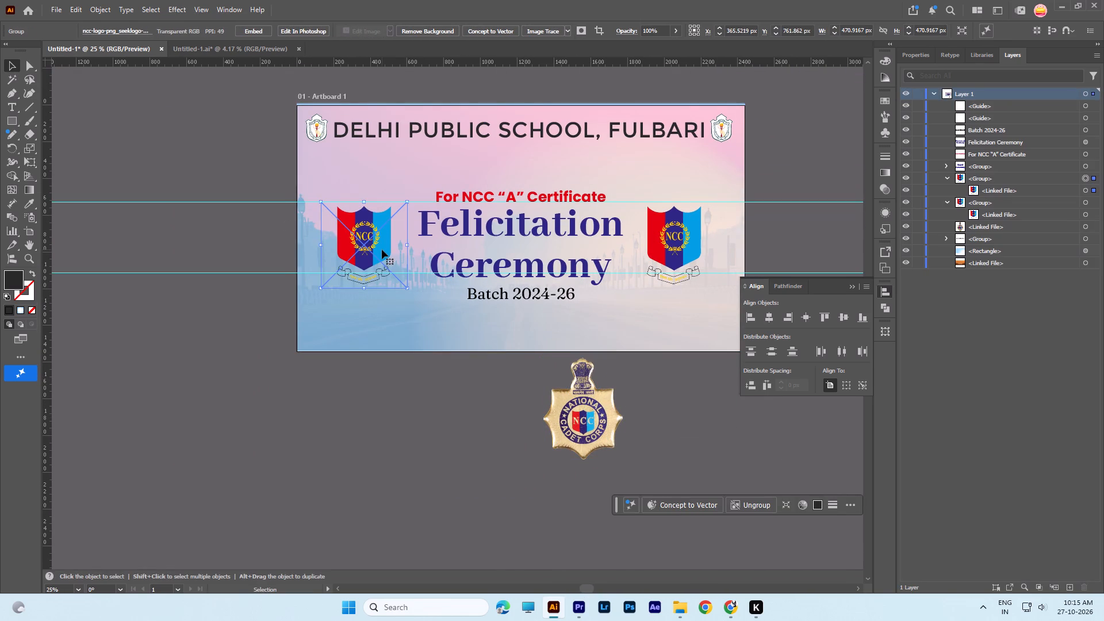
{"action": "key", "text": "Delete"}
Move the gold NCC badge back onto the artboard, between its left edge and the "Felicitation Ceremony" heading.
{"action": "left_click_drag", "start_coordinate": [599, 401], "coordinate": [378, 241]}
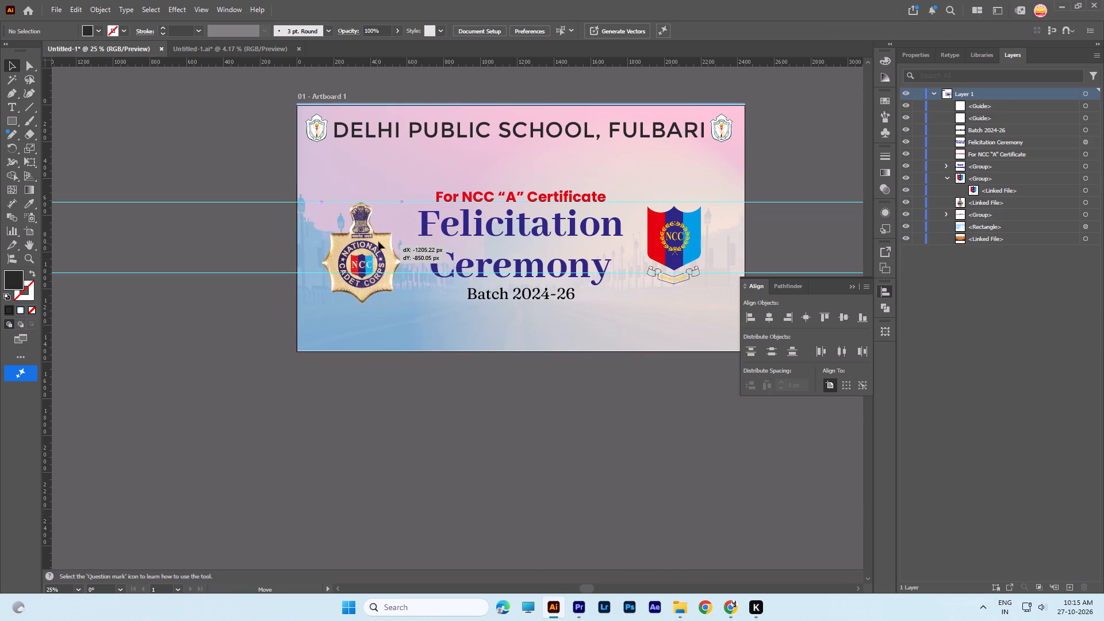
{"action": "left_click_drag", "start_coordinate": [378, 241], "coordinate": [397, 215]}
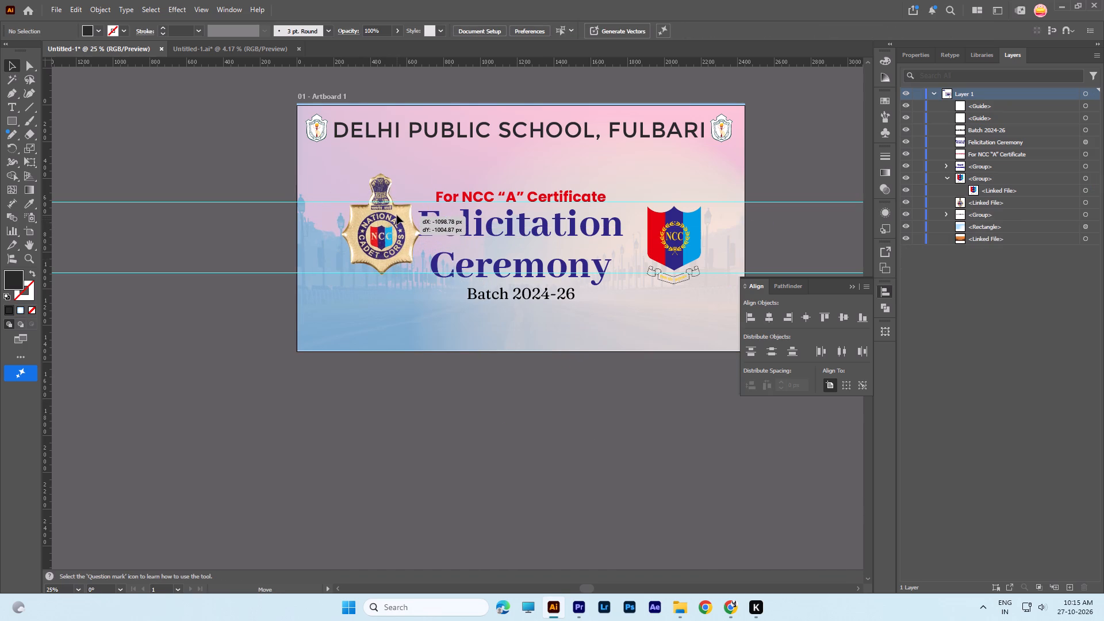
{"action": "left_click_drag", "start_coordinate": [397, 215], "coordinate": [397, 214]}
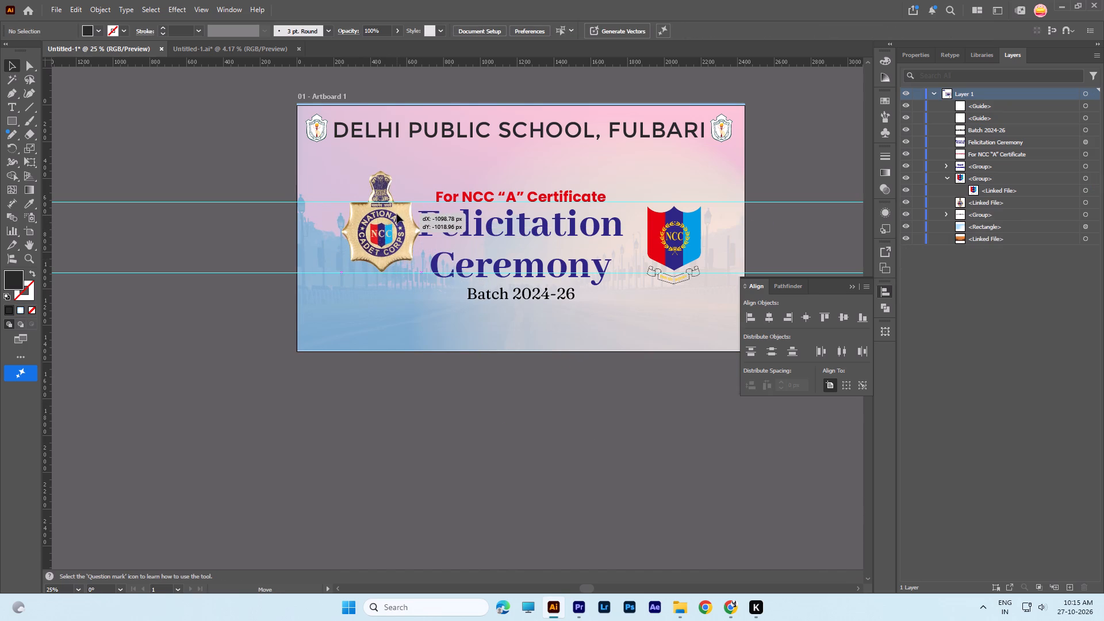
{"action": "left_click_drag", "start_coordinate": [397, 214], "coordinate": [396, 215]}
{"action": "left_click", "coordinate": [442, 339]}
{"action": "scroll", "coordinate": [404, 304], "scroll_direction": "up", "scroll_amount": 2}
{"action": "left_click_drag", "start_coordinate": [394, 261], "coordinate": [375, 262]}
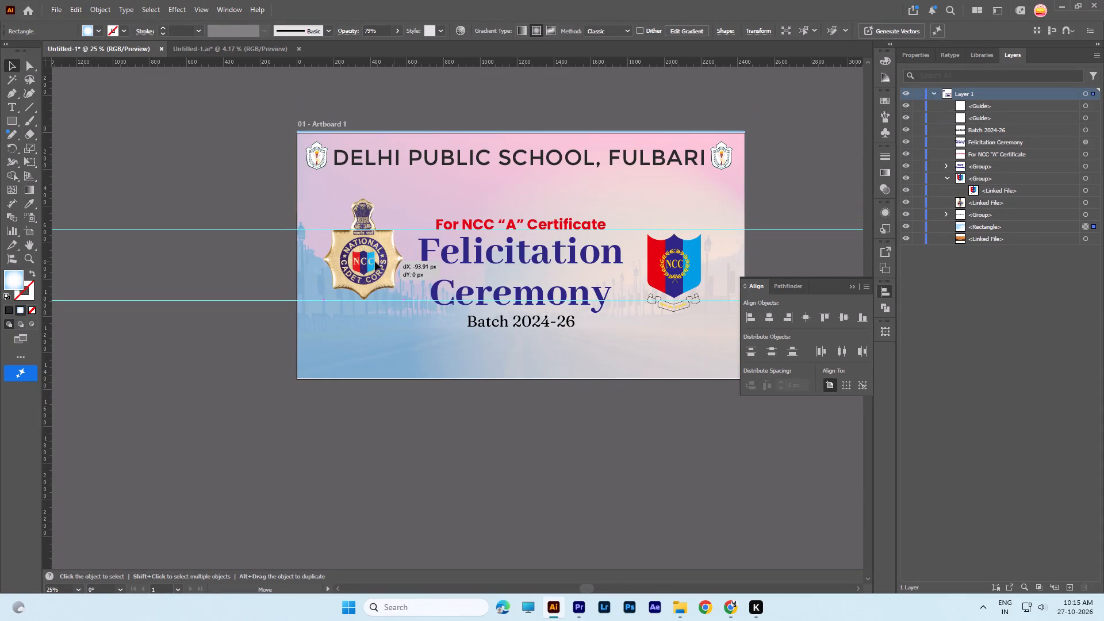
{"action": "left_click_drag", "start_coordinate": [375, 262], "coordinate": [377, 263]}
Move the "Felicitation Ceremony" heading to about Y 762 px, level with the shield, and center it horizontally on the artboard.
{"action": "left_click_drag", "start_coordinate": [566, 255], "coordinate": [575, 254]}
{"action": "left_click", "coordinate": [775, 319]}
Shift the NCC shield horizontally closer to the heading, to about X 2010 px.
{"action": "left_click_drag", "start_coordinate": [680, 262], "coordinate": [676, 262]}
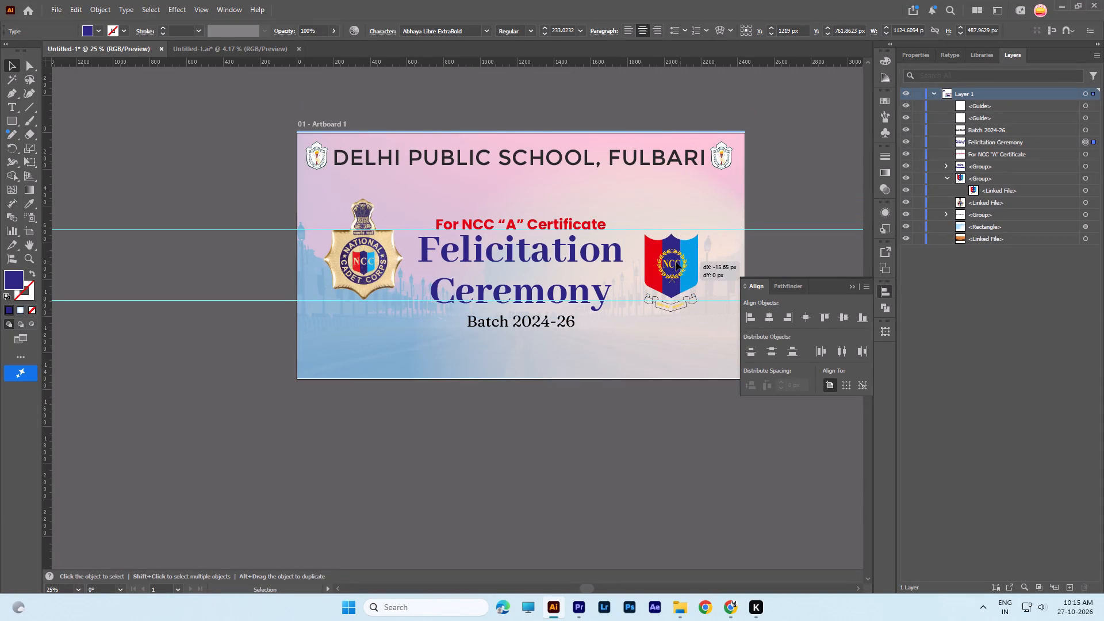
{"action": "left_click_drag", "start_coordinate": [676, 262], "coordinate": [674, 262]}
{"action": "left_click", "coordinate": [676, 274]}
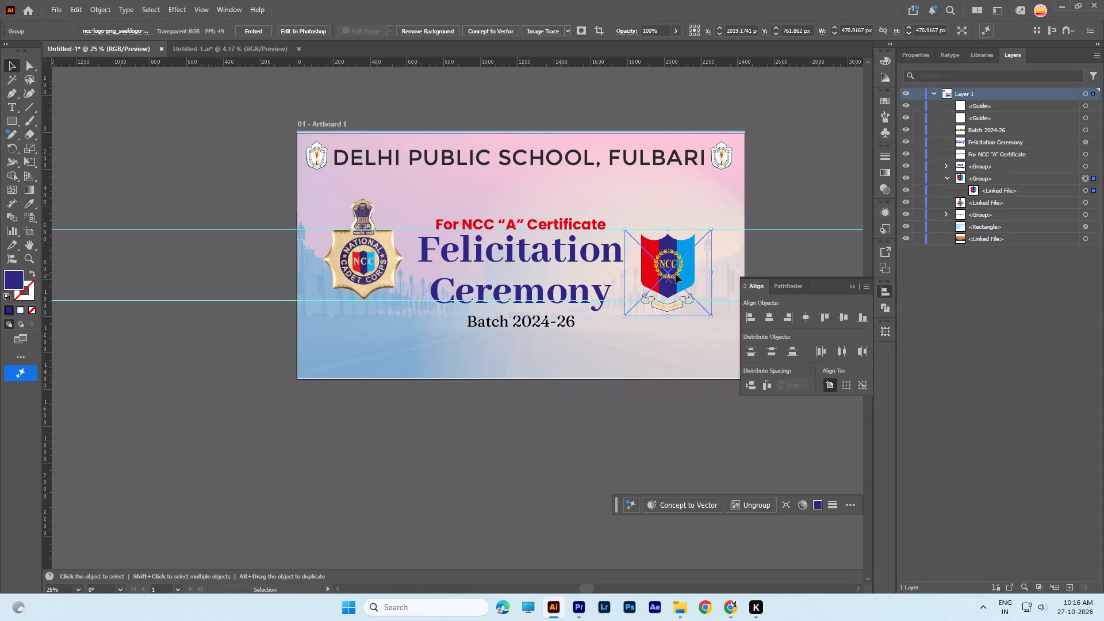
Center the red "For NCC "A" Certificate" line horizontally on the artboard.
{"action": "left_click", "coordinate": [398, 250]}
{"action": "left_click", "coordinate": [501, 226]}
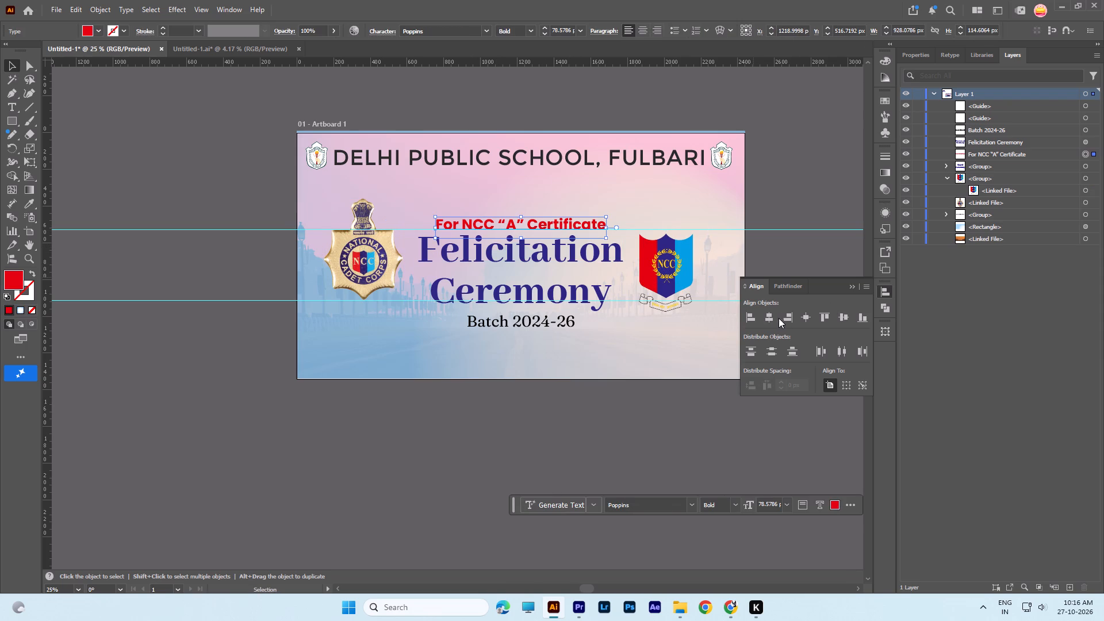
{"action": "left_click", "coordinate": [774, 318]}
{"action": "left_click", "coordinate": [826, 178]}
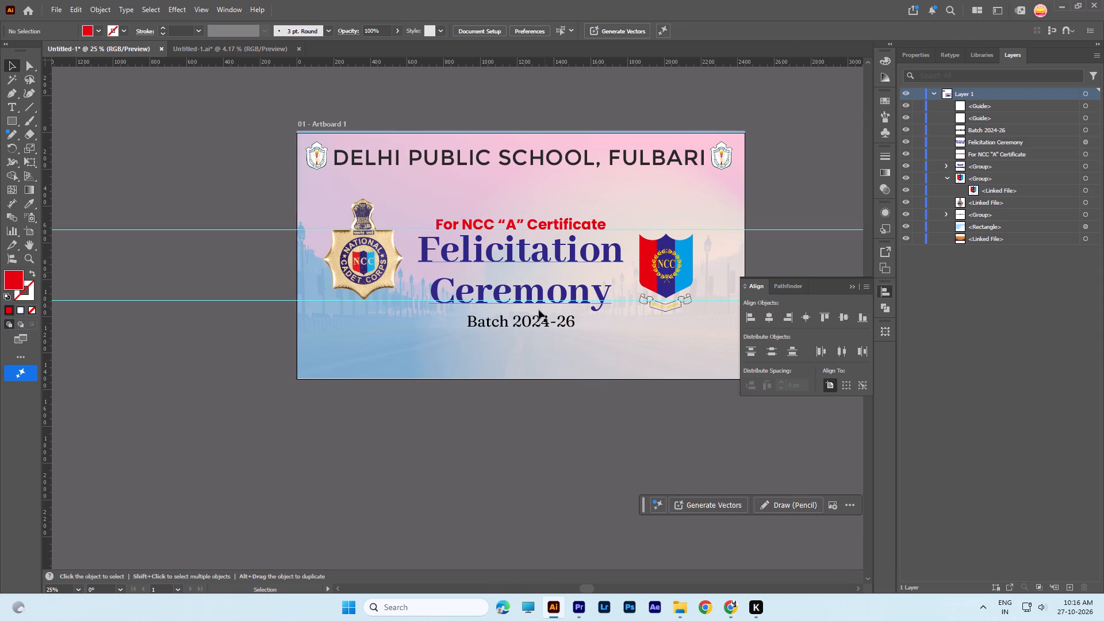
Center the "Batch 2024-26" text horizontally on the artboard.
{"action": "left_click", "coordinate": [549, 297]}
{"action": "left_click", "coordinate": [562, 327]}
{"action": "left_click", "coordinate": [772, 319]}
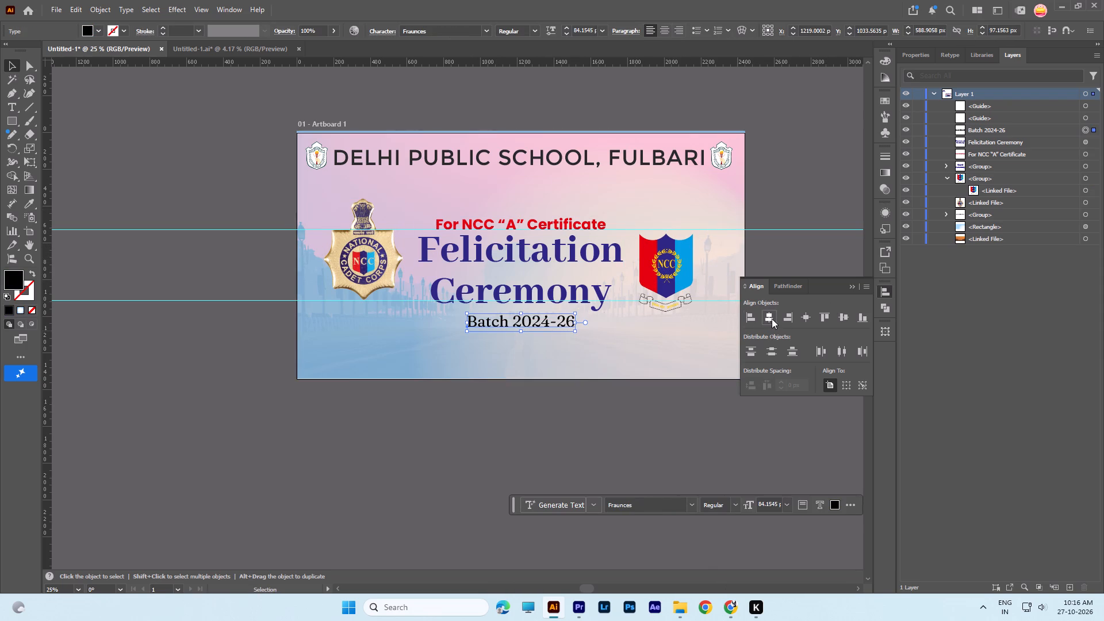
{"action": "left_click", "coordinate": [581, 431]}
{"action": "left_click", "coordinate": [785, 136]}
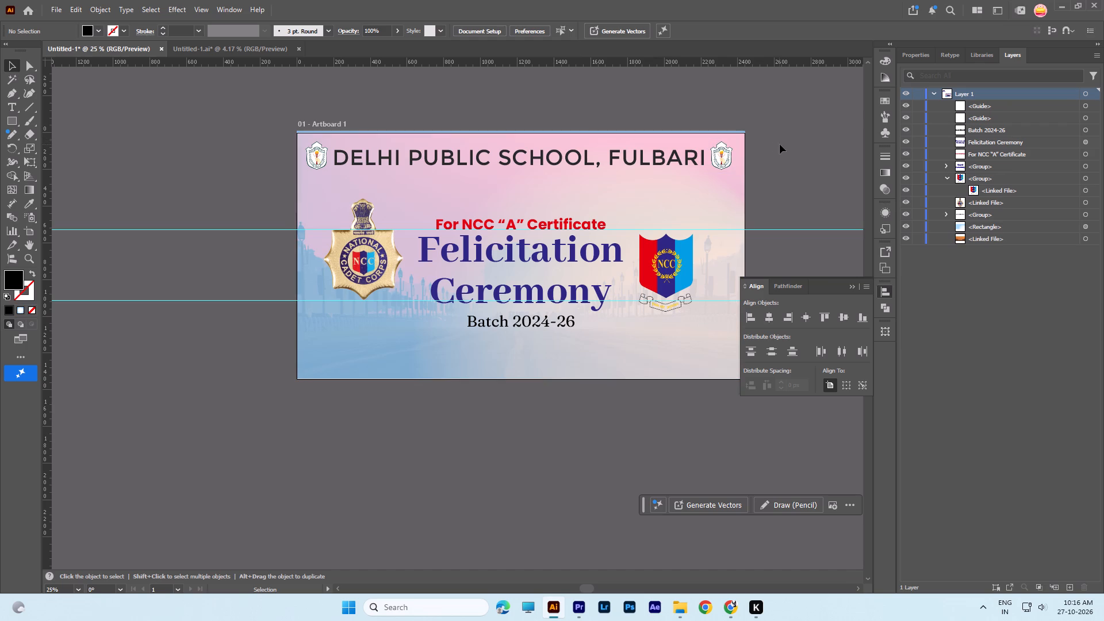
{"action": "left_click", "coordinate": [780, 144]}
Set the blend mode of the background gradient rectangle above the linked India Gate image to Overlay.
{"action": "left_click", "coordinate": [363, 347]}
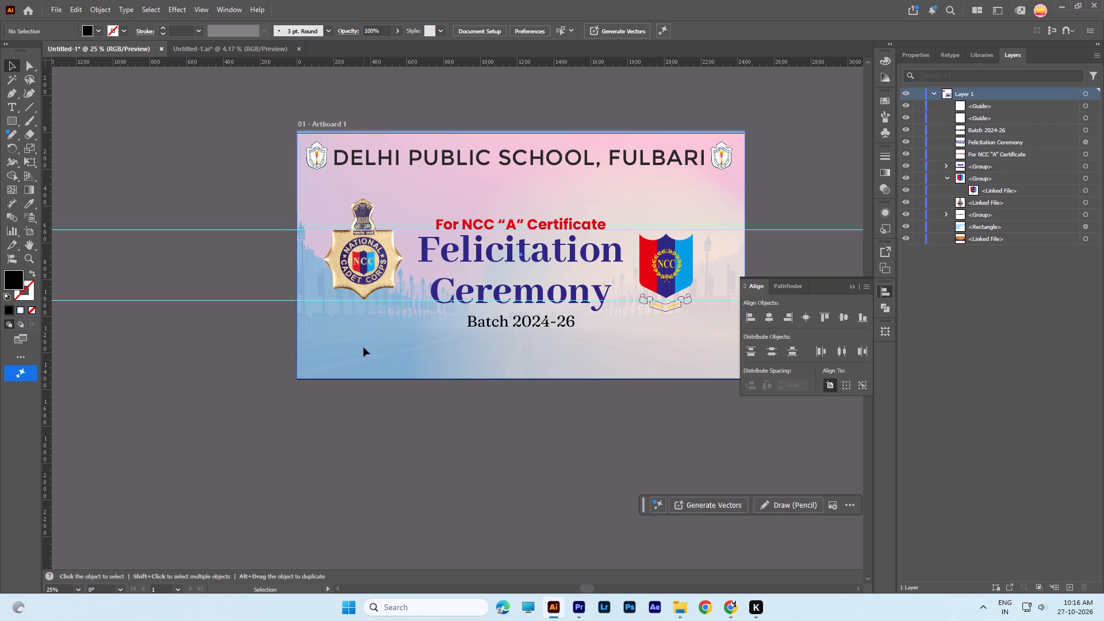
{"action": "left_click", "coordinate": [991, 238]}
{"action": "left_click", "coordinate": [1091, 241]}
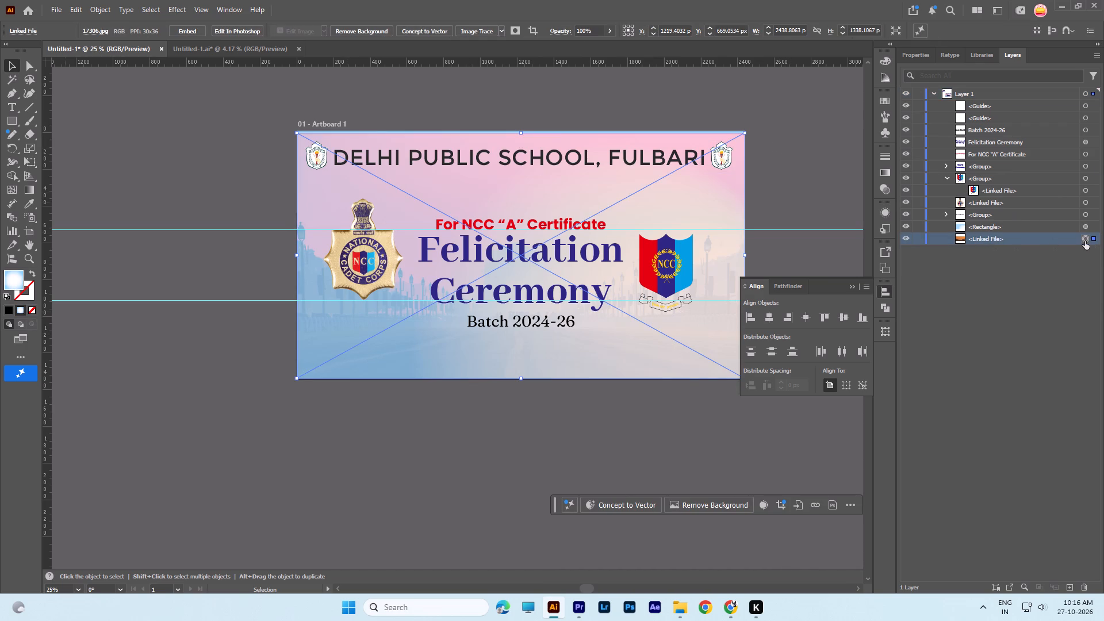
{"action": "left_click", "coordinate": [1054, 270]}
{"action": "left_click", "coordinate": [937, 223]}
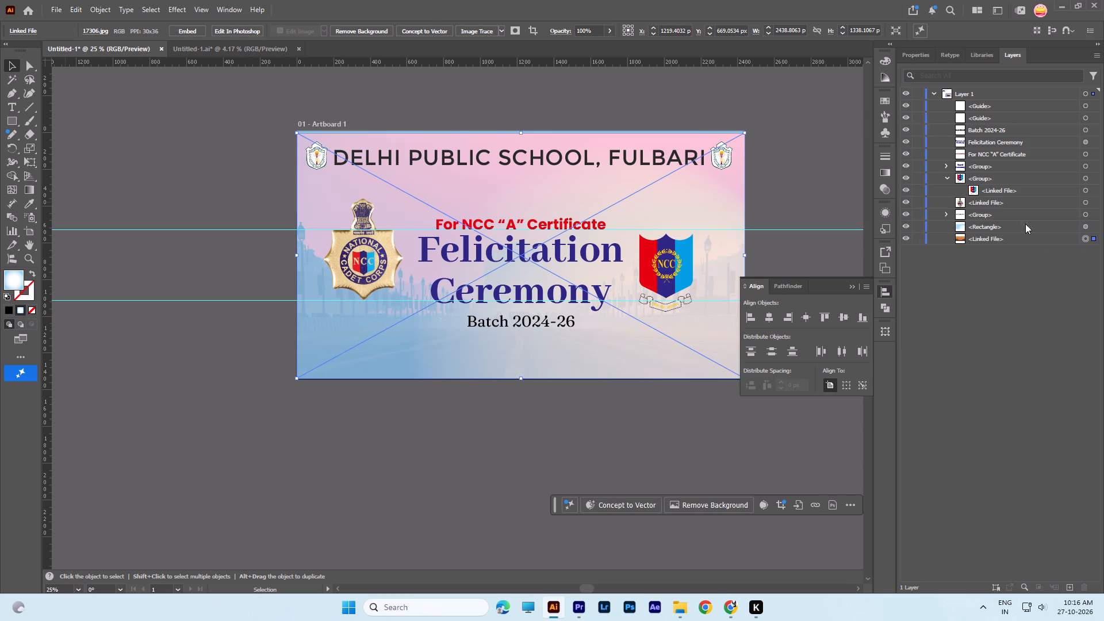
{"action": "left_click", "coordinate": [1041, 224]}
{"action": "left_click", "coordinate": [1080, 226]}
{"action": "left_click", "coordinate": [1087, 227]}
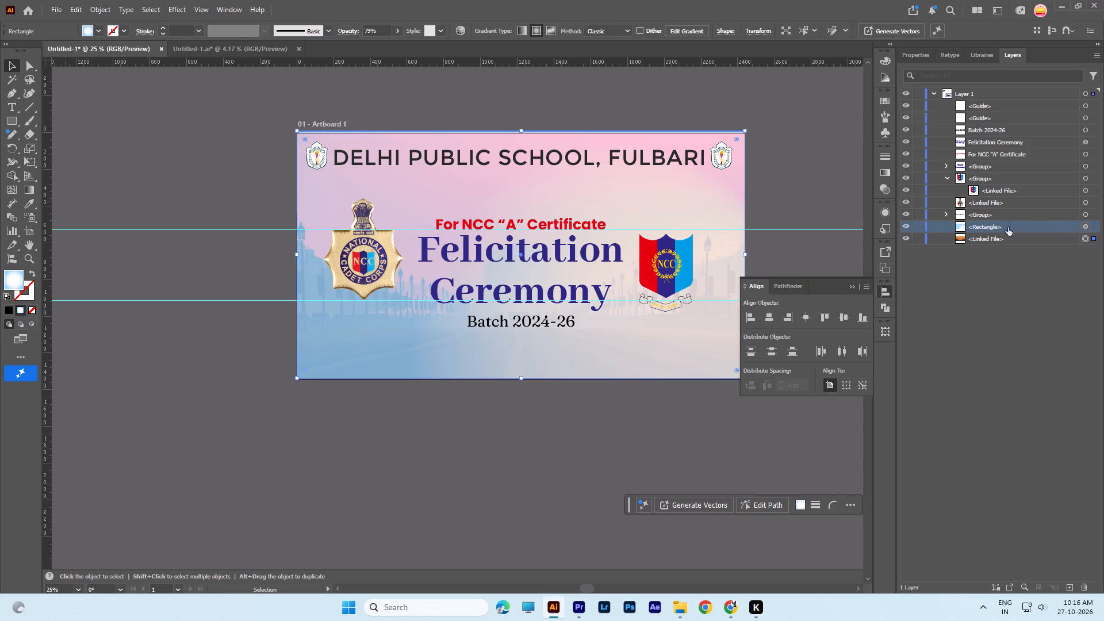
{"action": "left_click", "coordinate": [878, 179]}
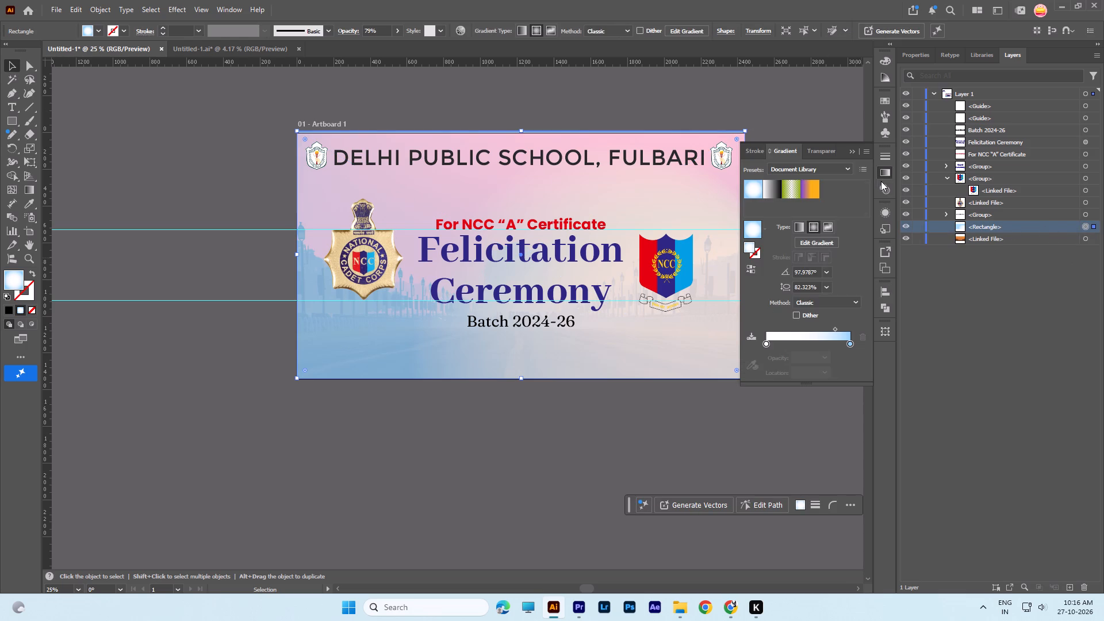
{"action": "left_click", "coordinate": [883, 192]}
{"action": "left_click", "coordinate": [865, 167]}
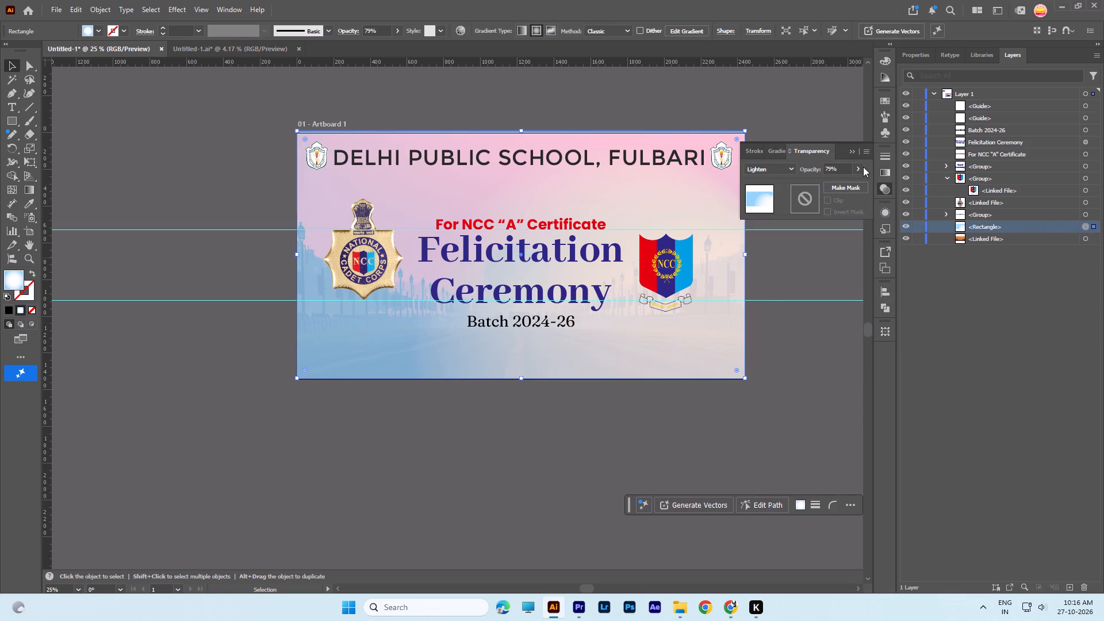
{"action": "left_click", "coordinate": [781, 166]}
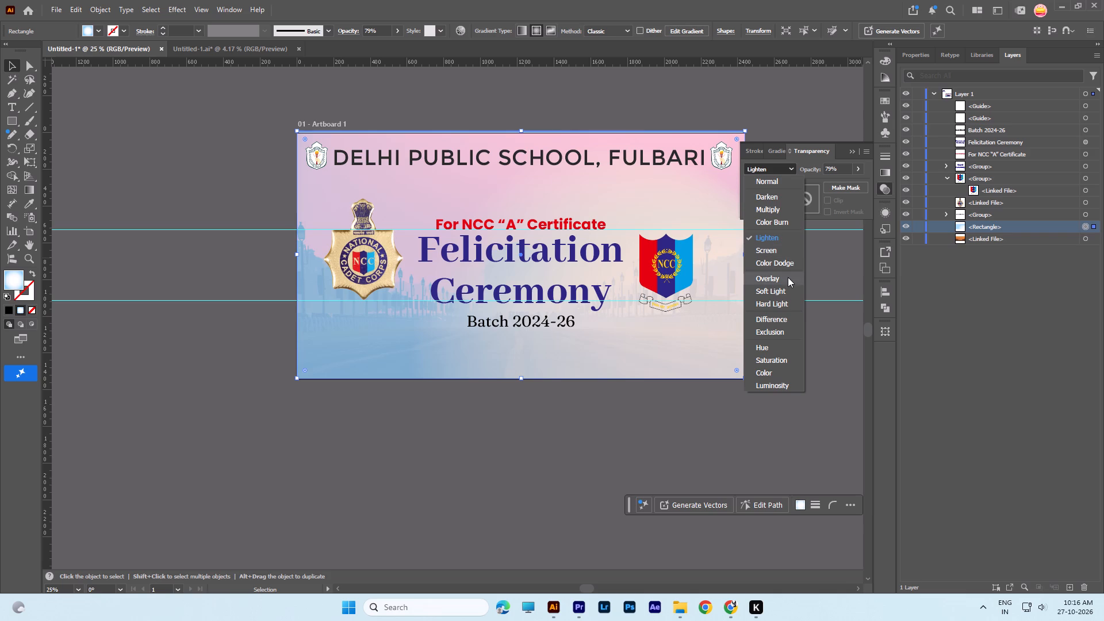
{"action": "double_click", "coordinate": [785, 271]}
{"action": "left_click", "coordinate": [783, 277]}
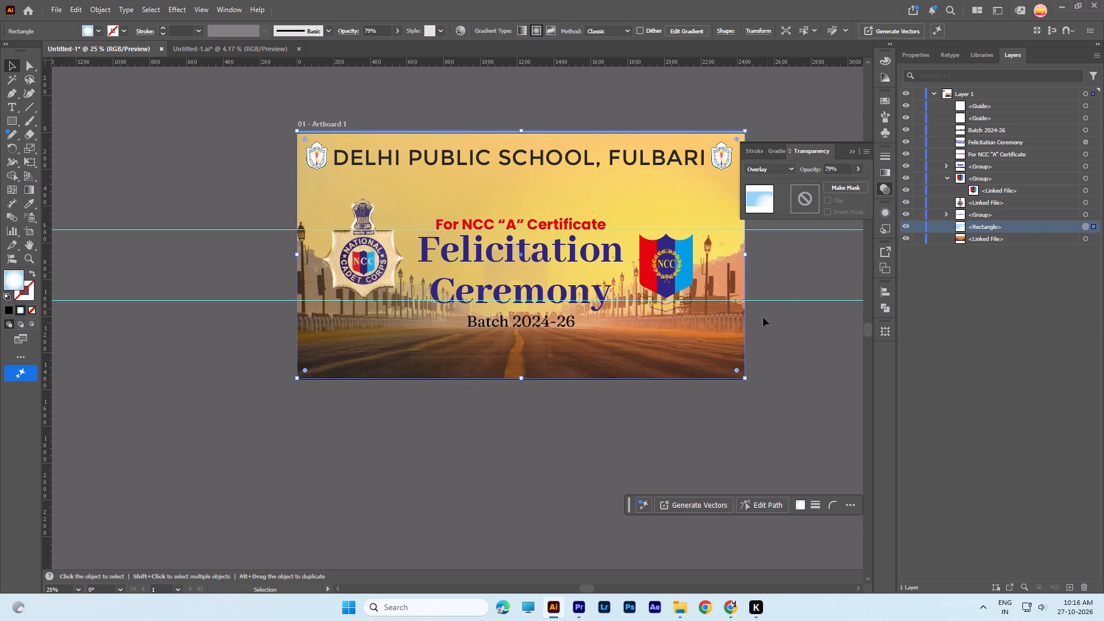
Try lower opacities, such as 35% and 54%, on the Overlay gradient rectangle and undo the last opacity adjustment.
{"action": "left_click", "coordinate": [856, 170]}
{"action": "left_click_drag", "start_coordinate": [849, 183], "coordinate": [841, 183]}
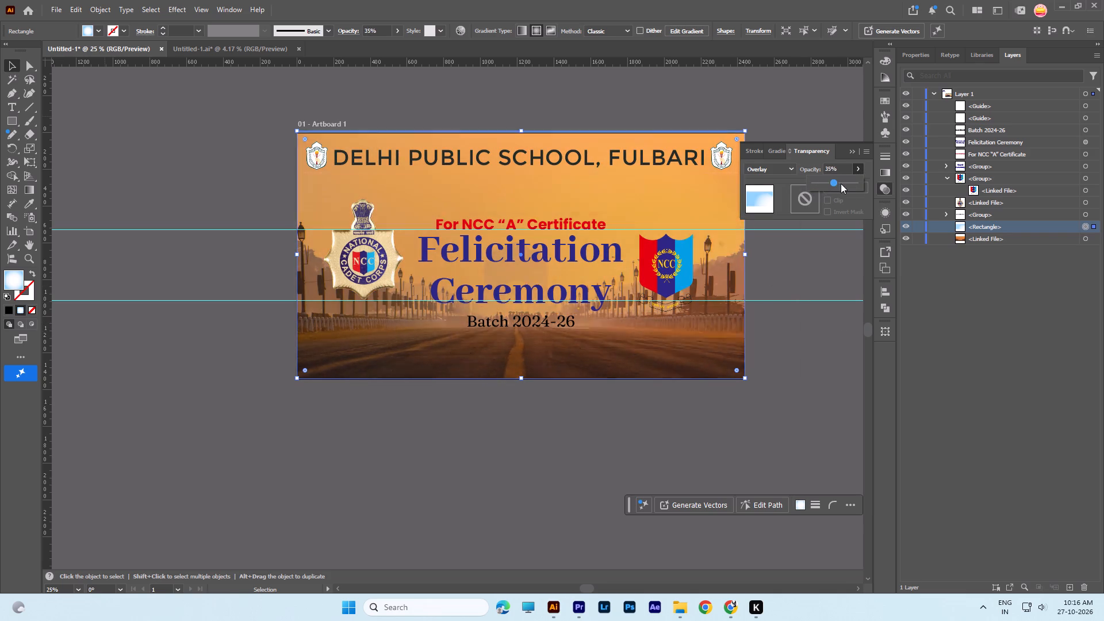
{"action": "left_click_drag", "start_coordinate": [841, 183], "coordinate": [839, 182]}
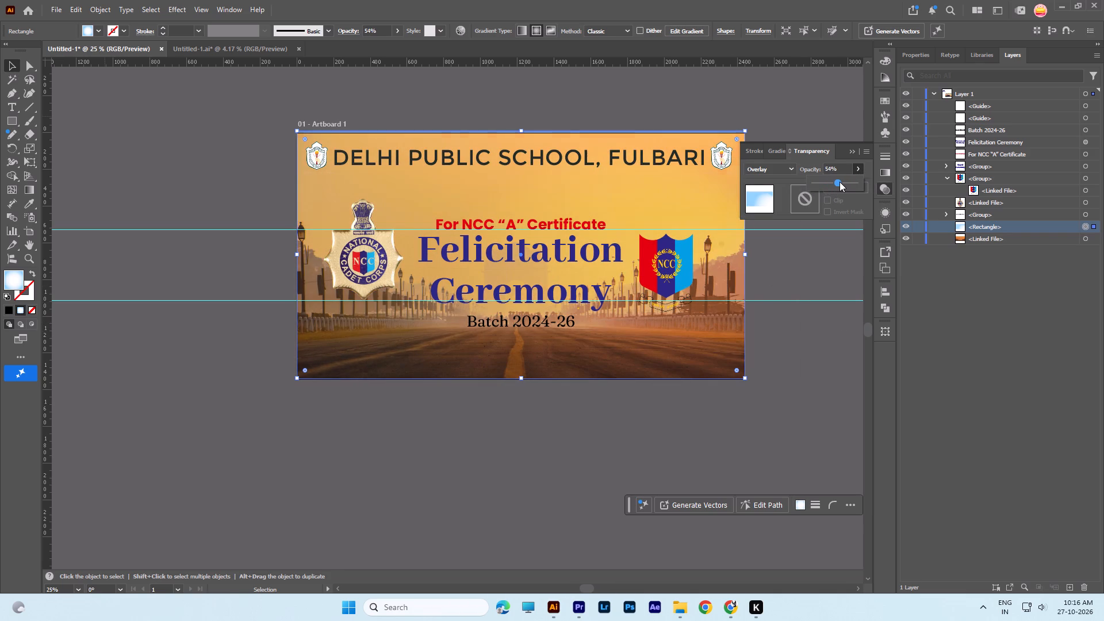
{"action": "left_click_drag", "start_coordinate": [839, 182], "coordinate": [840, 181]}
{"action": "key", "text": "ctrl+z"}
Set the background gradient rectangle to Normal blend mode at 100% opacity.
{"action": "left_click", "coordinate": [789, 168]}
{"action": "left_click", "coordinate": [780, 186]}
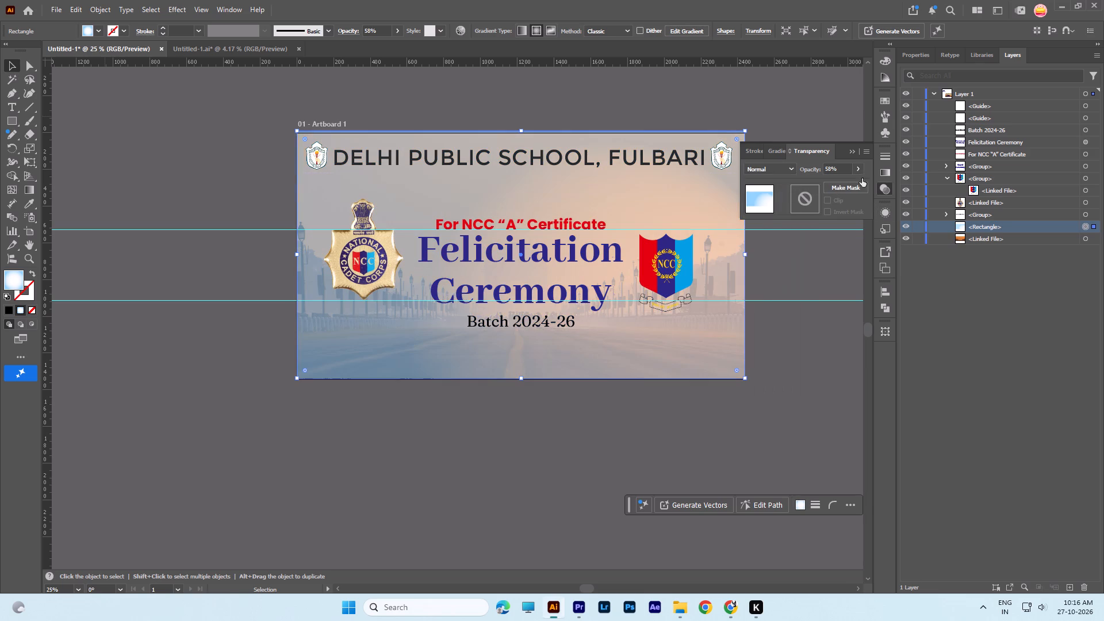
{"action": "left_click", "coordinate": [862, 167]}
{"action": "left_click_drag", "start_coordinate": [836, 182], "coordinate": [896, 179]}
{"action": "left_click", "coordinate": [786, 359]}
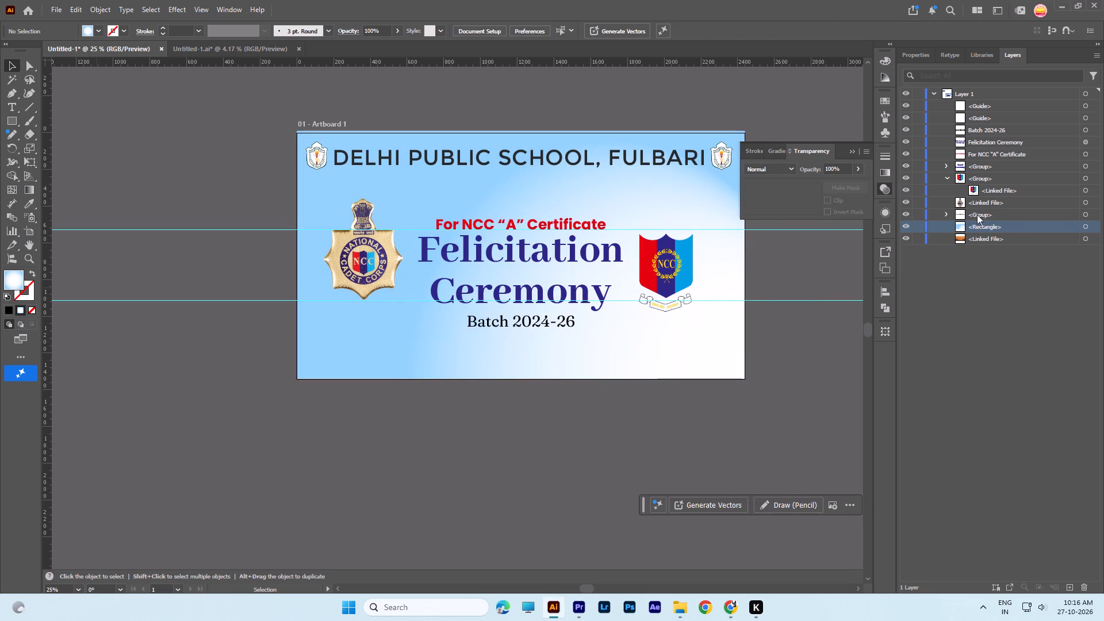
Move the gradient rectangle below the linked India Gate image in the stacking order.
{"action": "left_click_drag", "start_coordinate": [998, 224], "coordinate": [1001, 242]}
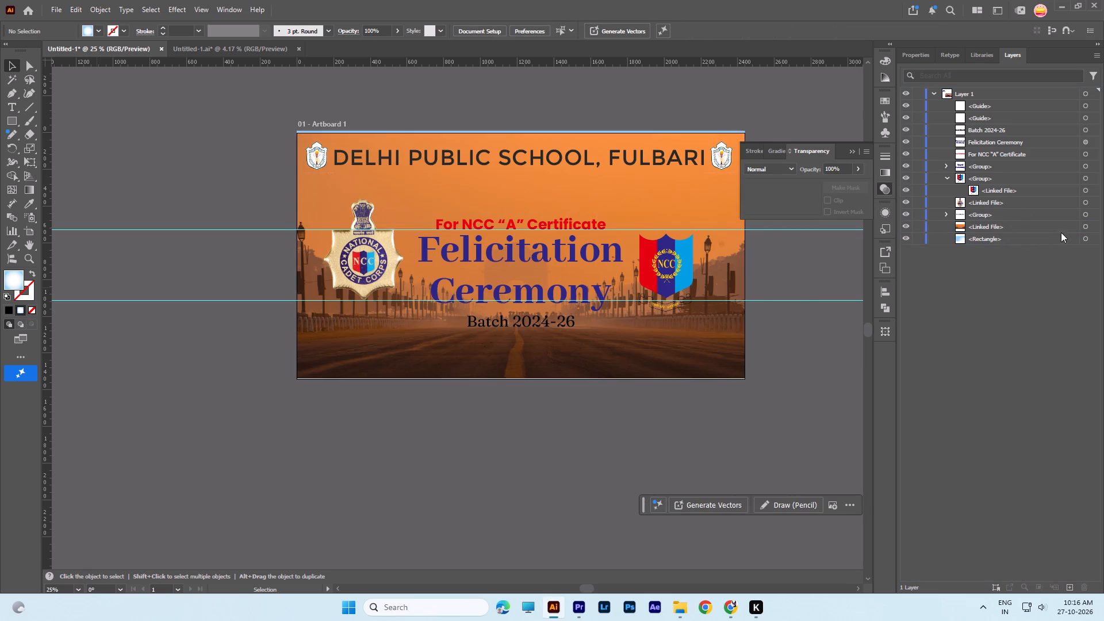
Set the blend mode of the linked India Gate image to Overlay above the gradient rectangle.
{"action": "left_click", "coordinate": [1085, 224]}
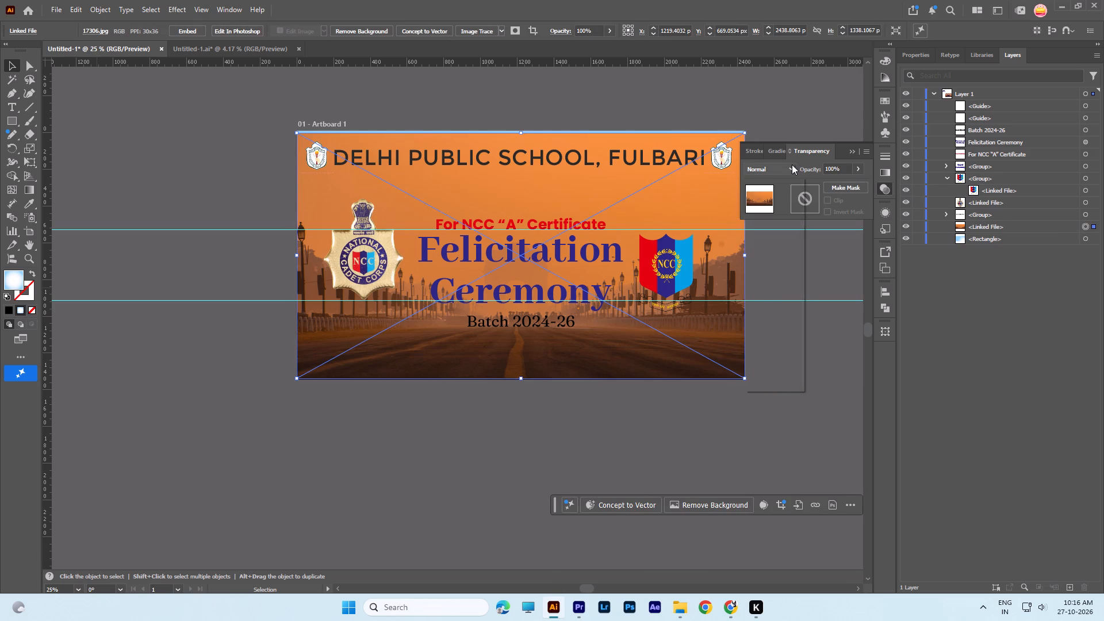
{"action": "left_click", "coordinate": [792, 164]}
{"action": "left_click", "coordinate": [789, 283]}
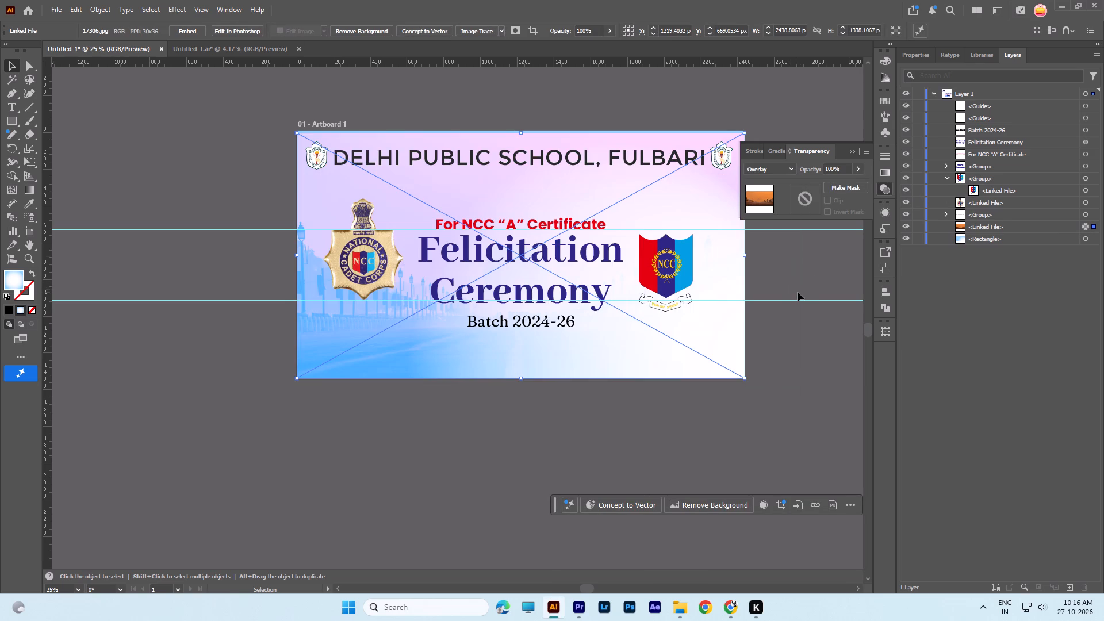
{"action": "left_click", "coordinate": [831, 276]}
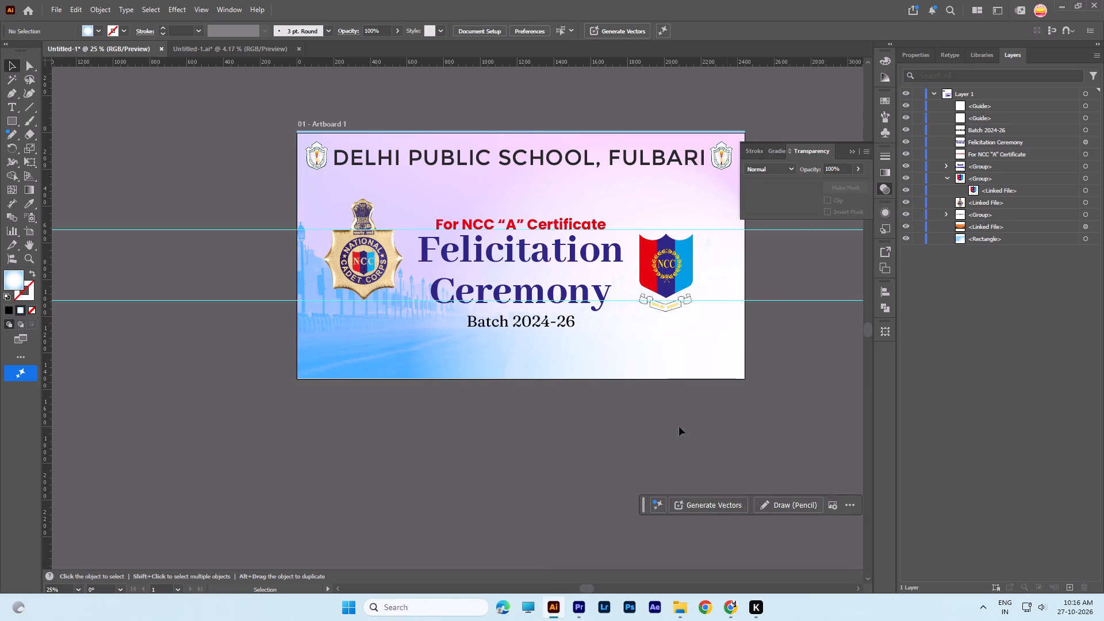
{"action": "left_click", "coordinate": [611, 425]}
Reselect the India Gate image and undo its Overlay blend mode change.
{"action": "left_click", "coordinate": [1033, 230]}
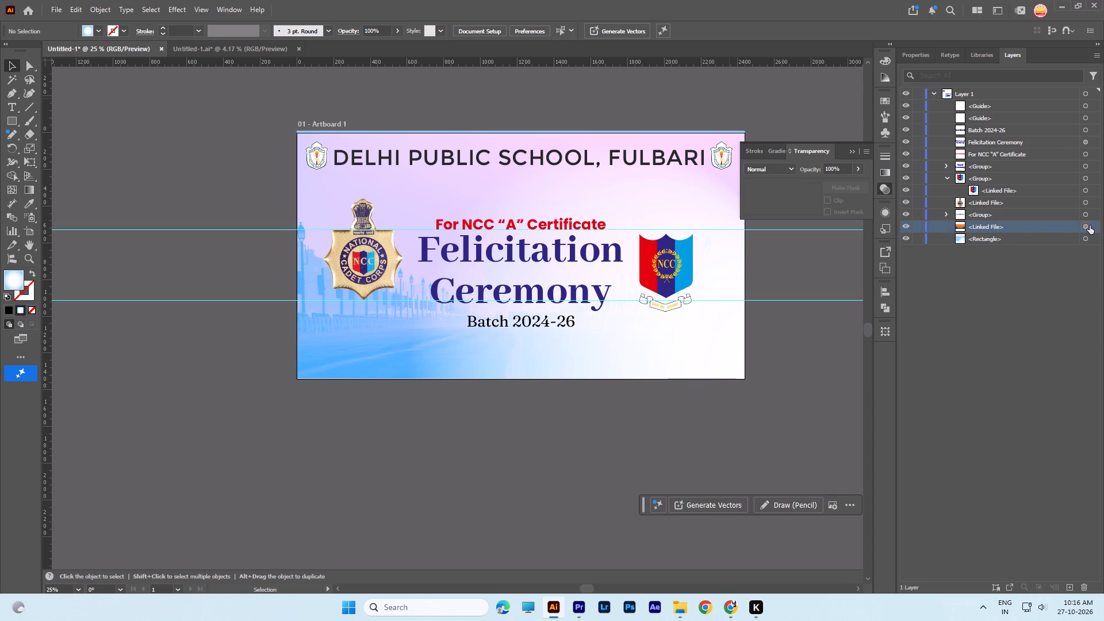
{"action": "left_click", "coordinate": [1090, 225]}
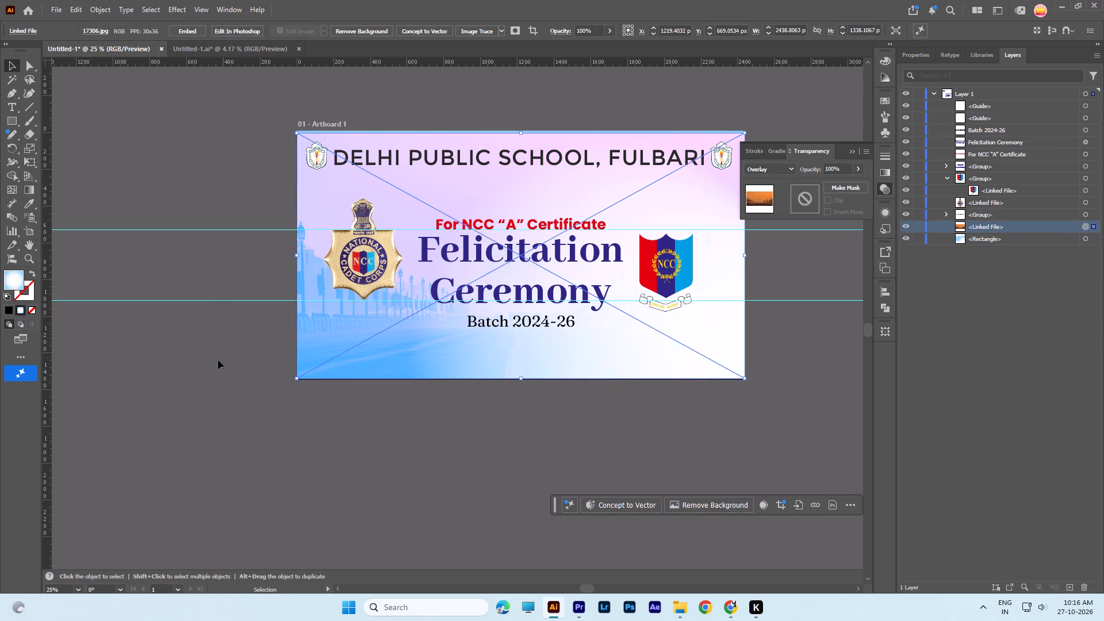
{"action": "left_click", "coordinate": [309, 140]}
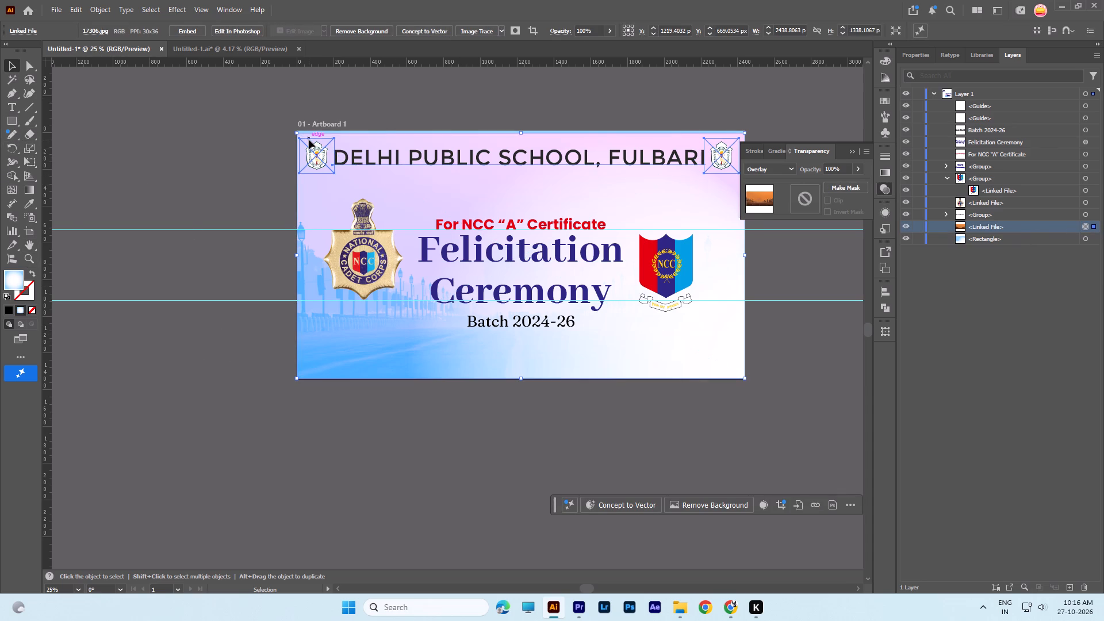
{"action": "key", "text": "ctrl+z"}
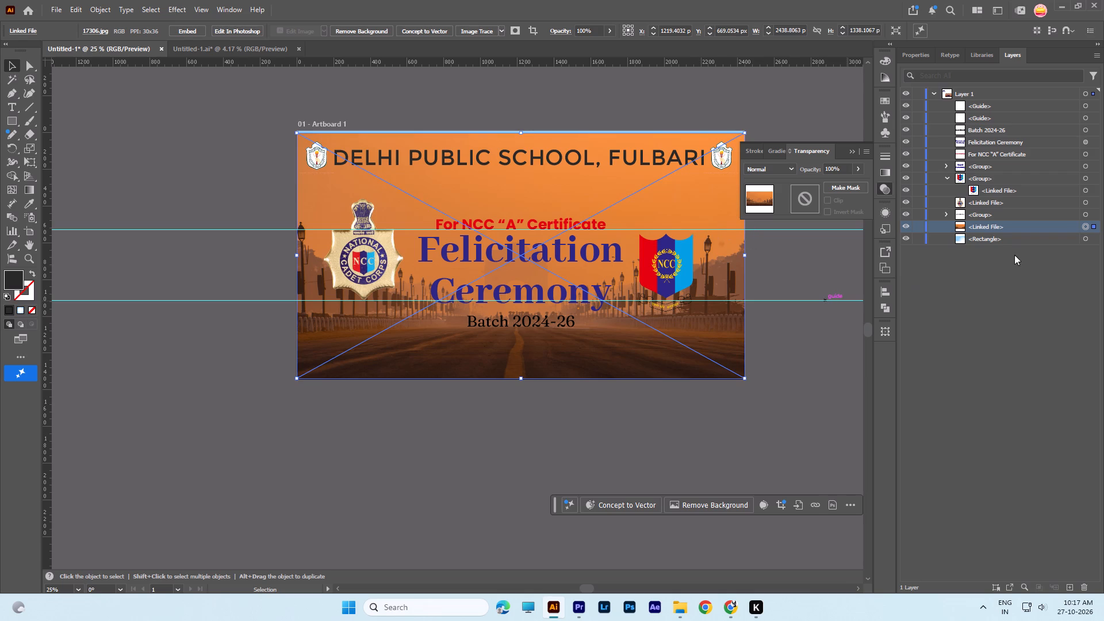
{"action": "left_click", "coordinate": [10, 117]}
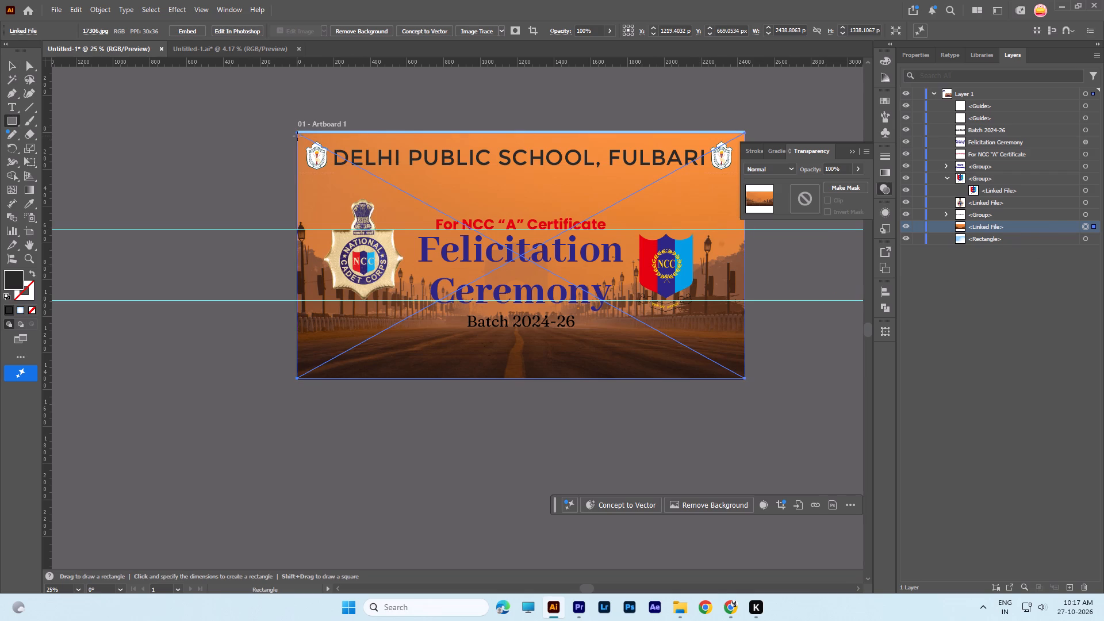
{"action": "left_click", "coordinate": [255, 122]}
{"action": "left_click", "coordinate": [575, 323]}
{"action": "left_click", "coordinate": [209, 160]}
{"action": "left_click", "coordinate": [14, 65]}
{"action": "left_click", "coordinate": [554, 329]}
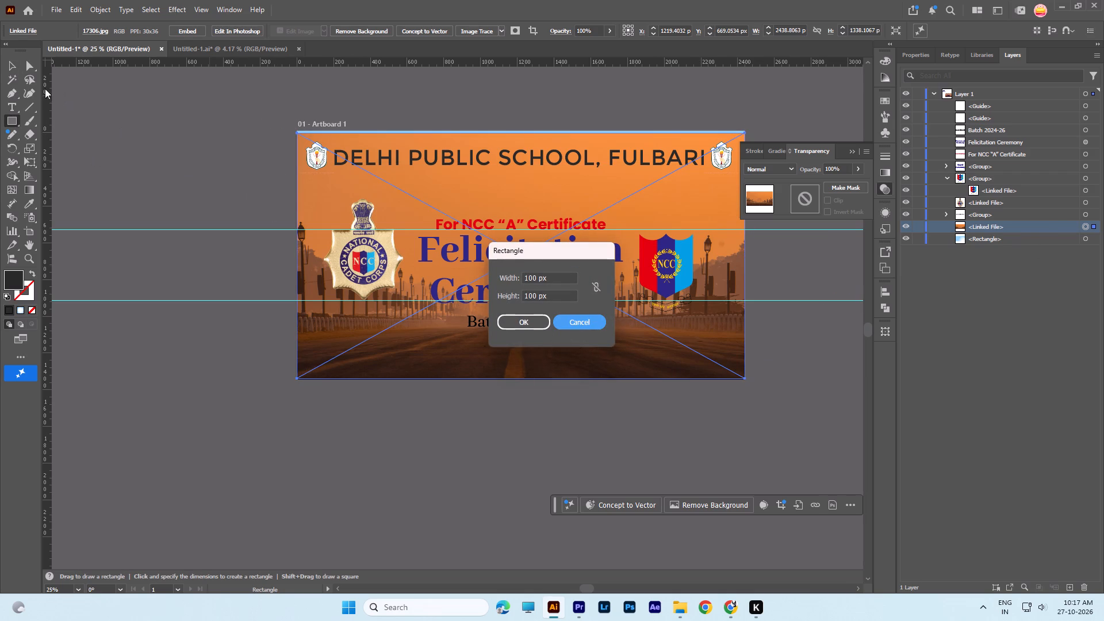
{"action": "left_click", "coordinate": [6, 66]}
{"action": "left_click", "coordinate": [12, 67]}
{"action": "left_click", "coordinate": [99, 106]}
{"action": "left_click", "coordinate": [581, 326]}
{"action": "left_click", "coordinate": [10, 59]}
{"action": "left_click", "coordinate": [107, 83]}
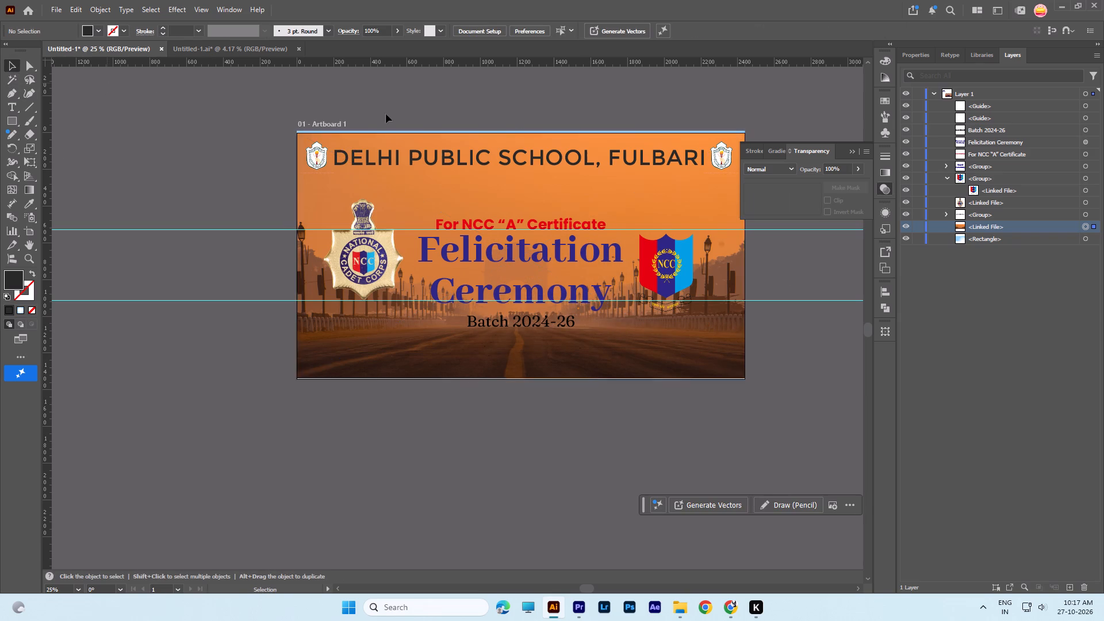
Draw a white-to-light-blue radial gradient rectangle covering the whole artboard and place it directly beneath the India Gate image.
{"action": "left_click", "coordinate": [20, 308]}
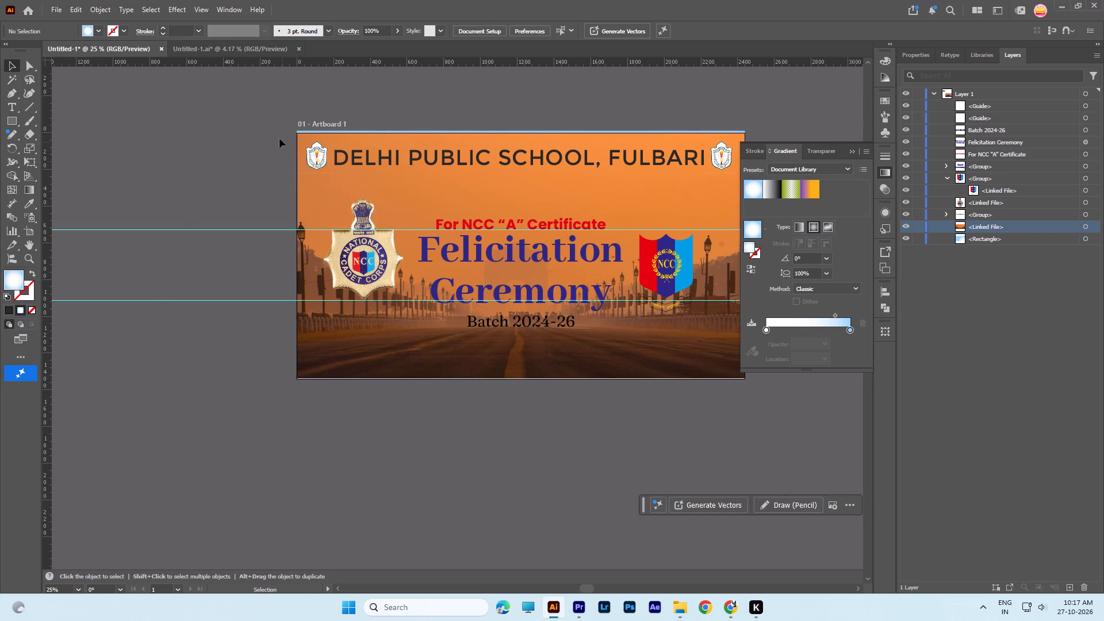
{"action": "left_click", "coordinate": [15, 120]}
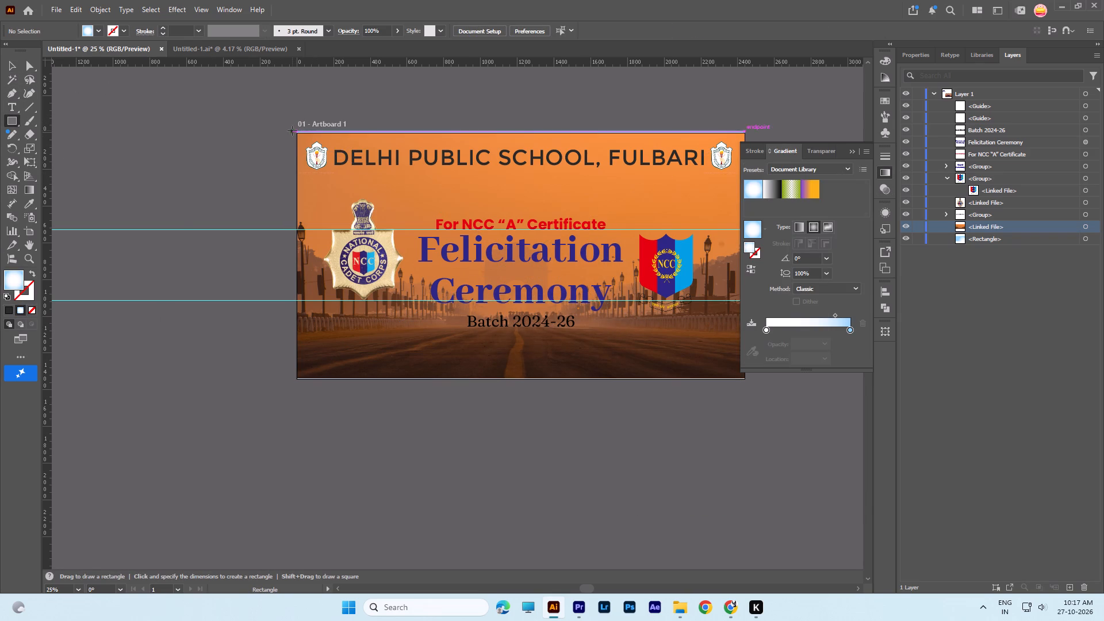
{"action": "left_click_drag", "start_coordinate": [292, 131], "coordinate": [746, 379]}
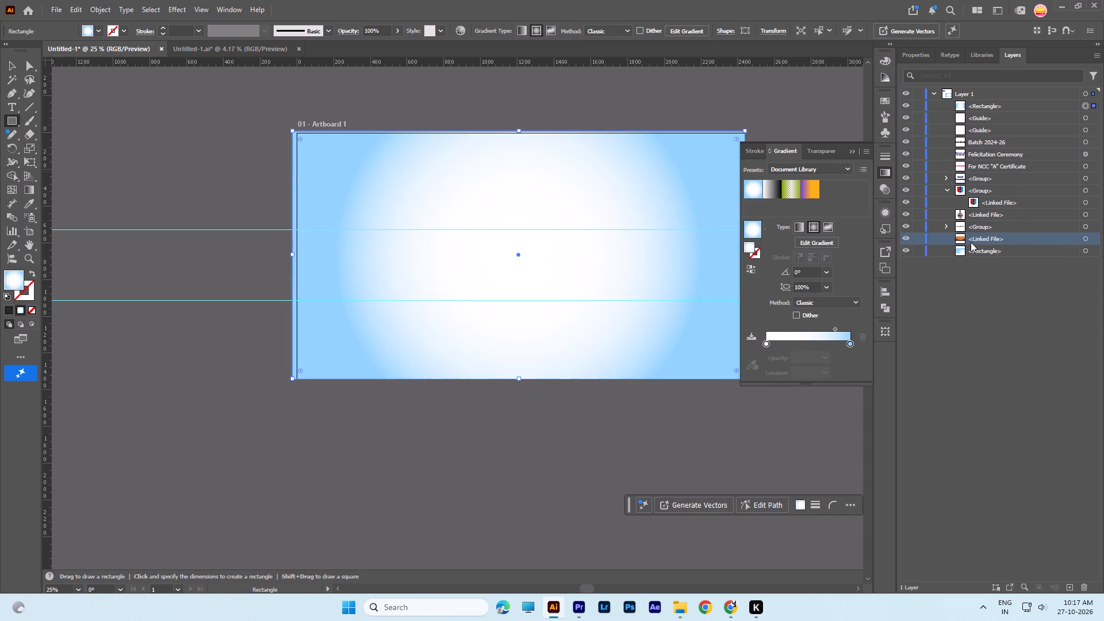
{"action": "left_click_drag", "start_coordinate": [983, 103], "coordinate": [994, 243]}
Delete the old gradient rectangle at the bottom of the stacking order.
{"action": "left_click", "coordinate": [1033, 252]}
{"action": "left_click", "coordinate": [1087, 251]}
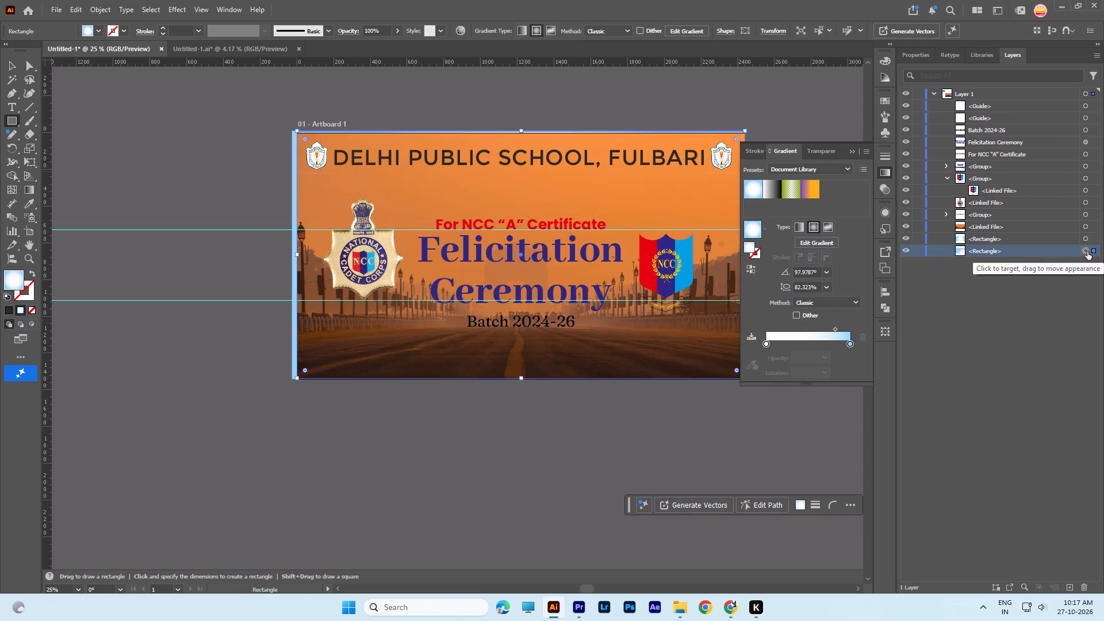
{"action": "key", "text": "Delete"}
Move the linked India Gate image below the new gradient rectangle in the stacking order.
{"action": "left_click_drag", "start_coordinate": [986, 227], "coordinate": [991, 244]}
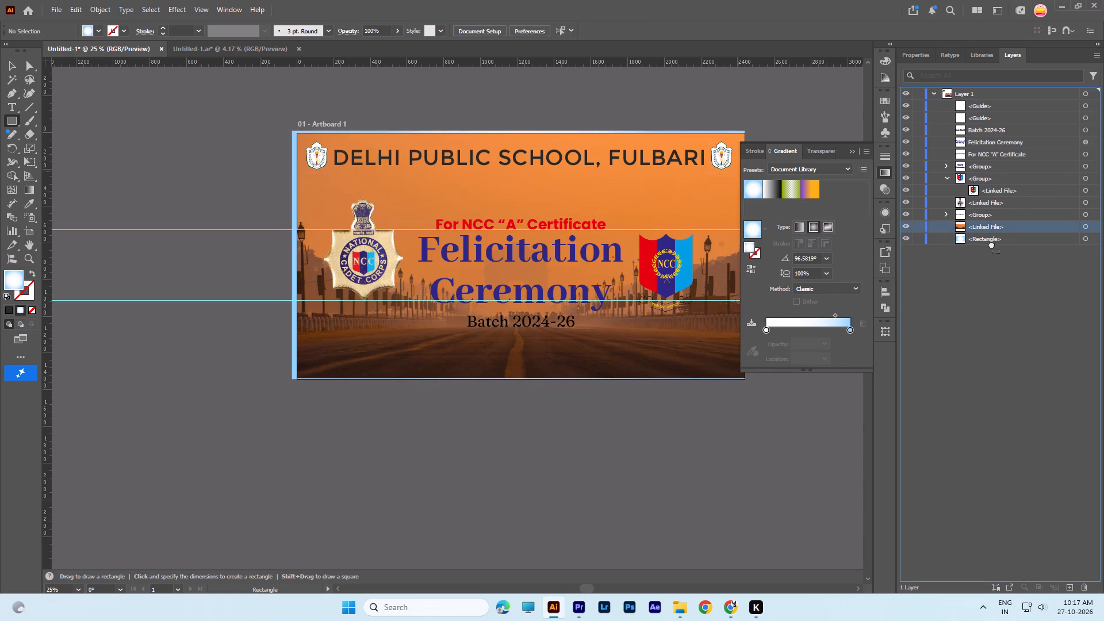
Move the linked India Gate image above the gradient rectangle in the stacking order.
{"action": "left_click_drag", "start_coordinate": [991, 244], "coordinate": [991, 225]}
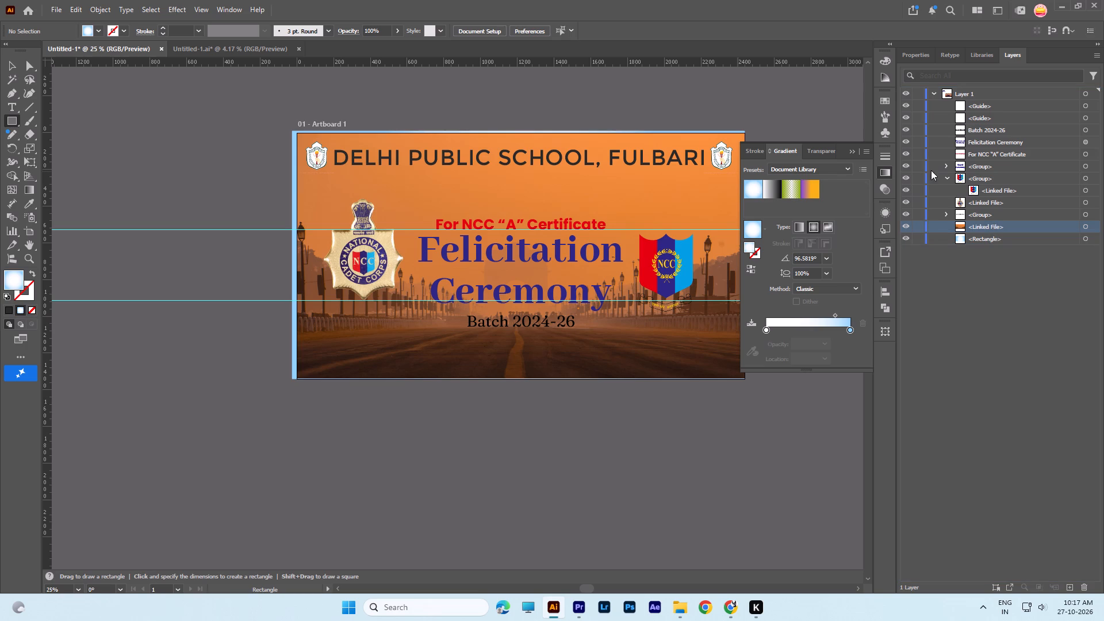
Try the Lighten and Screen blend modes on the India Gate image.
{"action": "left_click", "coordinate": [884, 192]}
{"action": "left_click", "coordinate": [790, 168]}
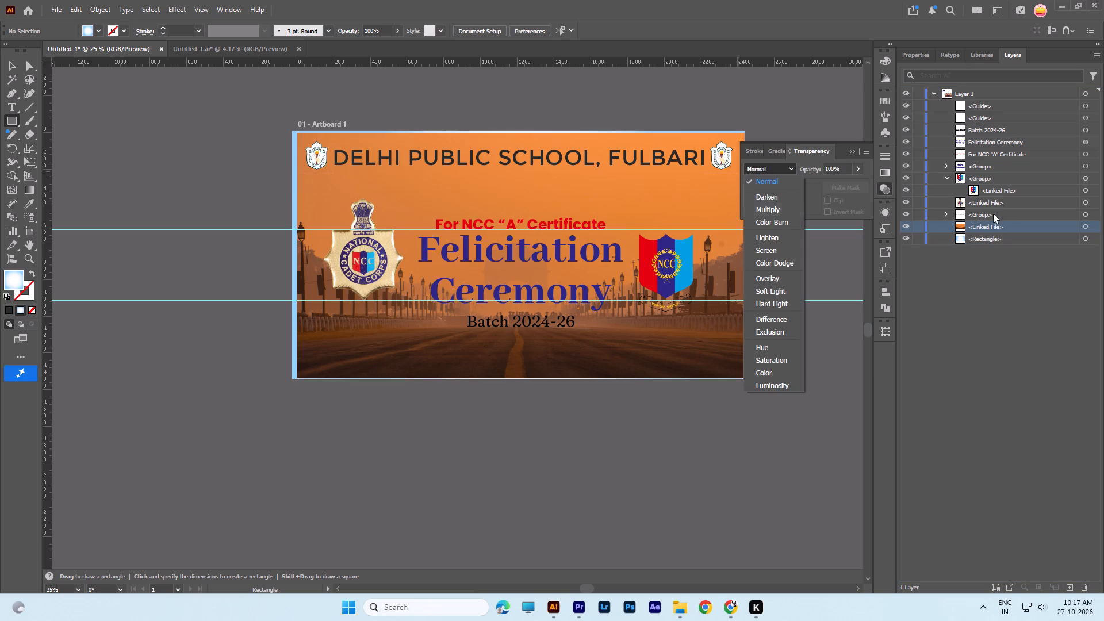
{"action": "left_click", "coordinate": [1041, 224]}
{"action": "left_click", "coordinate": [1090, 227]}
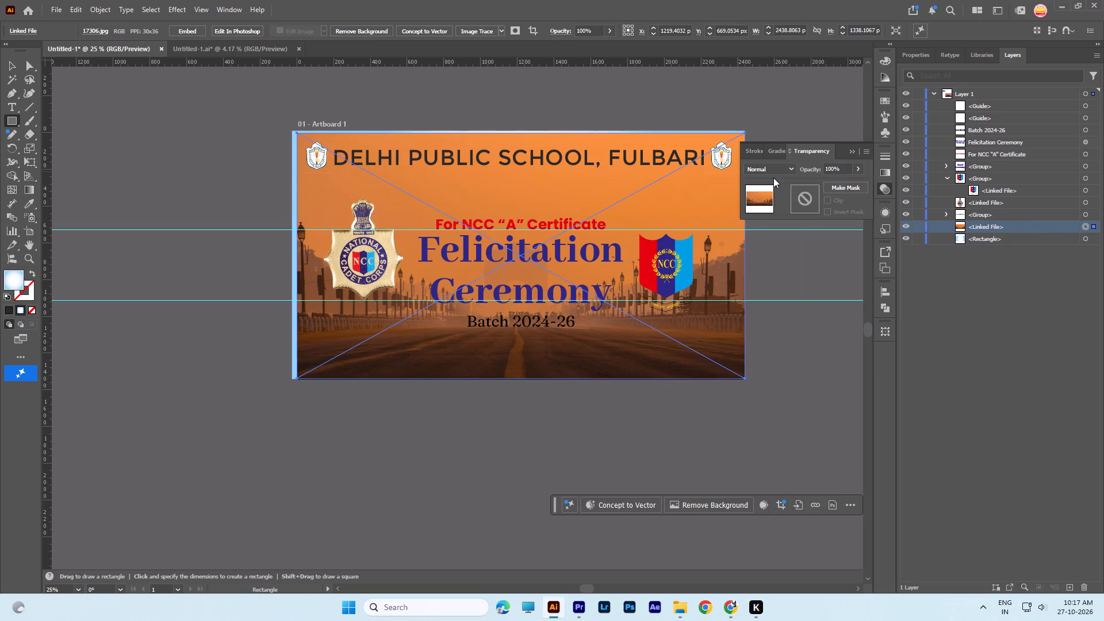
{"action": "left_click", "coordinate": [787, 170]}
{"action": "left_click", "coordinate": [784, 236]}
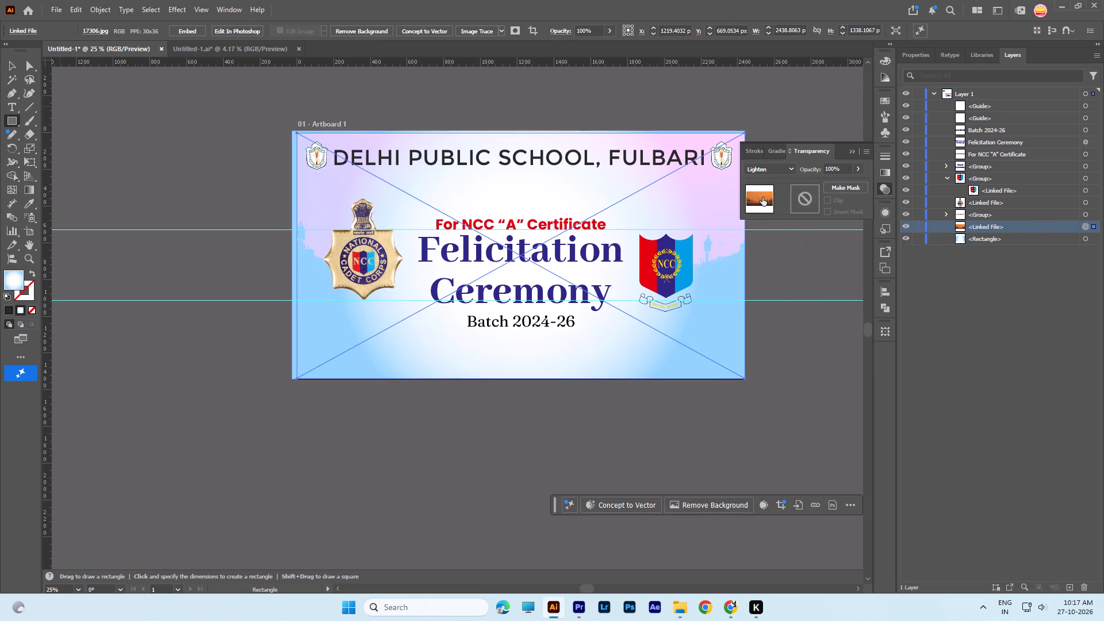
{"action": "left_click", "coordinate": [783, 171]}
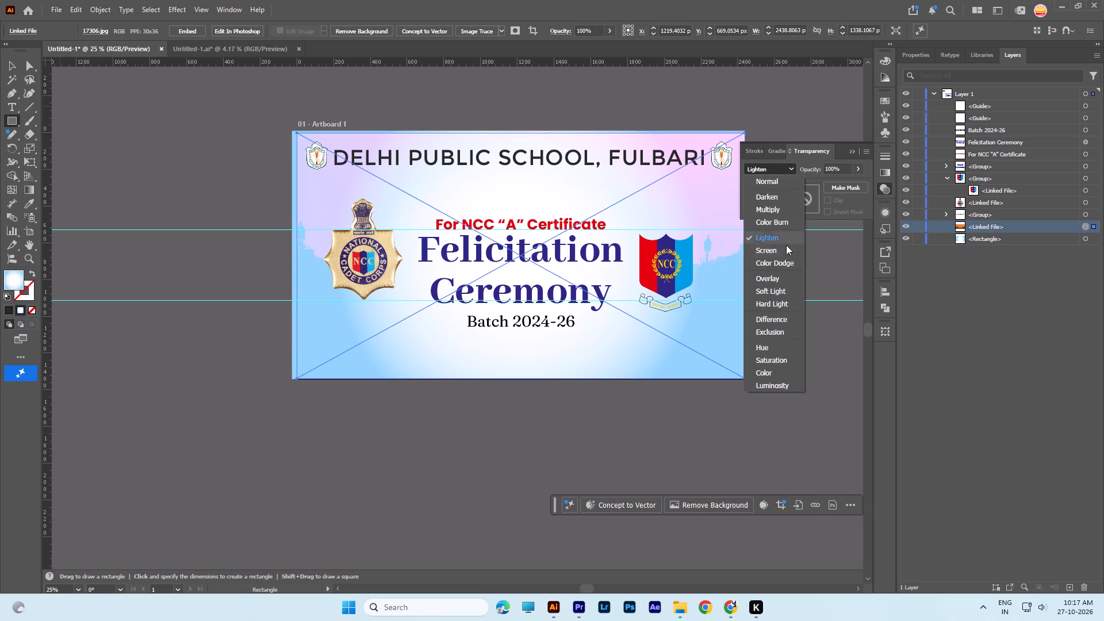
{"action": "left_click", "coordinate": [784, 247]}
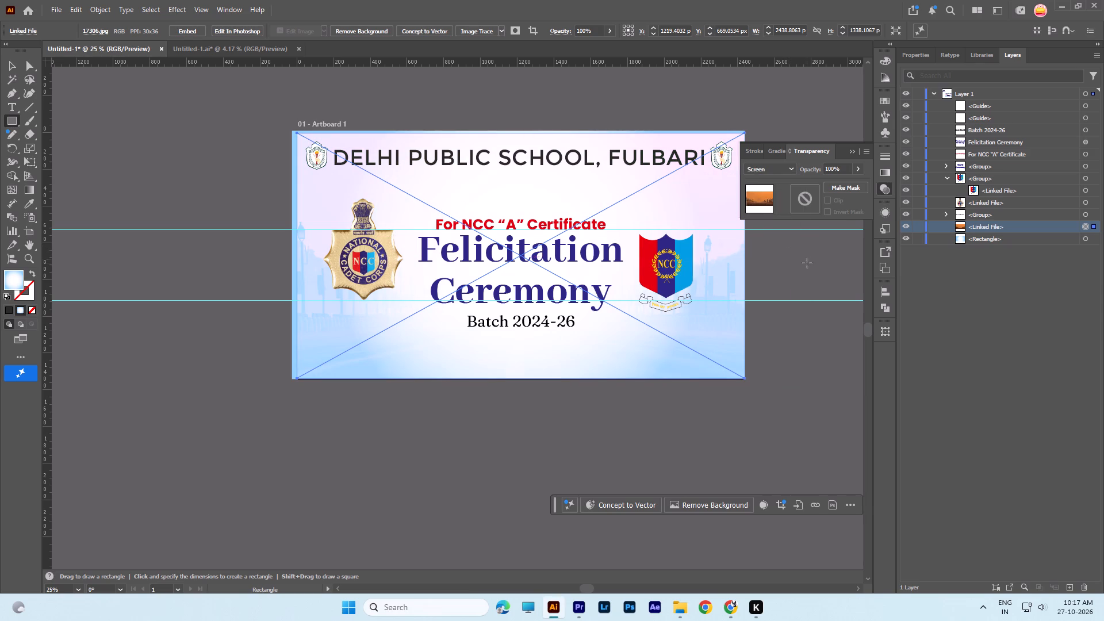
Set the India Gate image's blend mode to Overlay and deselect it.
{"action": "left_click", "coordinate": [785, 168]}
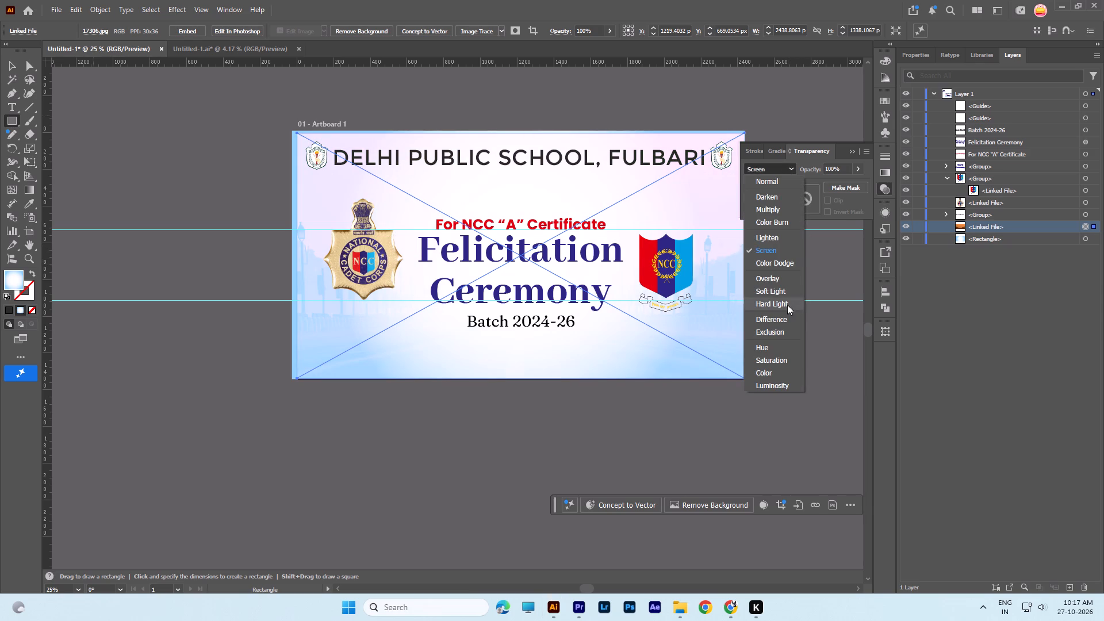
{"action": "left_click", "coordinate": [772, 277]}
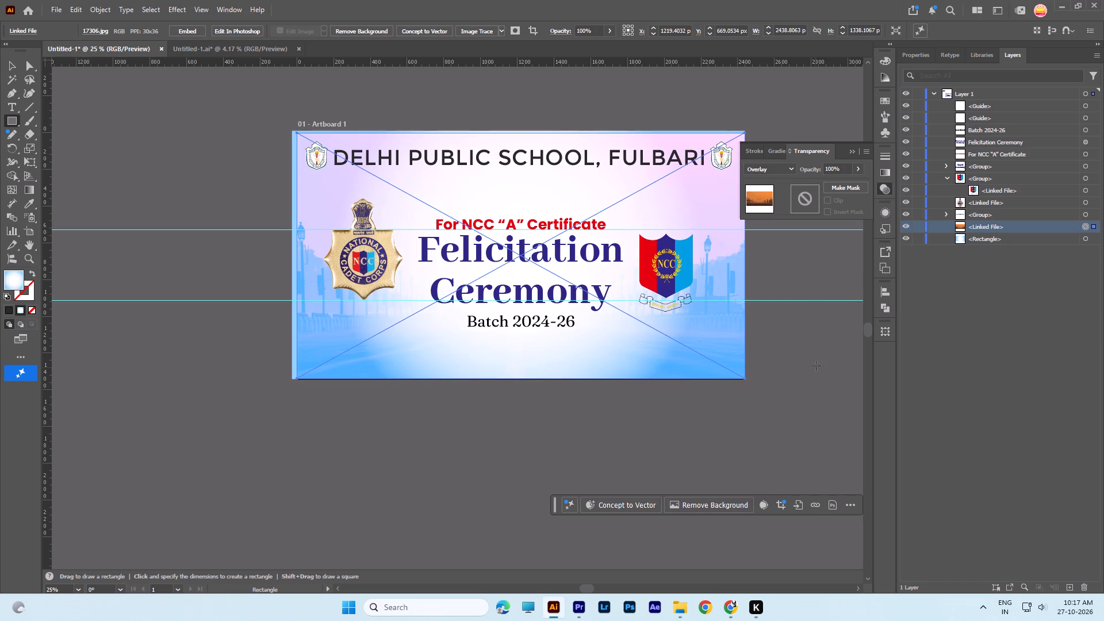
{"action": "left_click", "coordinate": [7, 67]}
{"action": "left_click", "coordinate": [252, 120]}
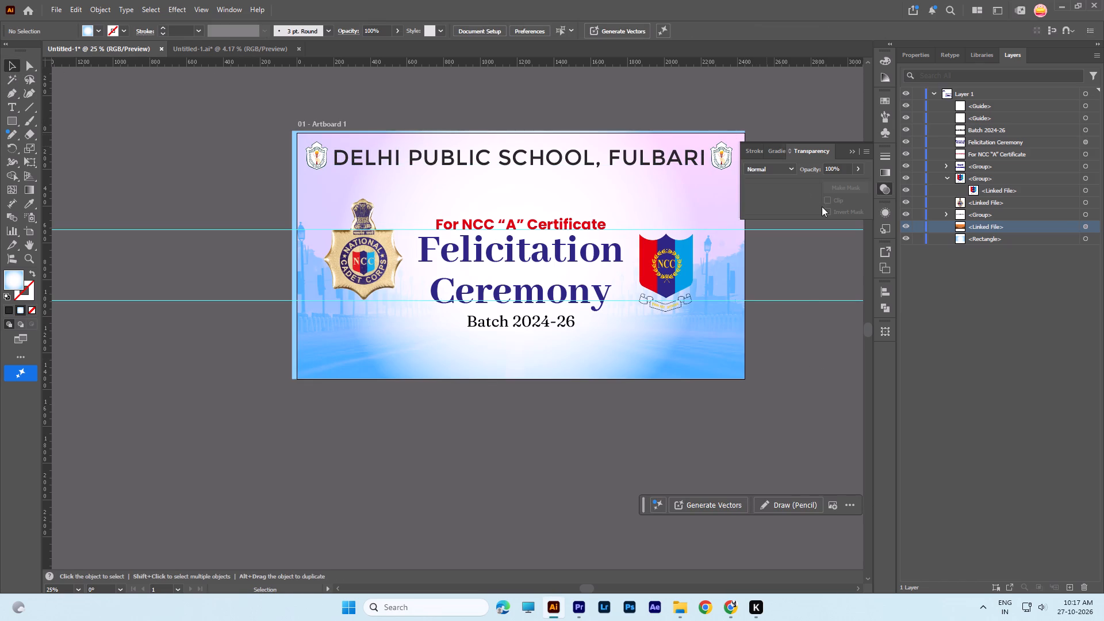
Change the background rectangle's gradient type to linear.
{"action": "left_click", "coordinate": [1002, 239]}
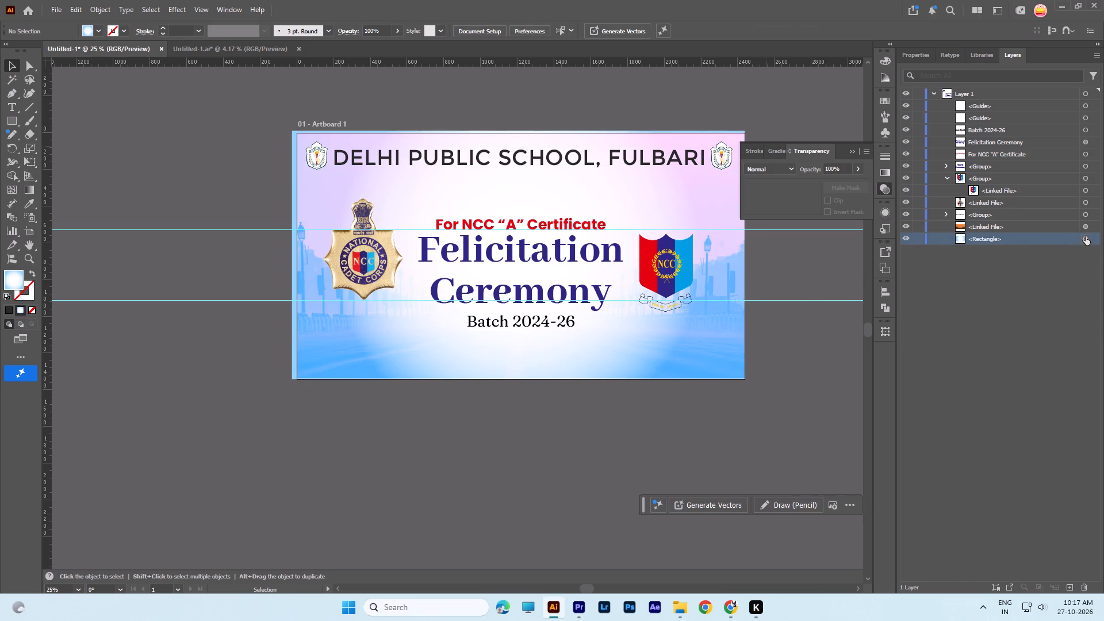
{"action": "left_click", "coordinate": [1087, 236]}
{"action": "left_click", "coordinate": [883, 172]}
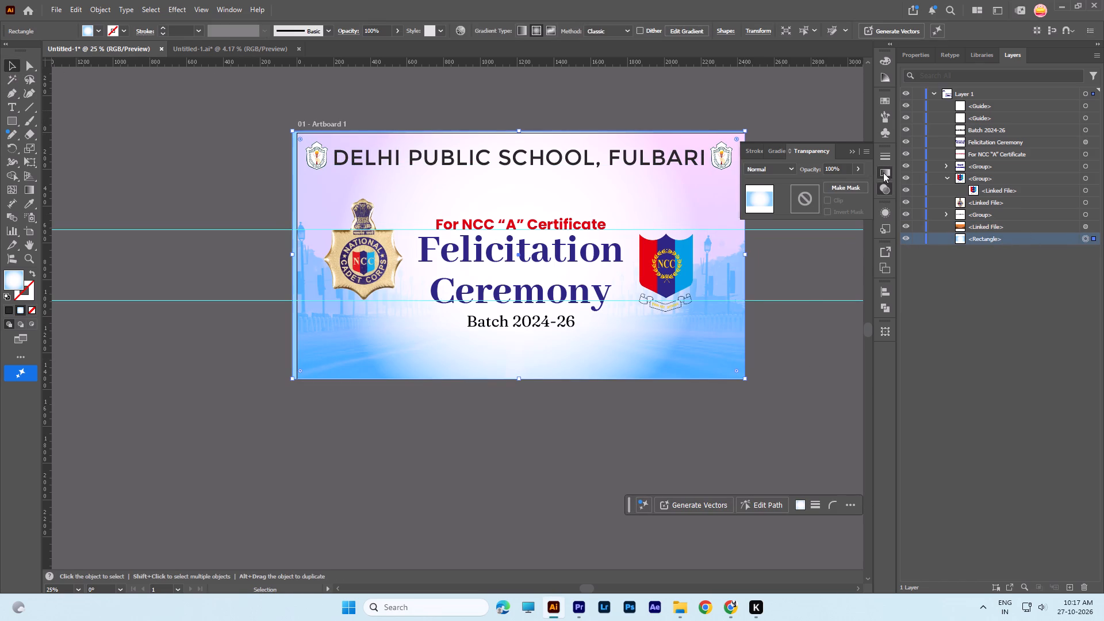
{"action": "left_click", "coordinate": [798, 231]}
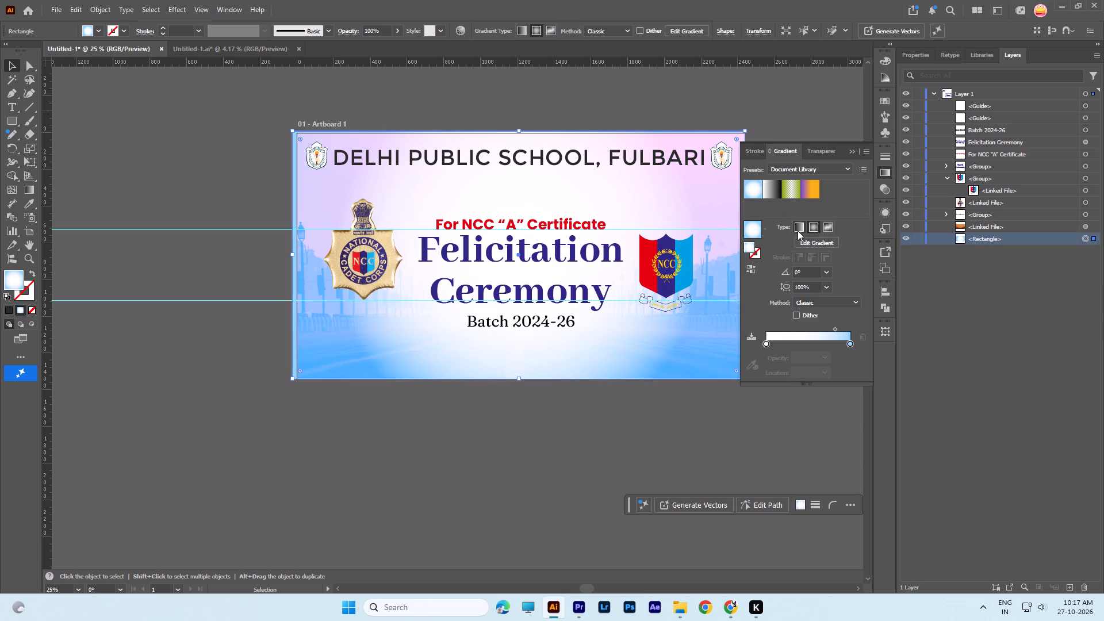
Run the background rectangle's gradient vertically at -90°, from white near the artboard's top edge to light blue at about mid-height.
{"action": "left_click", "coordinate": [33, 188]}
{"action": "left_click_drag", "start_coordinate": [526, 140], "coordinate": [527, 292]}
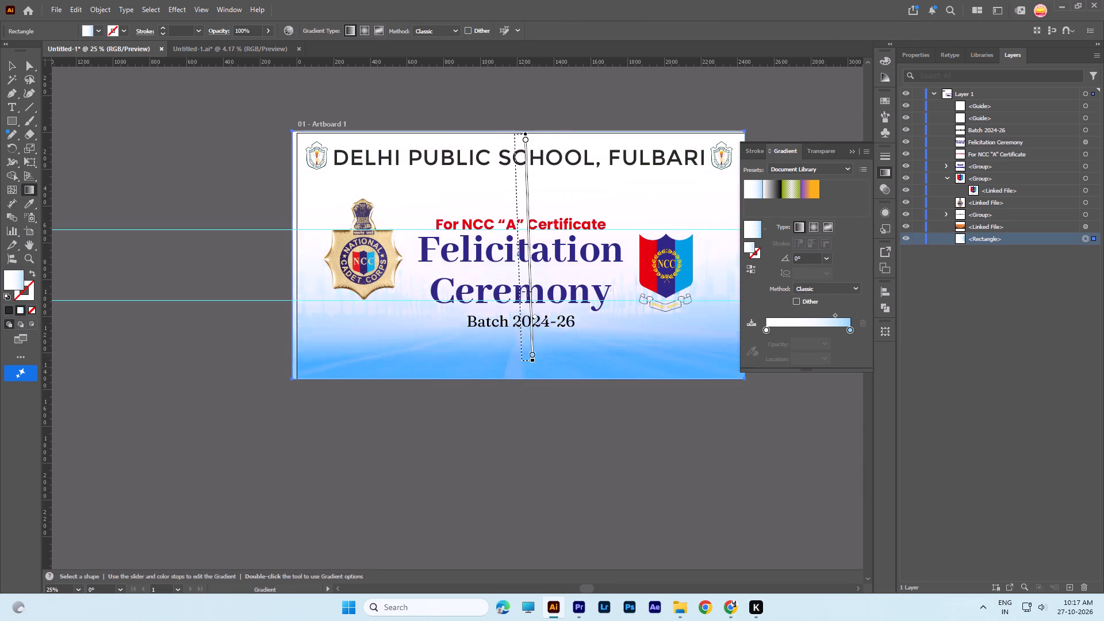
{"action": "left_click_drag", "start_coordinate": [527, 292], "coordinate": [526, 294]}
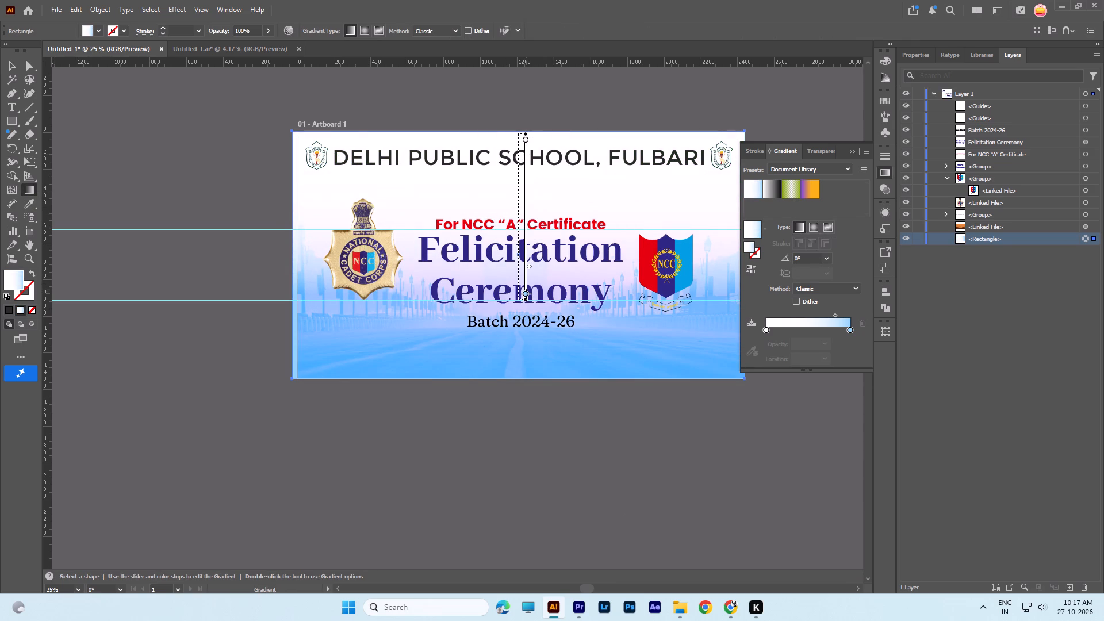
{"action": "left_click_drag", "start_coordinate": [526, 294], "coordinate": [537, 289]}
{"action": "left_click_drag", "start_coordinate": [537, 289], "coordinate": [528, 288]}
{"action": "left_click_drag", "start_coordinate": [528, 288], "coordinate": [527, 254]}
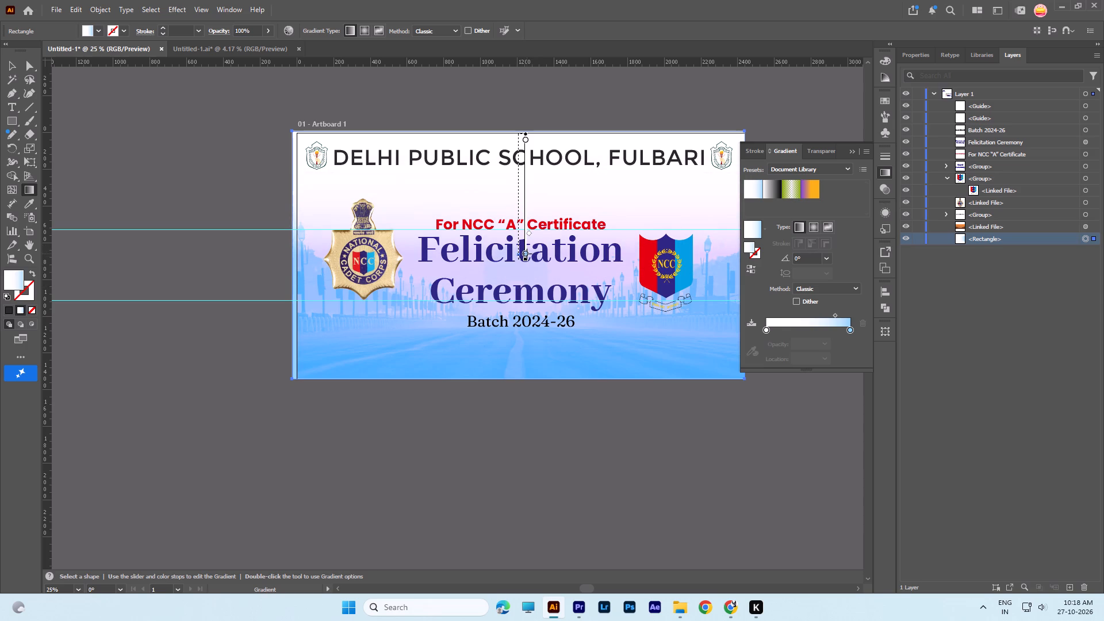
{"action": "left_click", "coordinate": [9, 66]}
{"action": "left_click", "coordinate": [149, 126]}
{"action": "left_click", "coordinate": [612, 404]}
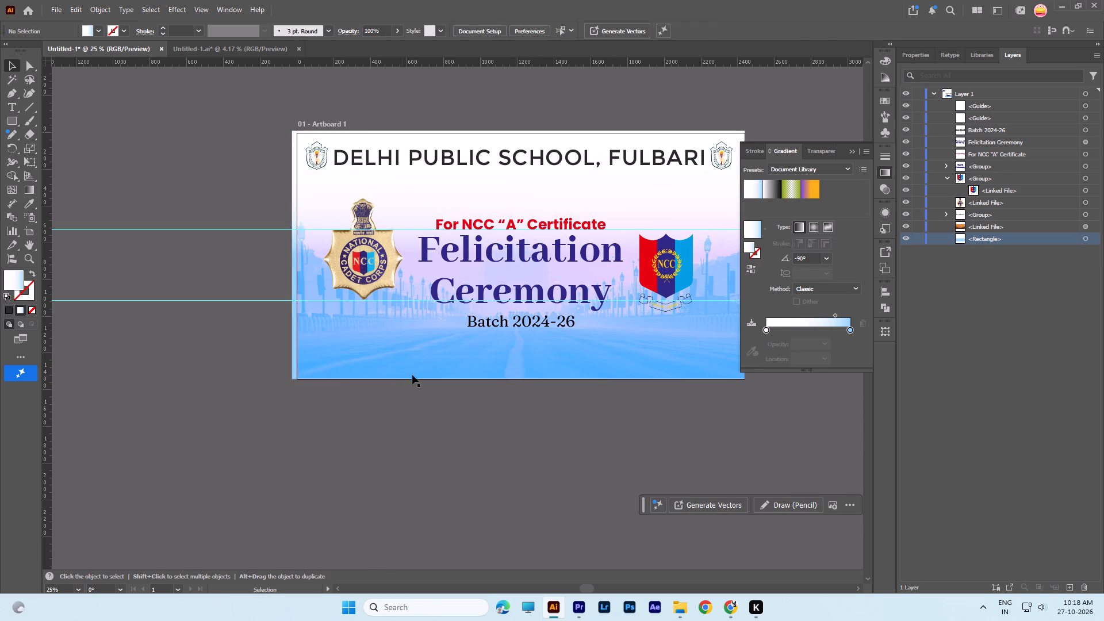
Space out the centre text by shifting "Batch 2024-26" slightly down and the "For NCC “A” Certificate" and "Felicitation Ceremony" lines slightly up.
{"action": "scroll", "coordinate": [530, 335], "scroll_direction": "up", "scroll_amount": 1}
{"action": "left_click", "coordinate": [530, 339]}
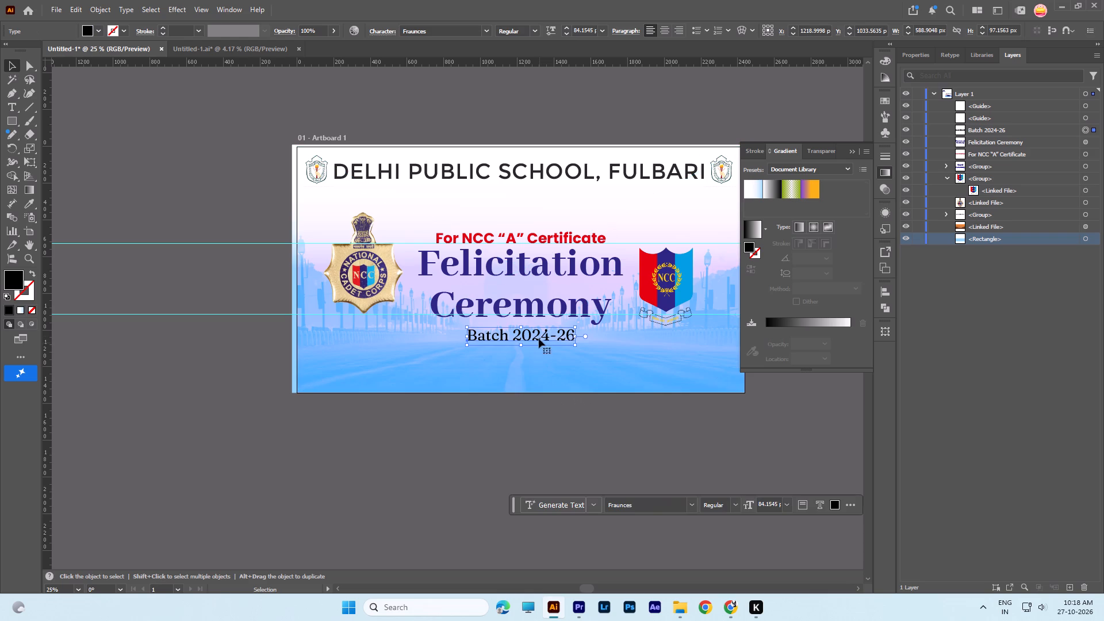
{"action": "left_click_drag", "start_coordinate": [538, 334], "coordinate": [539, 341]}
{"action": "left_click_drag", "start_coordinate": [551, 239], "coordinate": [550, 231]}
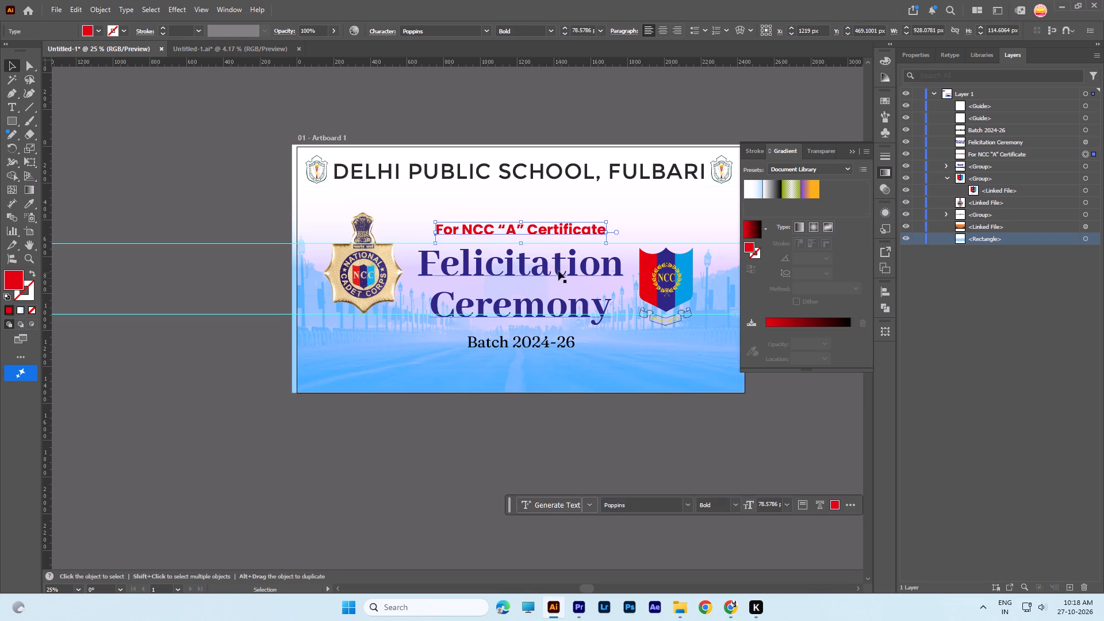
{"action": "left_click_drag", "start_coordinate": [558, 270], "coordinate": [558, 264]}
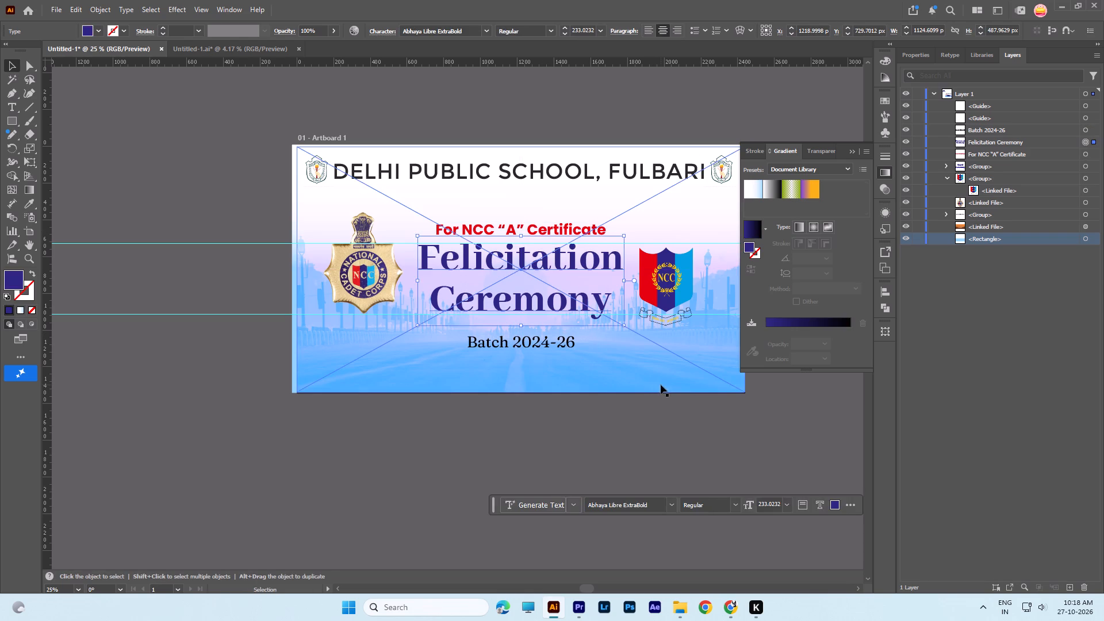
Inspect the blended India Gate background and the National Cadet Corps badge up close, and review the whole artboard.
{"action": "left_click", "coordinate": [661, 385]}
{"action": "left_click", "coordinate": [1005, 218]}
{"action": "left_click", "coordinate": [1061, 225]}
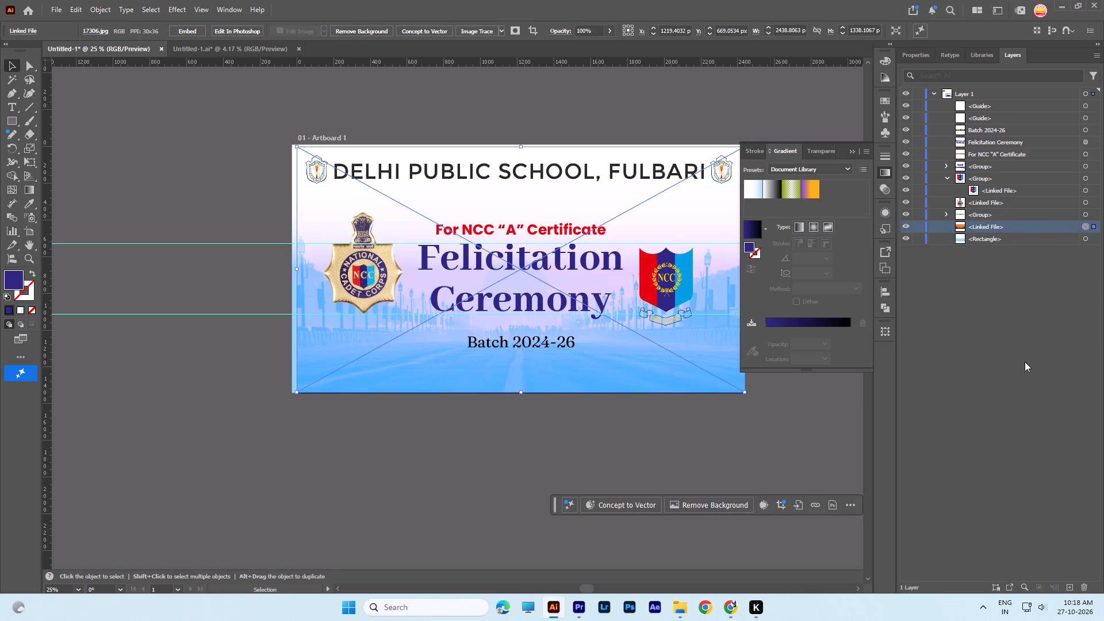
{"action": "left_click", "coordinate": [1025, 362]}
{"action": "left_click", "coordinate": [413, 413]}
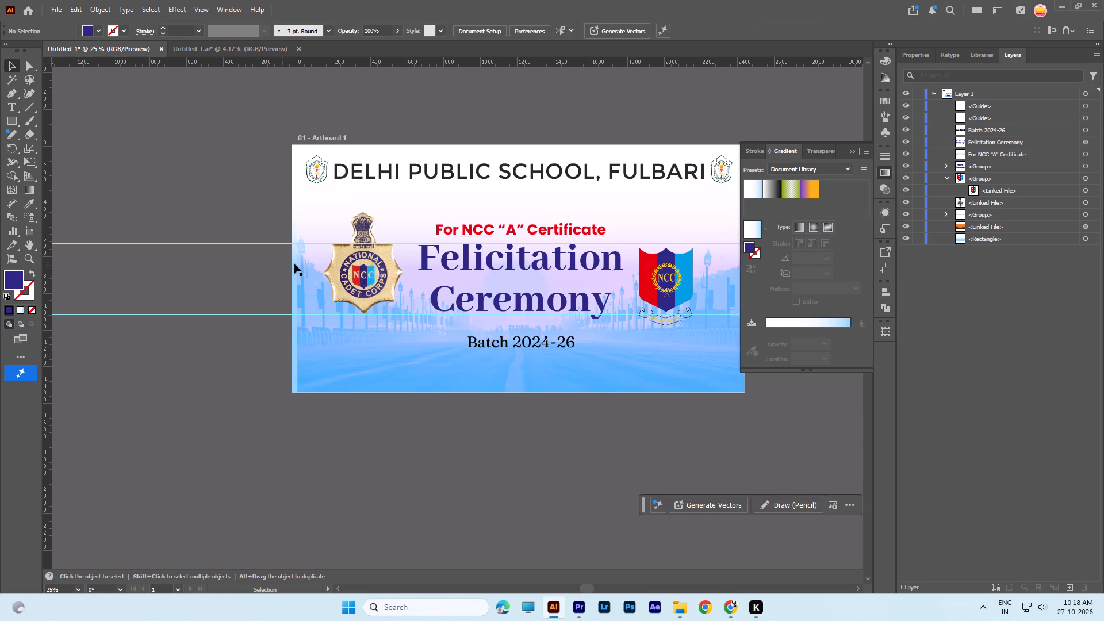
{"action": "left_click", "coordinate": [321, 267]}
{"action": "left_click", "coordinate": [333, 429]}
{"action": "scroll", "coordinate": [317, 199], "scroll_direction": "up", "scroll_amount": 3, "text": "alt"}
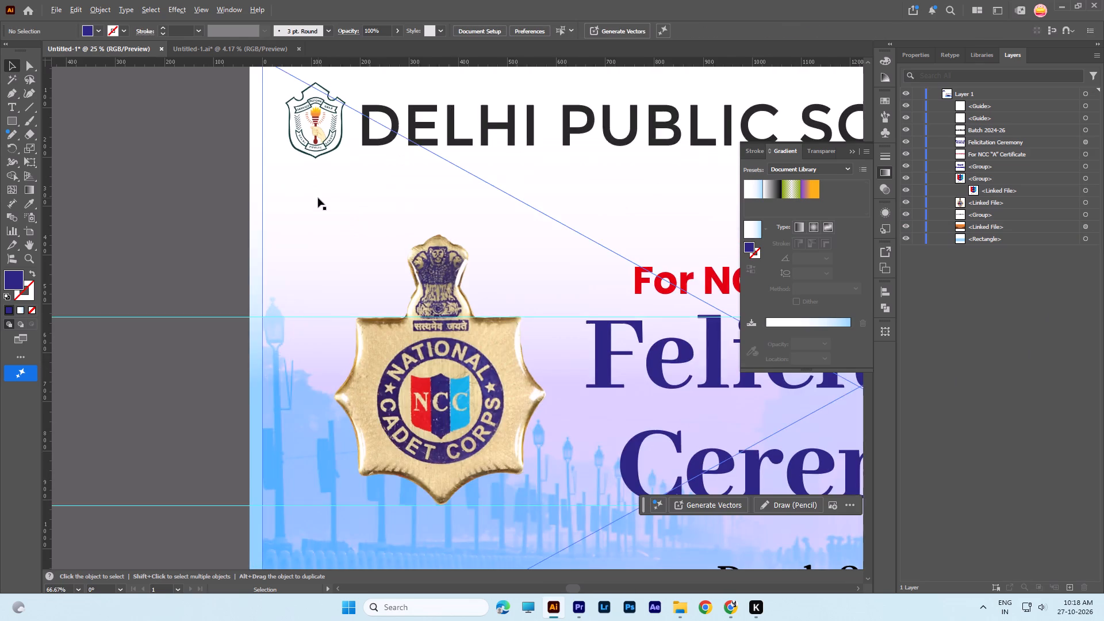
{"action": "scroll", "coordinate": [318, 198], "scroll_direction": "down", "scroll_amount": 1, "text": "alt"}
{"action": "key", "text": "space"}
{"action": "key", "text": "space"}
{"action": "key", "text": "space"}
{"action": "key", "text": "space"}
{"action": "key", "text": "space"}
{"action": "key", "text": "space"}
{"action": "key", "text": "space"}
{"action": "key", "text": "space"}
{"action": "left_click_drag", "start_coordinate": [544, 178], "coordinate": [298, 143]}
{"action": "scroll", "coordinate": [413, 174], "scroll_direction": "down", "scroll_amount": 2, "text": "alt"}
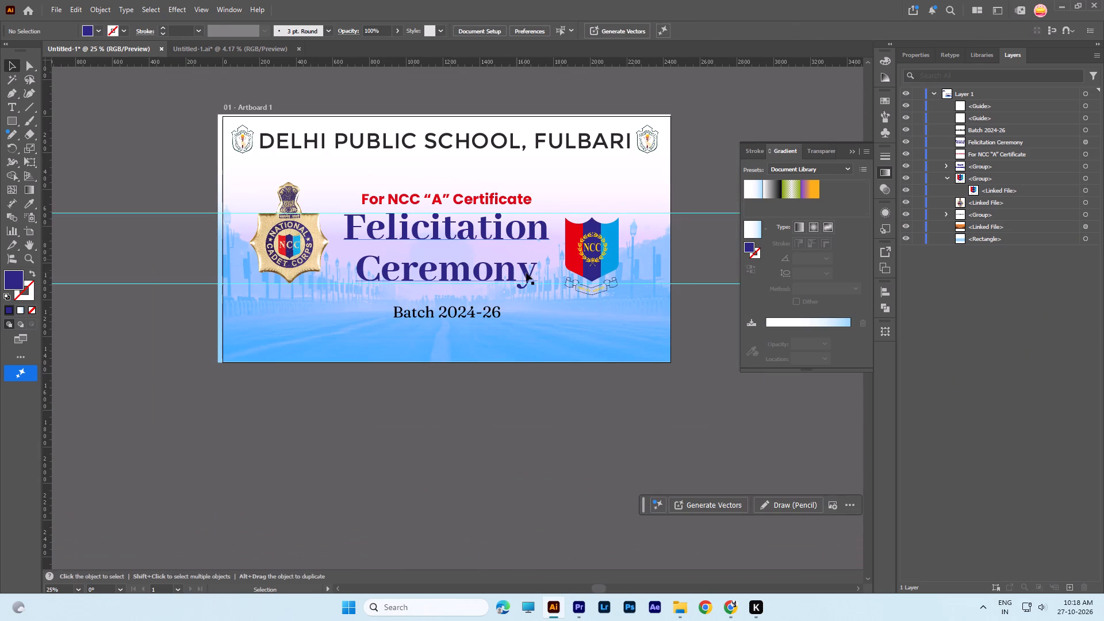
Shift the "Felicitation Ceremony" heading slightly down to a Y position of about 745 px.
{"action": "left_click", "coordinate": [526, 273]}
{"action": "left_click", "coordinate": [515, 271]}
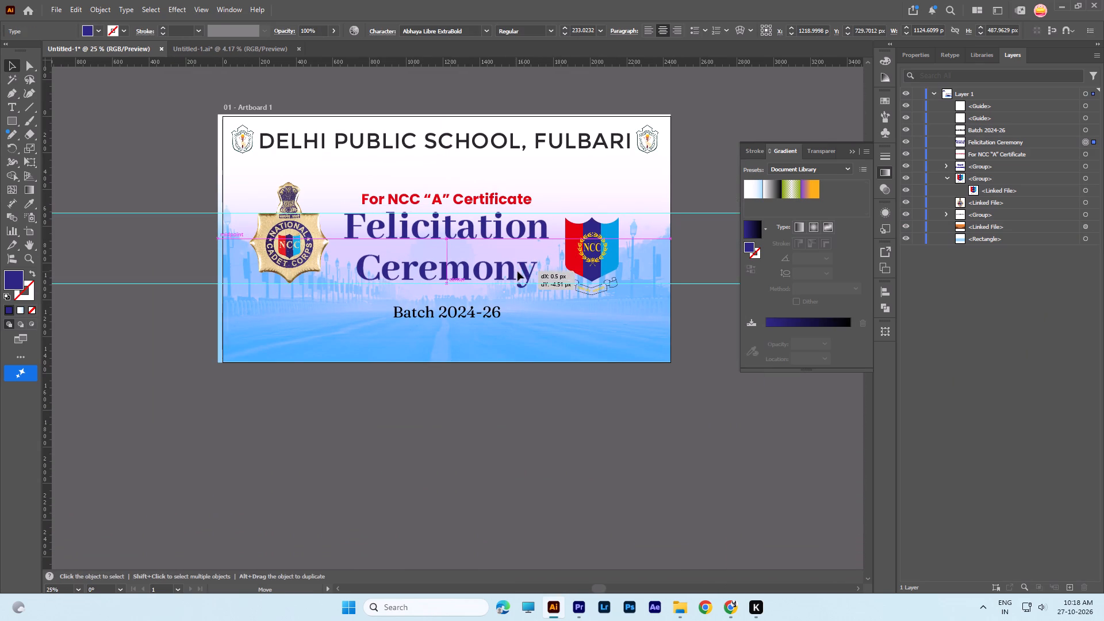
{"action": "left_click", "coordinate": [664, 409]}
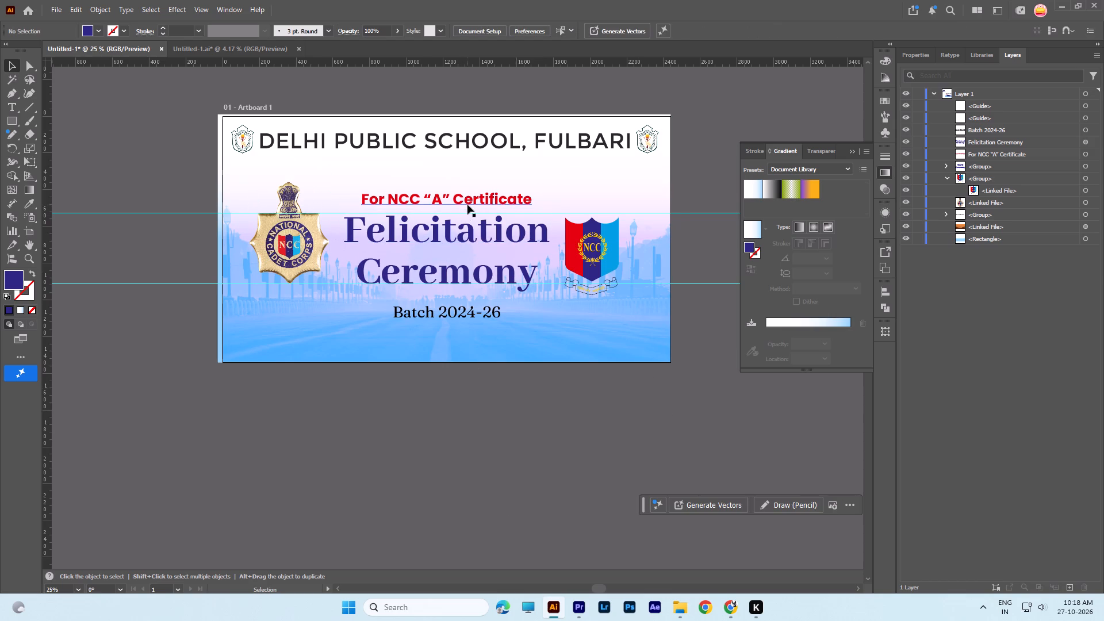
Set the "For NCC “A” Certificate" line in Bookman Old Style Regular at 79 pt.
{"action": "left_click", "coordinate": [491, 200]}
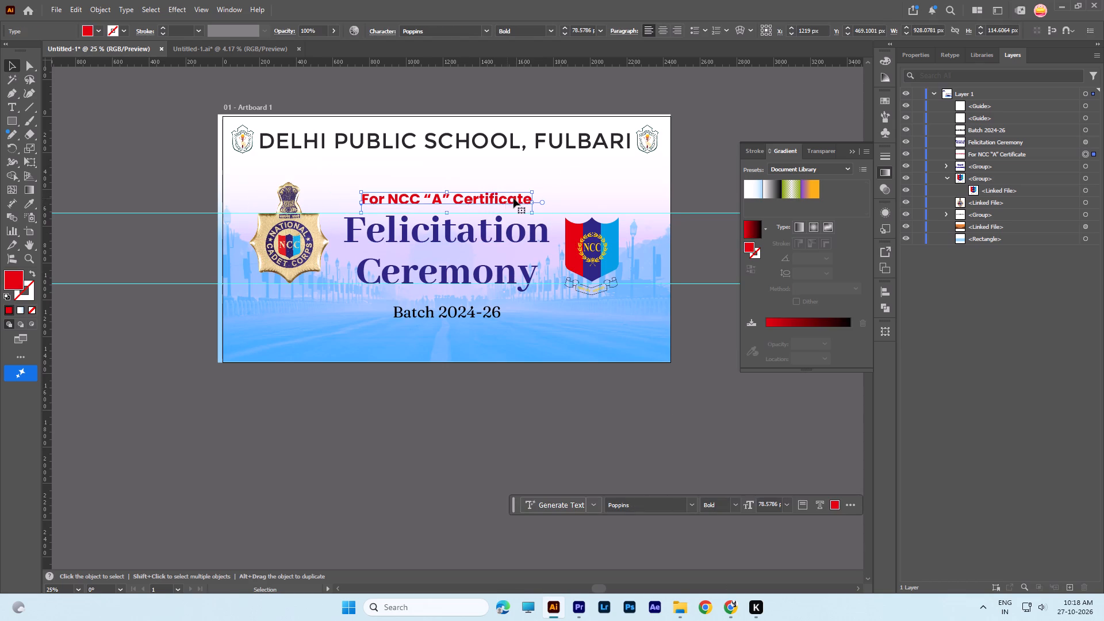
{"action": "left_click", "coordinate": [486, 26]}
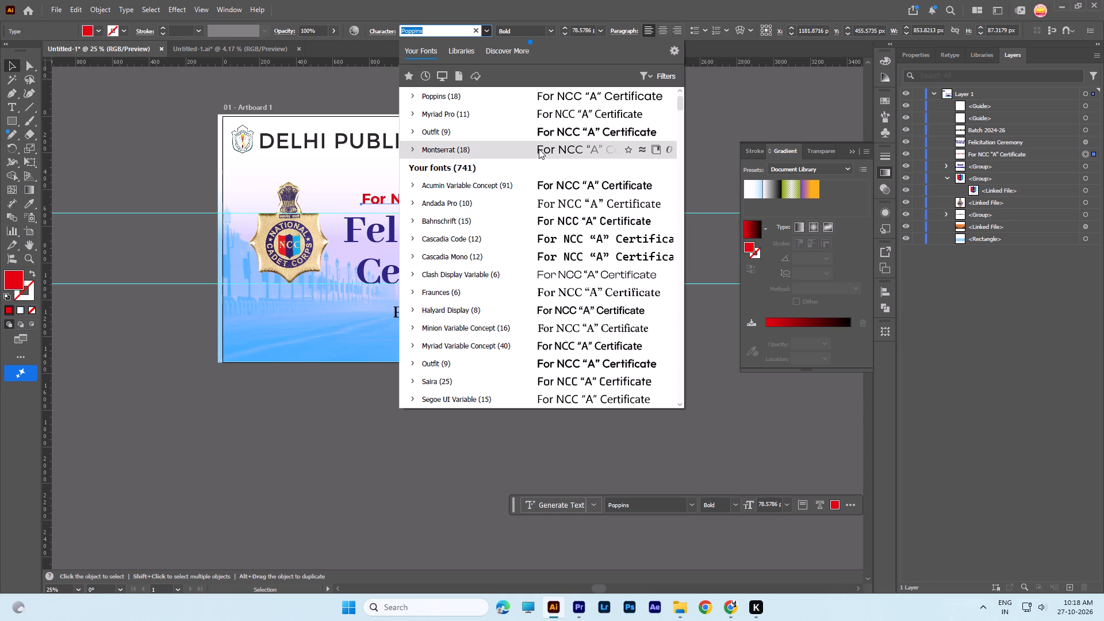
{"action": "scroll", "coordinate": [538, 146], "scroll_direction": "up", "scroll_amount": 15}
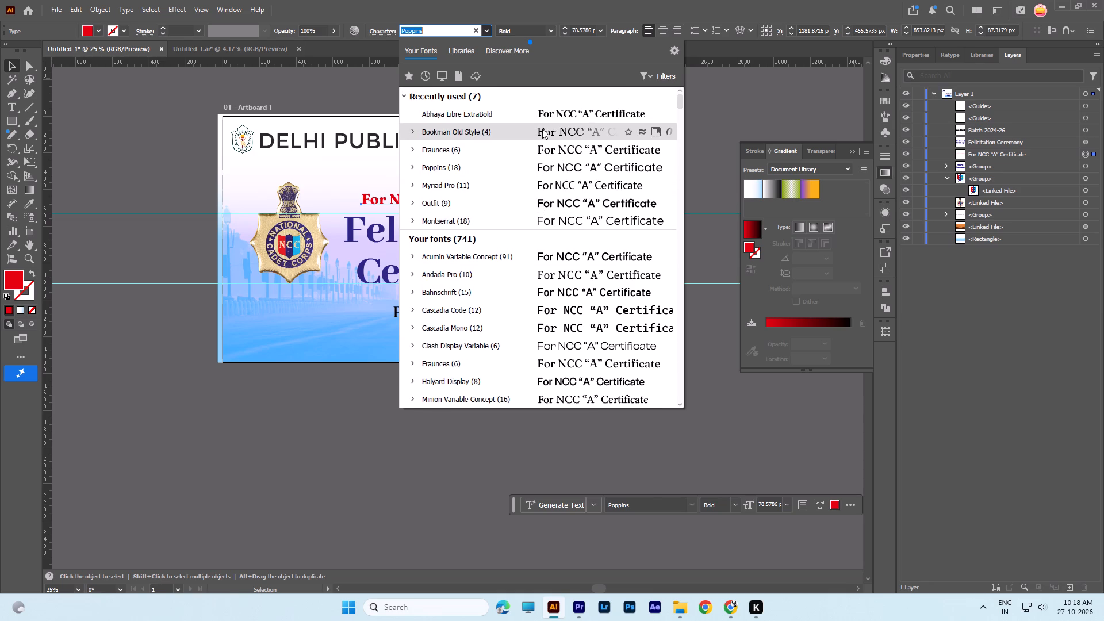
{"action": "left_click", "coordinate": [542, 129]}
{"action": "left_click", "coordinate": [561, 26]}
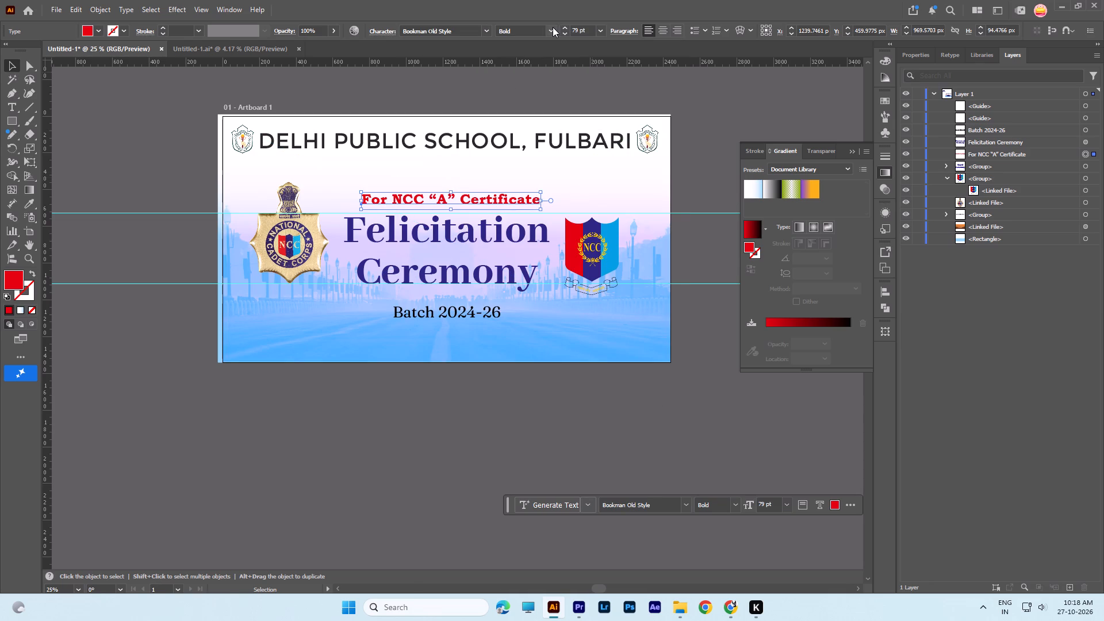
{"action": "left_click", "coordinate": [553, 27]}
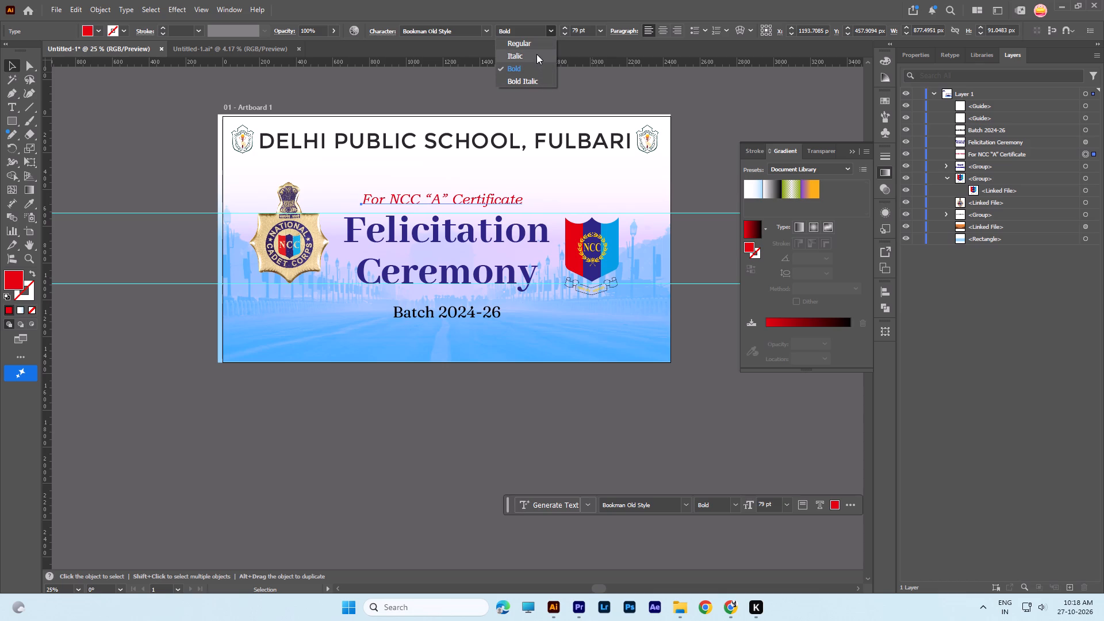
{"action": "left_click", "coordinate": [536, 46]}
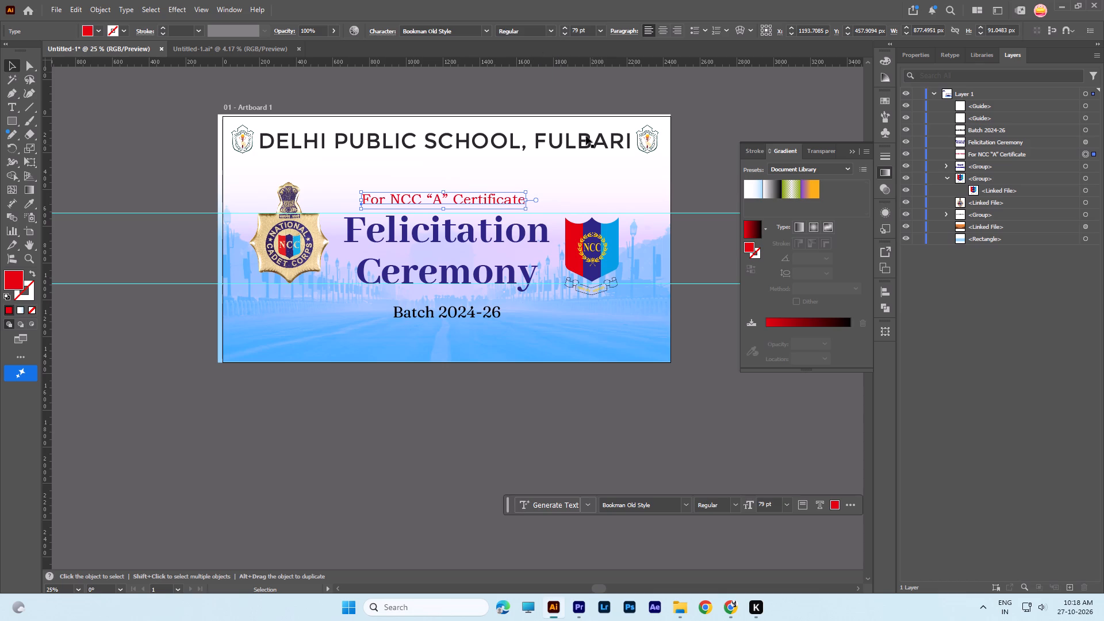
Set the "Felicitation Ceremony" heading in Poppins and scale it down from both sides to about 221 pt.
{"action": "left_click", "coordinate": [504, 241]}
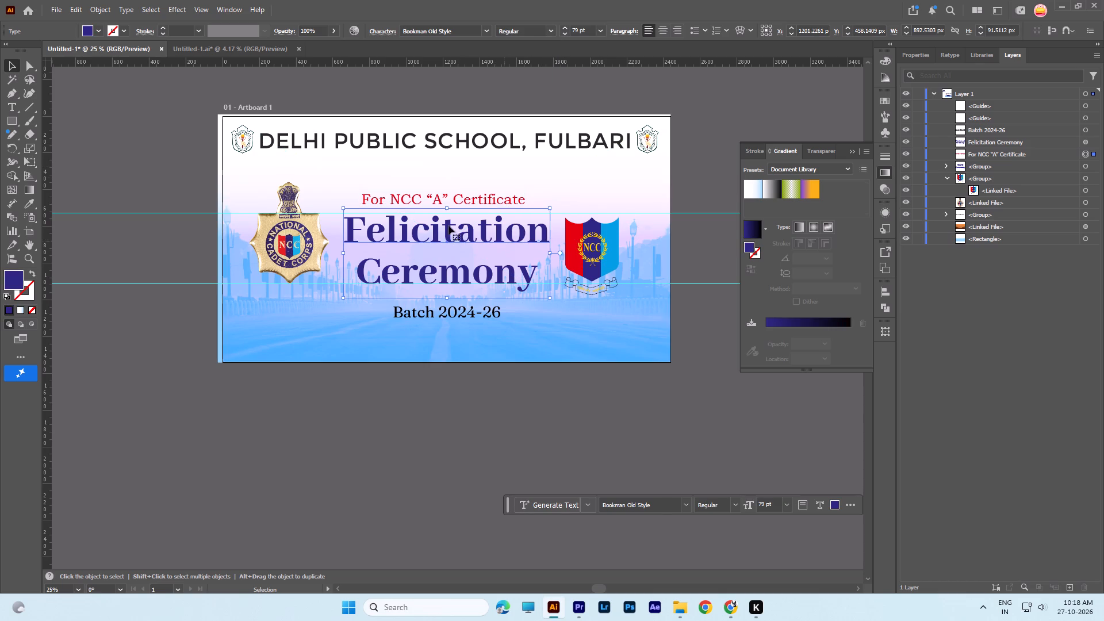
{"action": "left_click", "coordinate": [482, 30]}
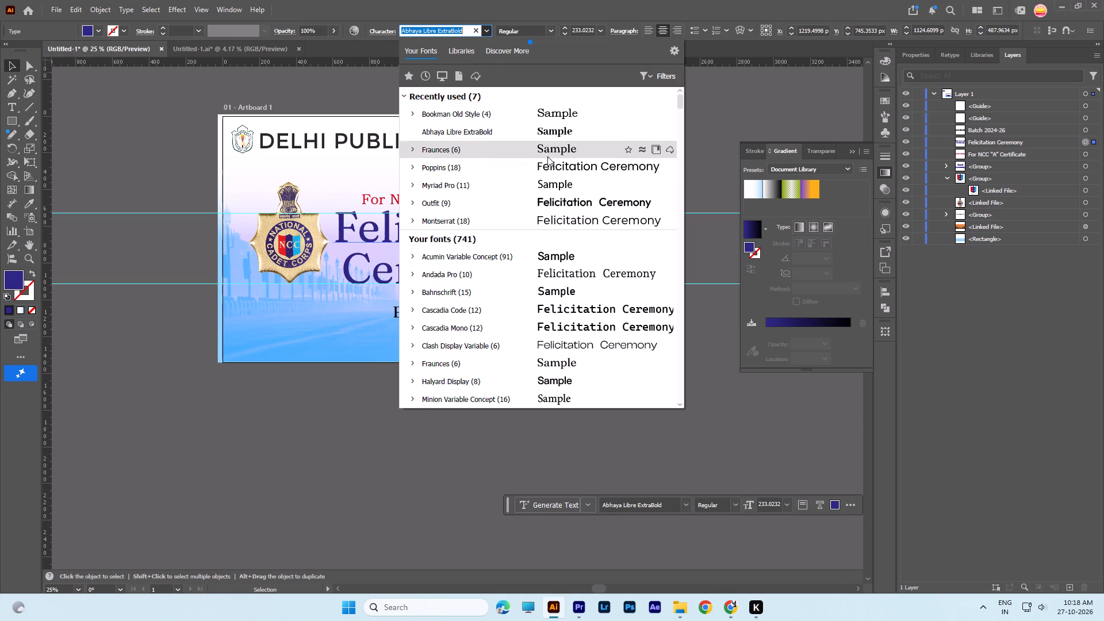
{"action": "left_click", "coordinate": [548, 172]}
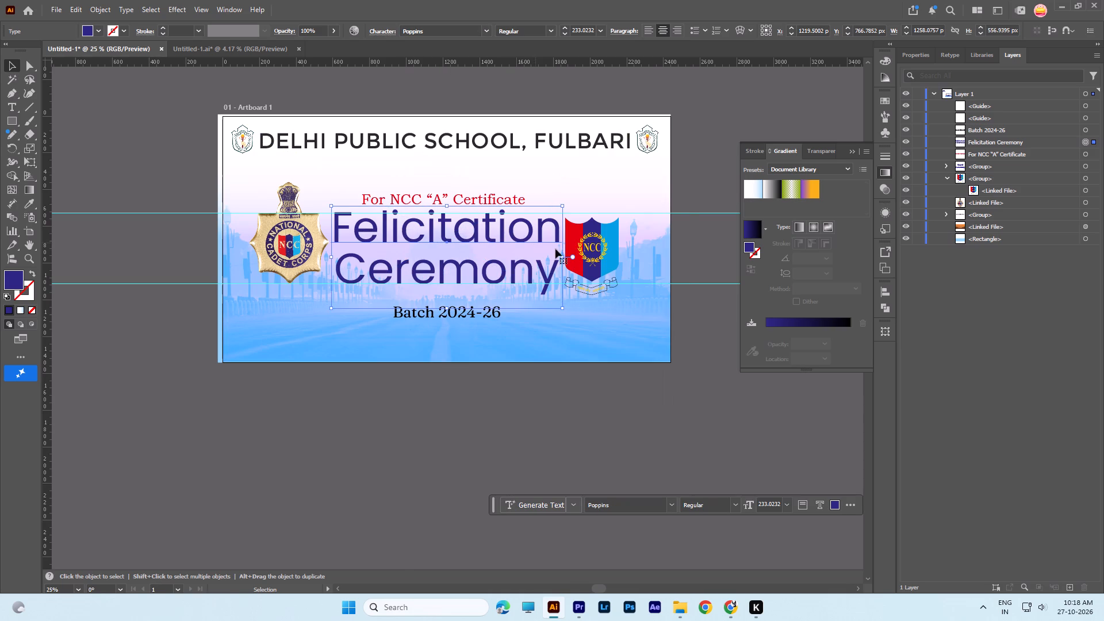
{"action": "left_click_drag", "start_coordinate": [562, 258], "coordinate": [554, 258]}
{"action": "left_click", "coordinate": [332, 256]}
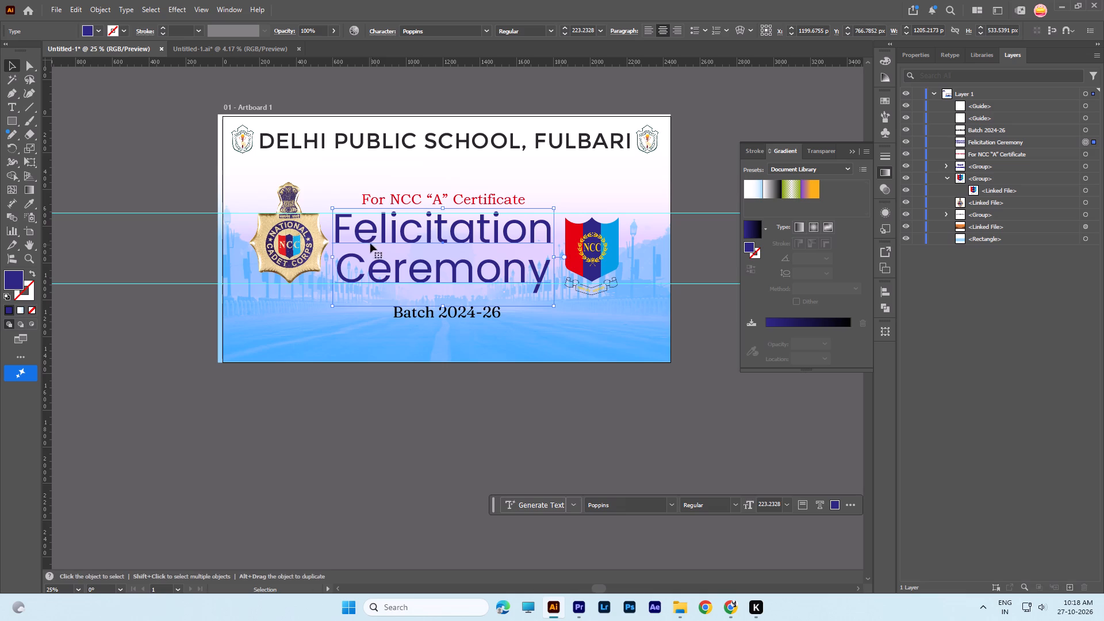
{"action": "left_click", "coordinate": [332, 256]}
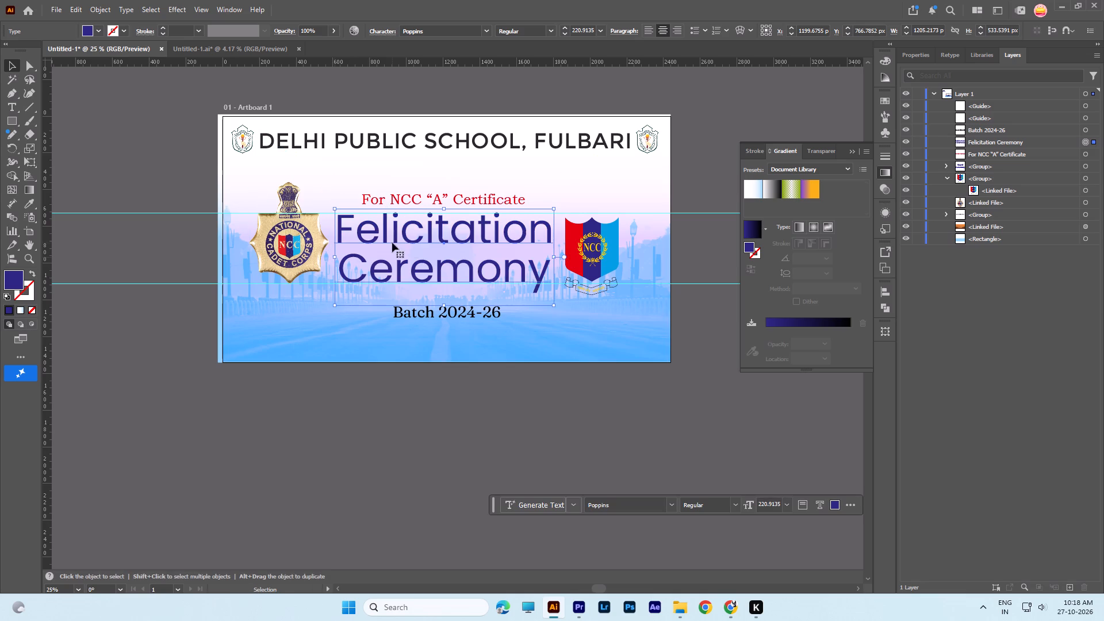
{"action": "left_click", "coordinate": [690, 172]}
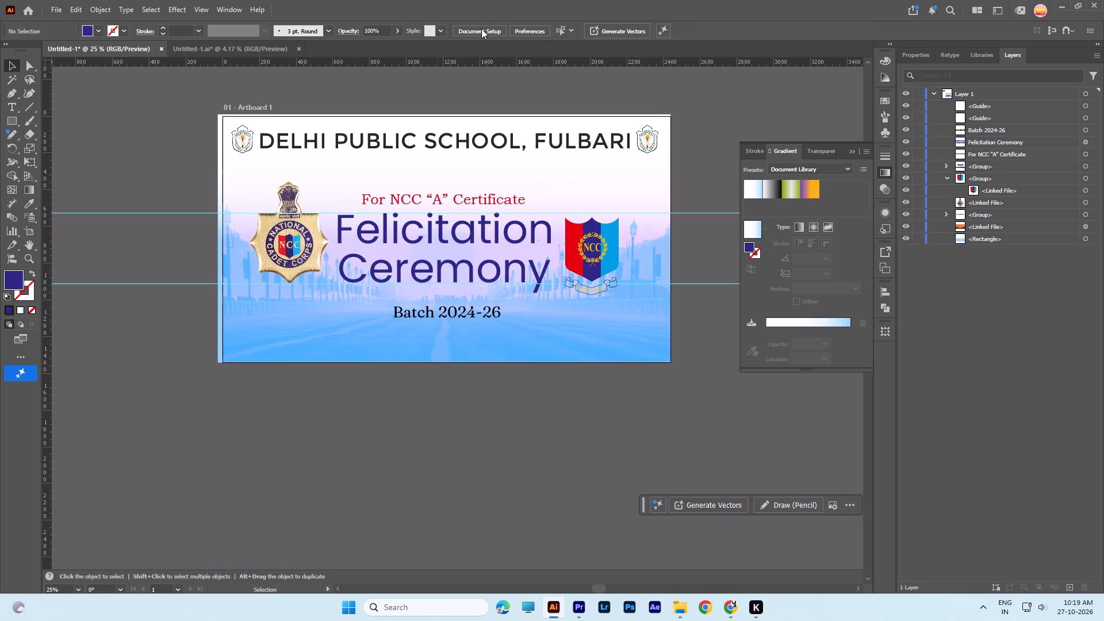
Change the "Felicitation Ceremony" heading's font weight to SemiBold.
{"action": "left_click", "coordinate": [480, 277]}
{"action": "left_click", "coordinate": [548, 33]}
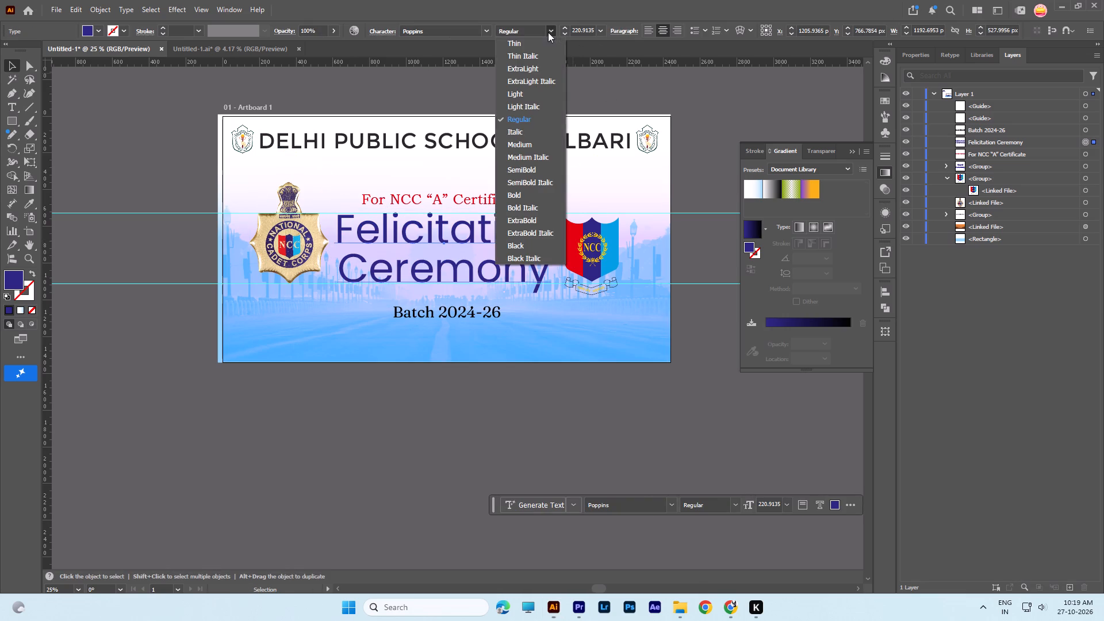
{"action": "left_click", "coordinate": [534, 174]}
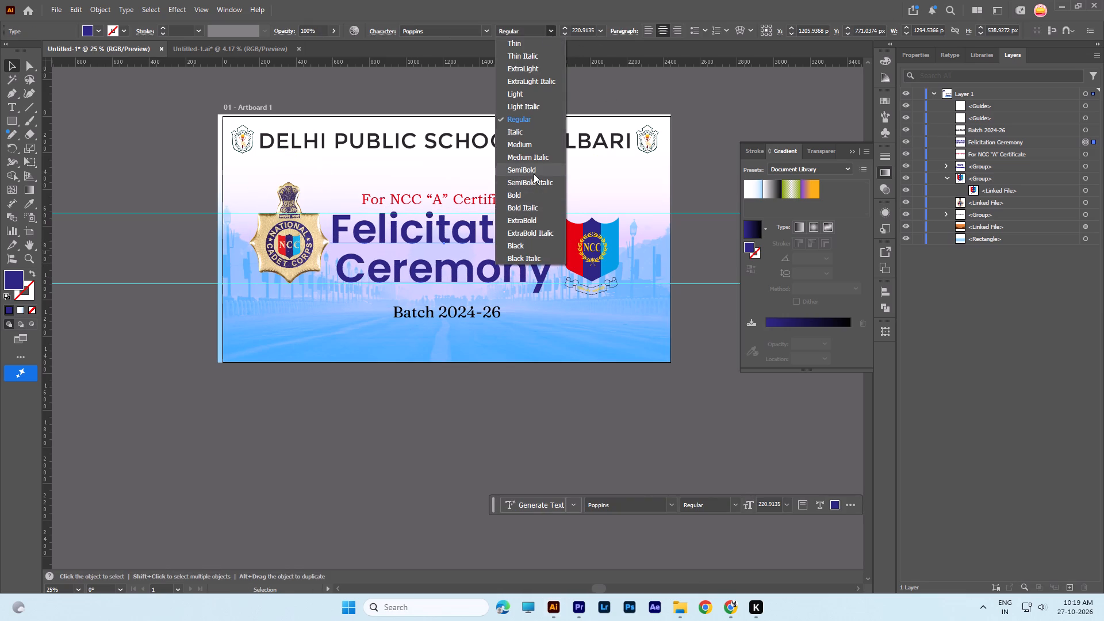
Shift the "Felicitation Ceremony" heading down to a Y position of about 777 px and scale it down to about 209 pt.
{"action": "scroll", "coordinate": [484, 290], "scroll_direction": "up", "scroll_amount": 4, "text": "alt"}
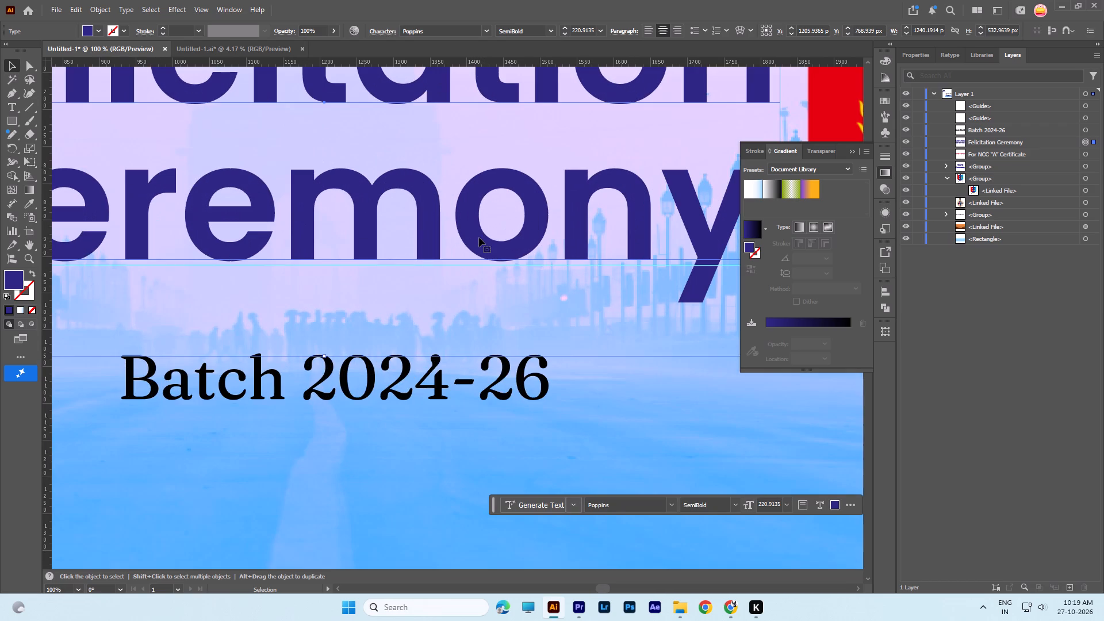
{"action": "left_click_drag", "start_coordinate": [473, 233], "coordinate": [473, 239]}
{"action": "scroll", "coordinate": [365, 240], "scroll_direction": "down", "scroll_amount": 4, "text": "alt"}
{"action": "key", "text": "space"}
{"action": "left_click_drag", "start_coordinate": [375, 223], "coordinate": [430, 236]}
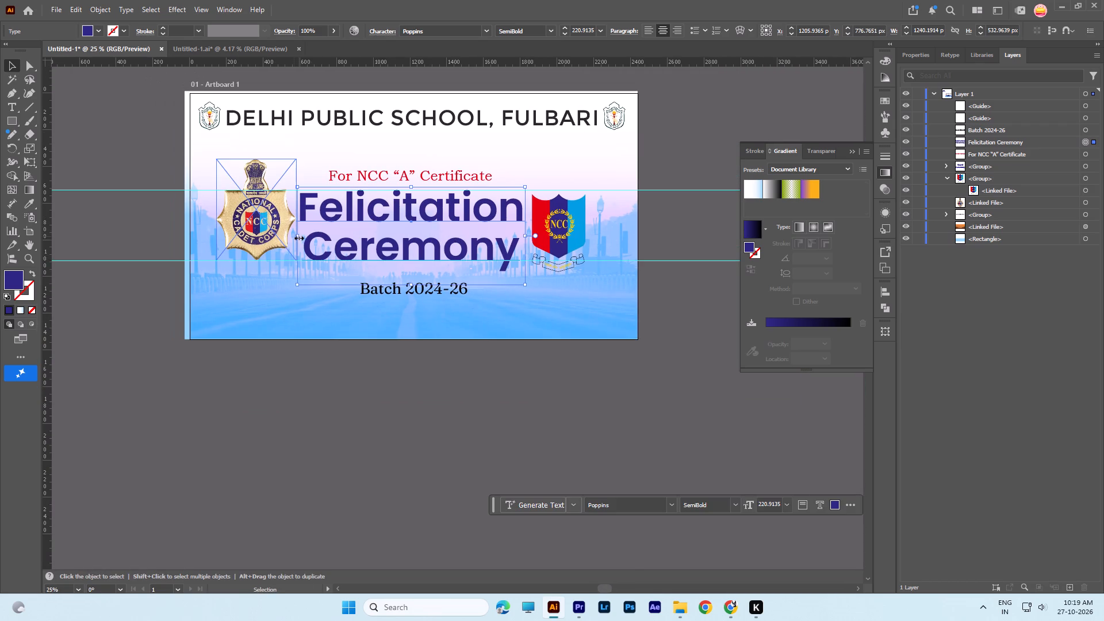
{"action": "left_click", "coordinate": [300, 236]}
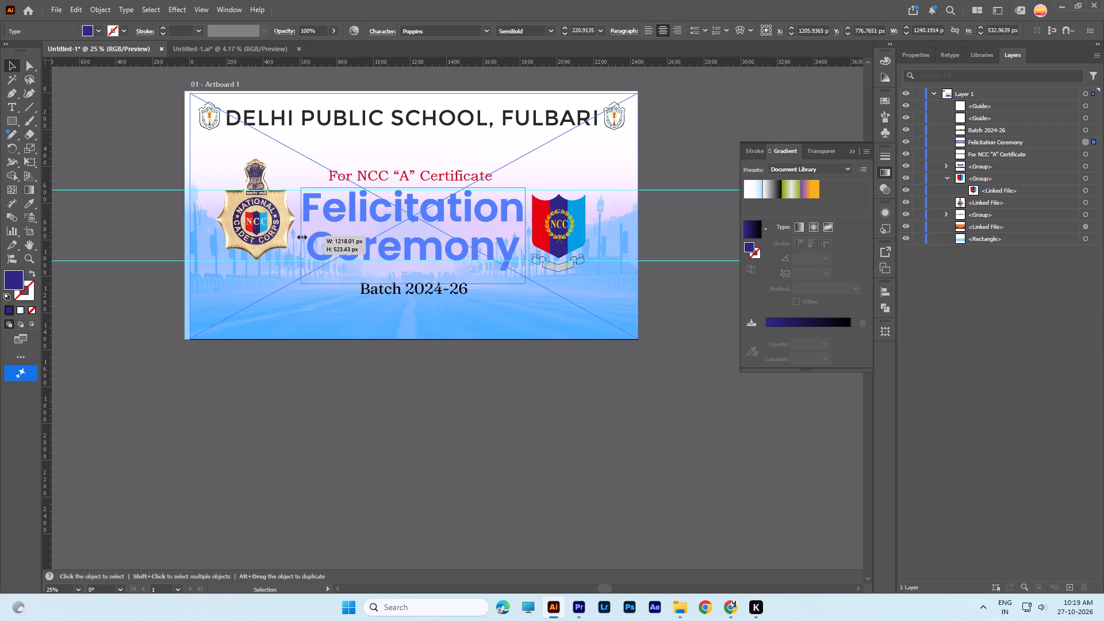
{"action": "left_click", "coordinate": [524, 236]}
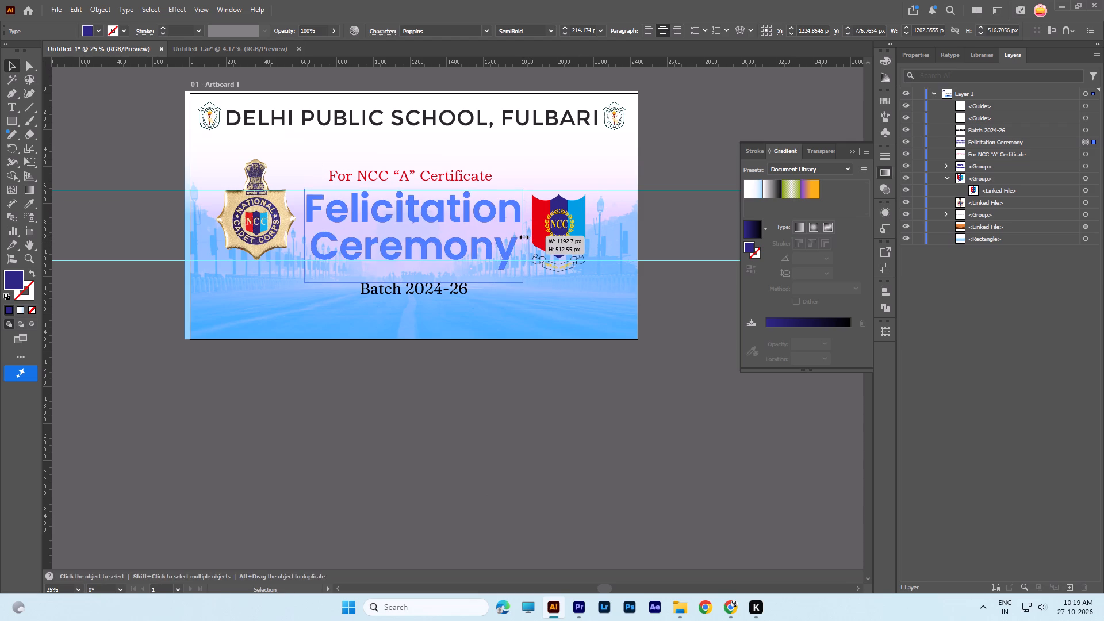
{"action": "left_click", "coordinate": [687, 173]}
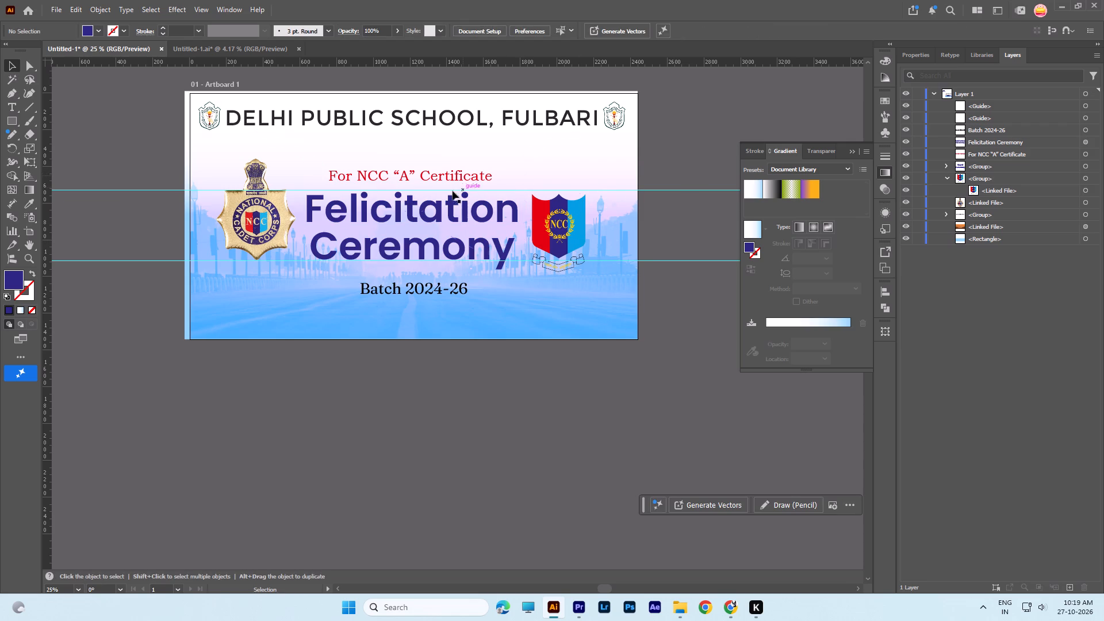
Enlarge the "For NCC “A” Certificate" line to about 103 pt, matching the heading's width, and nudge it slightly up.
{"action": "left_click", "coordinate": [445, 173]}
{"action": "left_click_drag", "start_coordinate": [494, 178], "coordinate": [497, 178]}
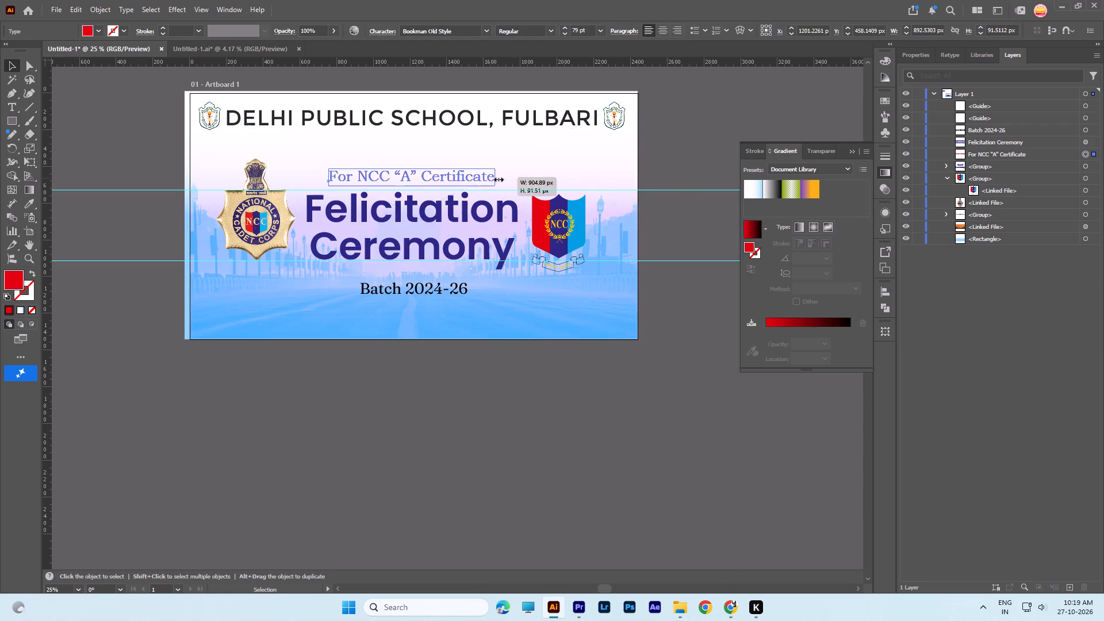
{"action": "left_click_drag", "start_coordinate": [497, 178], "coordinate": [521, 182]}
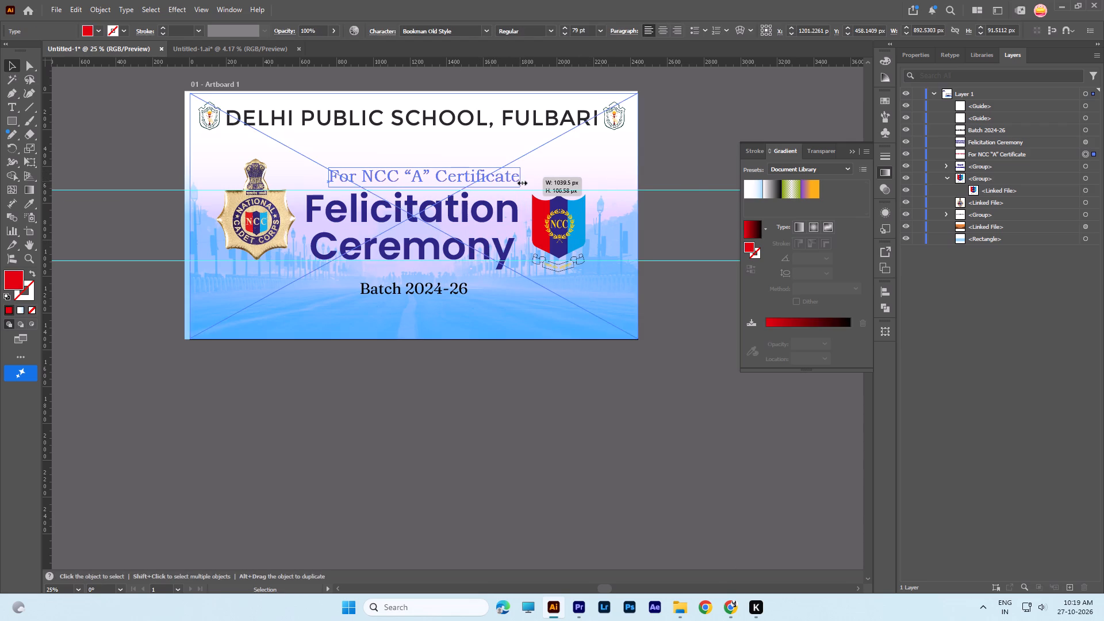
{"action": "left_click_drag", "start_coordinate": [521, 182], "coordinate": [519, 182]}
{"action": "left_click_drag", "start_coordinate": [329, 177], "coordinate": [305, 178]}
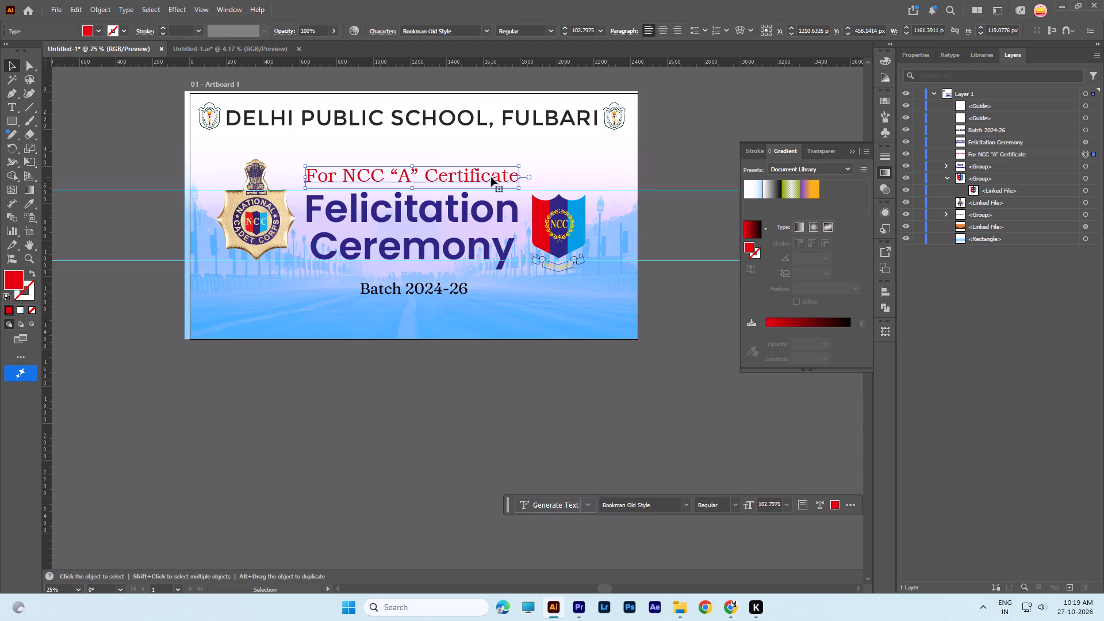
{"action": "left_click", "coordinate": [491, 177]}
{"action": "left_click", "coordinate": [701, 171]}
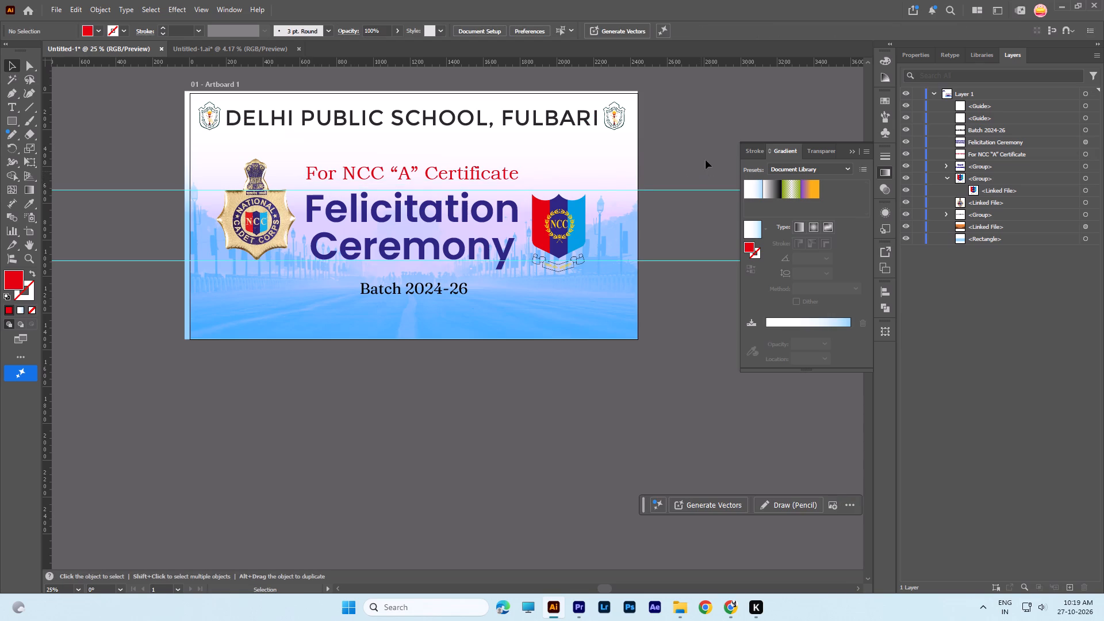
{"action": "left_click", "coordinate": [706, 160]}
Enlarge the NCC shield logo to about 513 x 513 px and nudge it slightly right and up.
{"action": "left_click", "coordinate": [576, 238]}
{"action": "left_click_drag", "start_coordinate": [561, 191], "coordinate": [563, 186]}
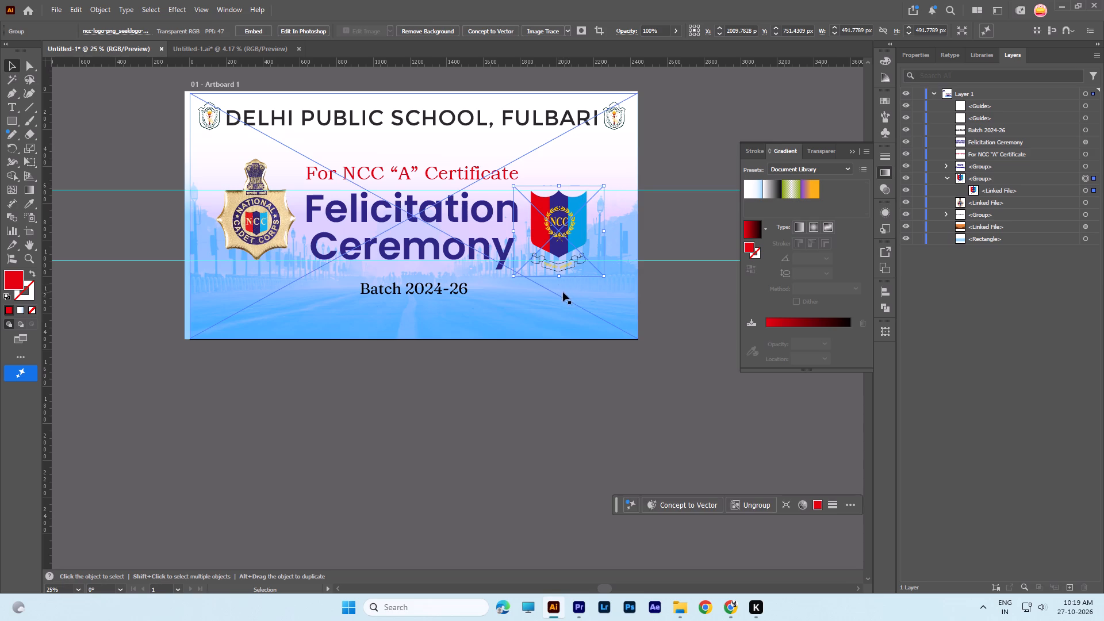
{"action": "left_click", "coordinate": [559, 278]}
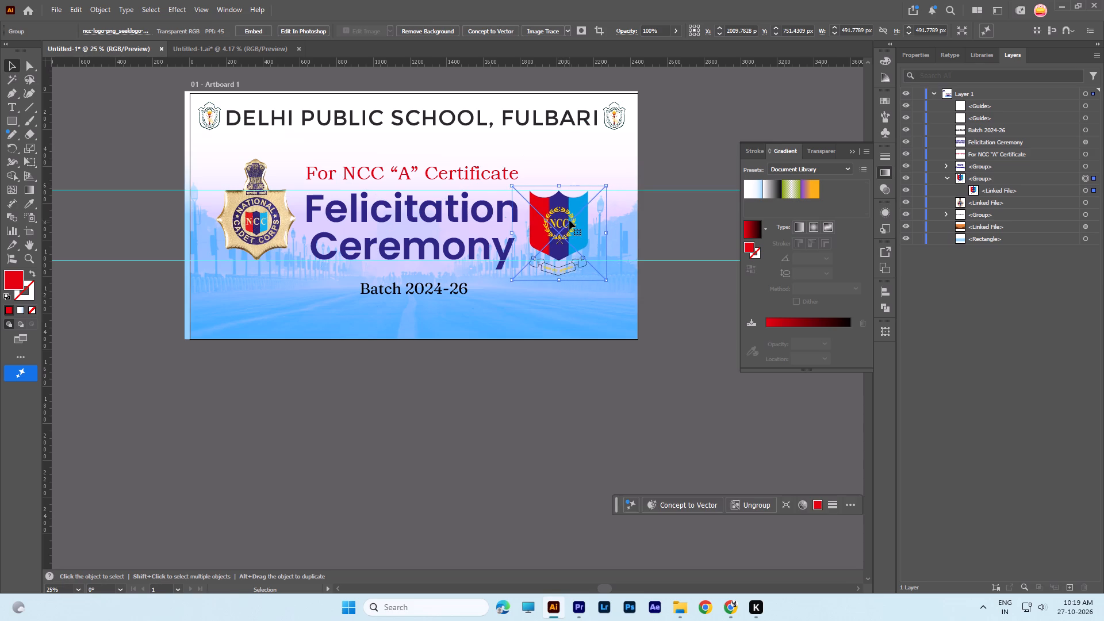
{"action": "left_click", "coordinate": [569, 220]}
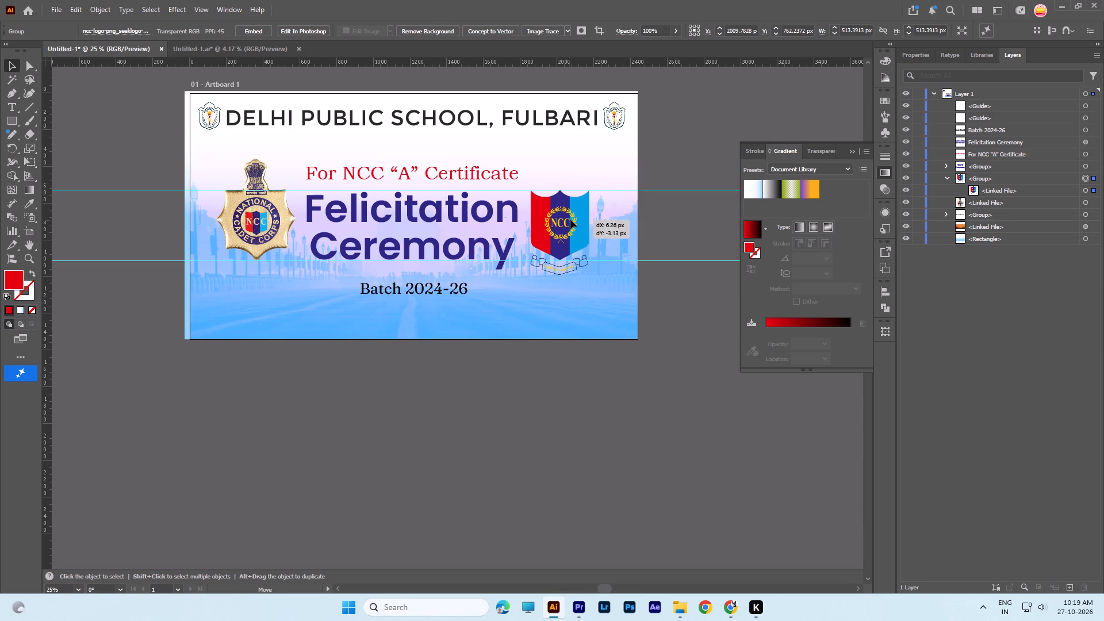
{"action": "left_click", "coordinate": [673, 136]}
Scale the National Cadet Corps badge down slightly beside the heading.
{"action": "left_click", "coordinate": [247, 232]}
{"action": "left_click", "coordinate": [255, 155]}
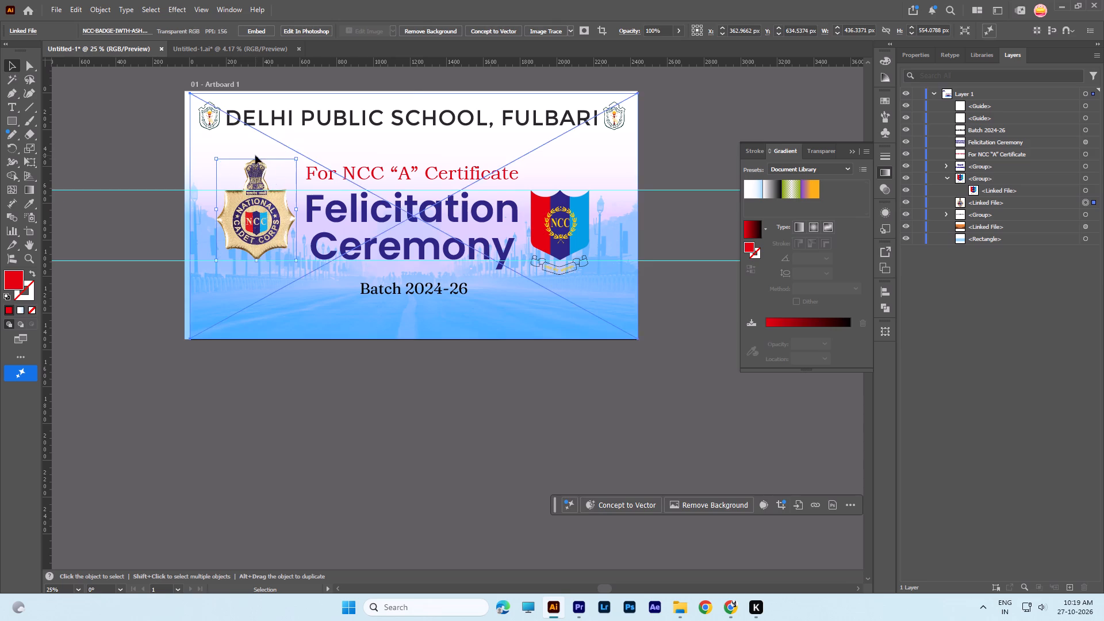
{"action": "left_click", "coordinate": [256, 172]}
{"action": "left_click_drag", "start_coordinate": [256, 162], "coordinate": [255, 168], "text": "shift"}
{"action": "left_click", "coordinate": [113, 130]}
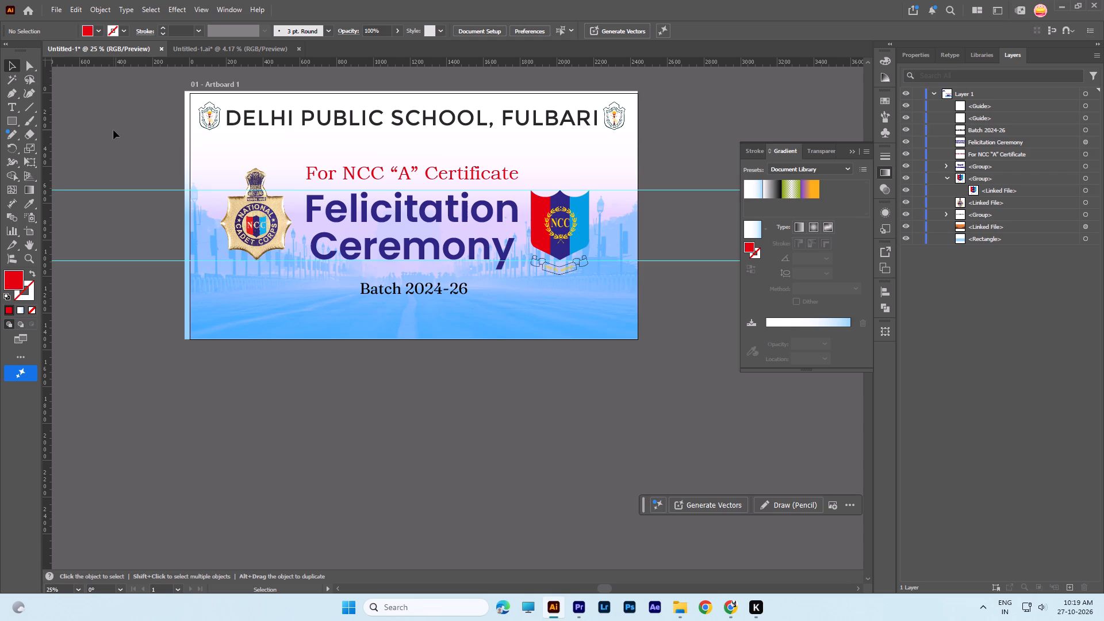
Move "Batch 2024-26" up closer to the heading and centre it horizontally on the artboard.
{"action": "left_click_drag", "start_coordinate": [432, 290], "coordinate": [430, 282]}
{"action": "left_click", "coordinate": [642, 300]}
{"action": "left_click", "coordinate": [396, 285]}
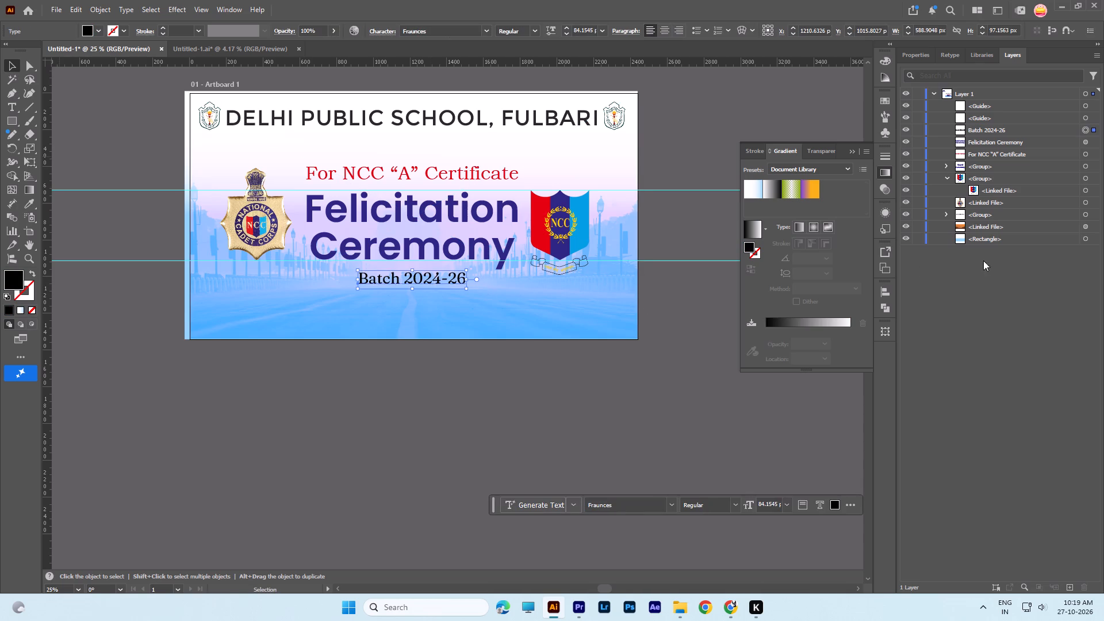
{"action": "left_click", "coordinate": [890, 289]}
{"action": "left_click", "coordinate": [775, 316]}
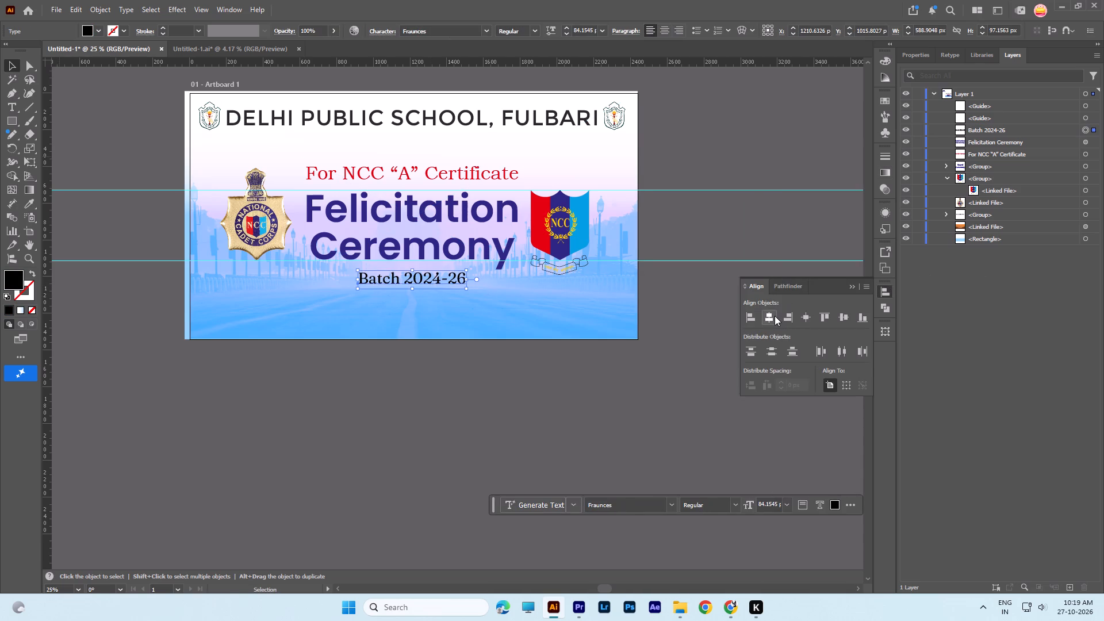
{"action": "left_click", "coordinate": [734, 208]}
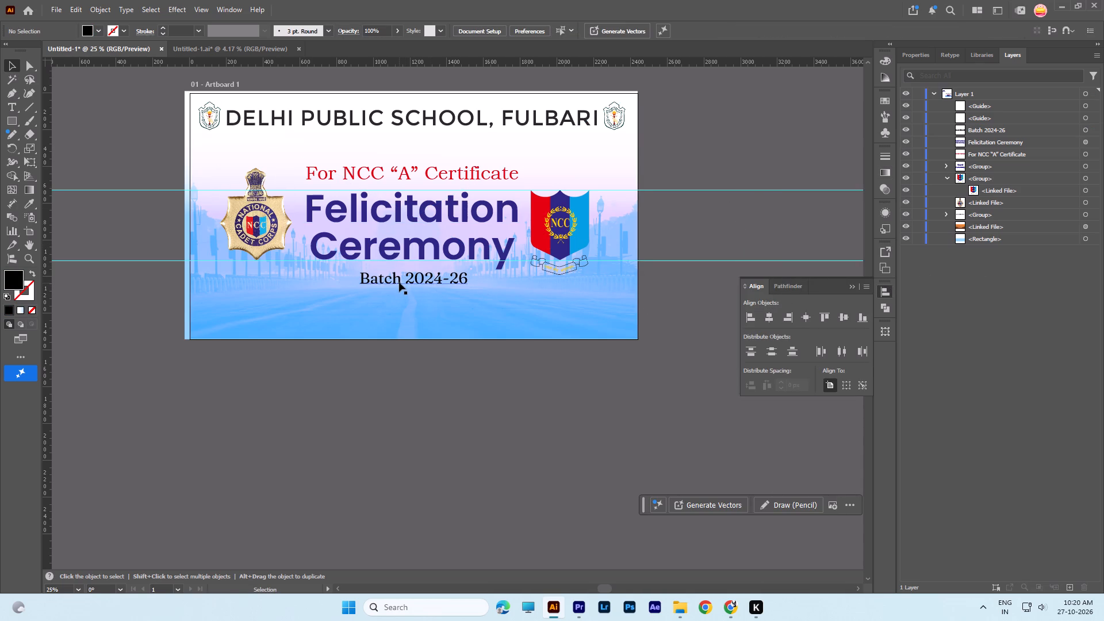
Move the "For NCC “A” Certificate" line down about 30 px, closer to the heading.
{"action": "left_click", "coordinate": [440, 169]}
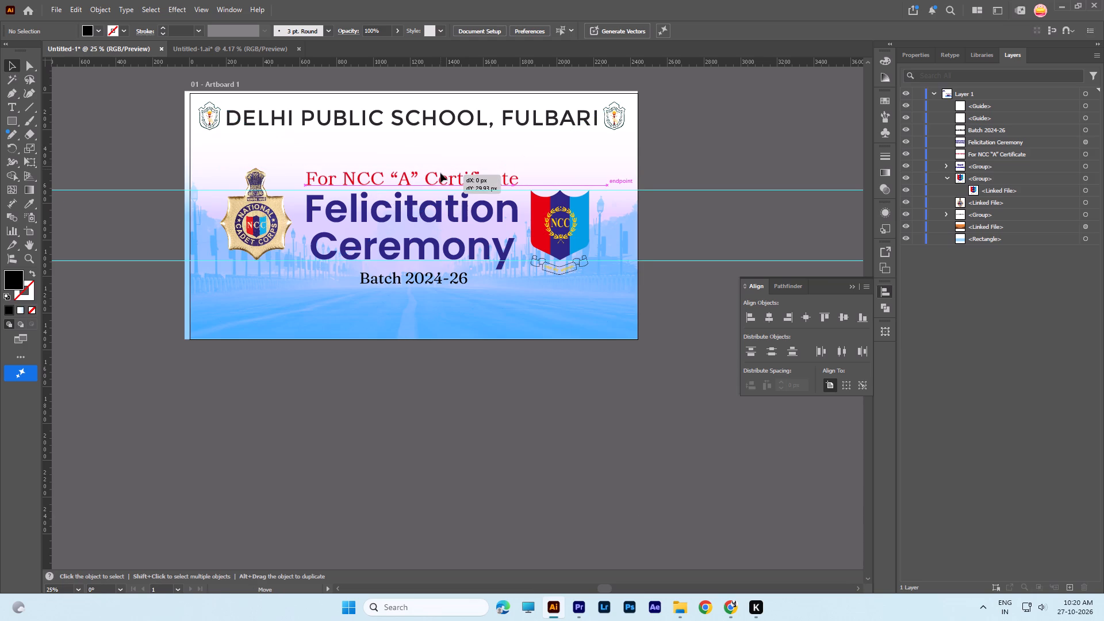
{"action": "left_click", "coordinate": [743, 167]}
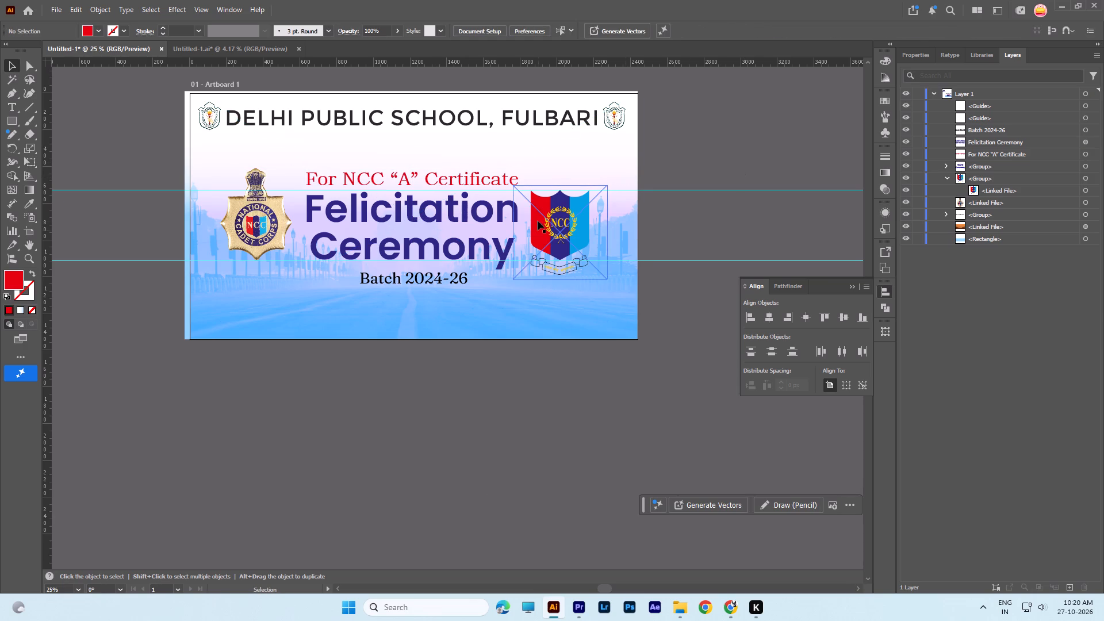
Shift the NCC shield logo about 12.5 px to the right, away from the heading.
{"action": "left_click", "coordinate": [551, 221]}
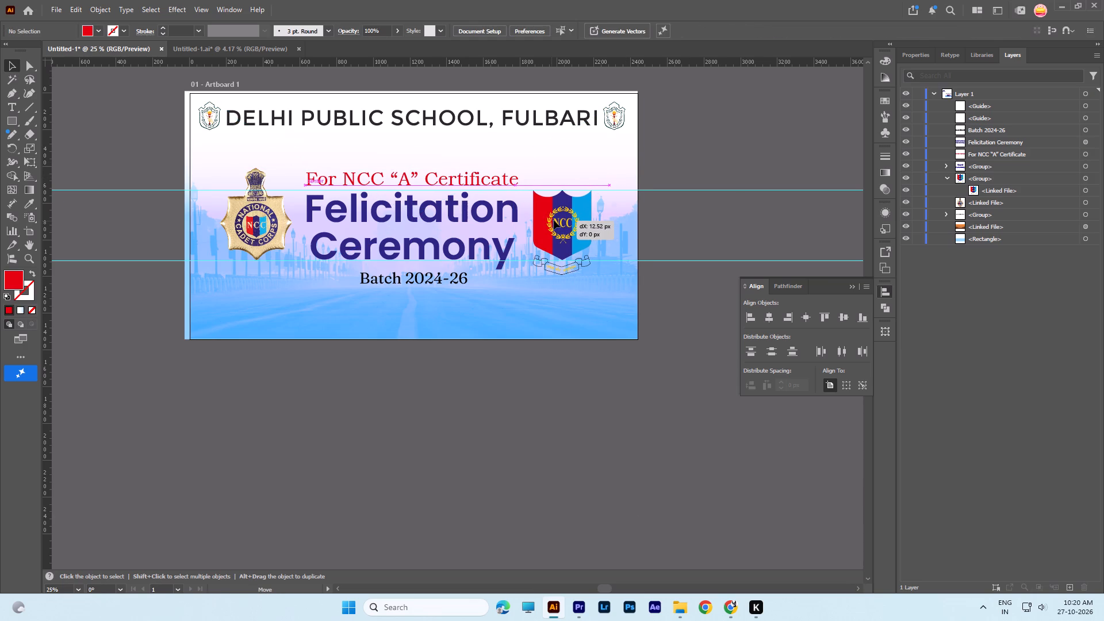
Centre the "Felicitation Ceremony", "Batch 2024-26" and "For NCC “A” Certificate" texts horizontally on the artboard.
{"action": "left_click", "coordinate": [463, 225]}
{"action": "left_click", "coordinate": [771, 317]}
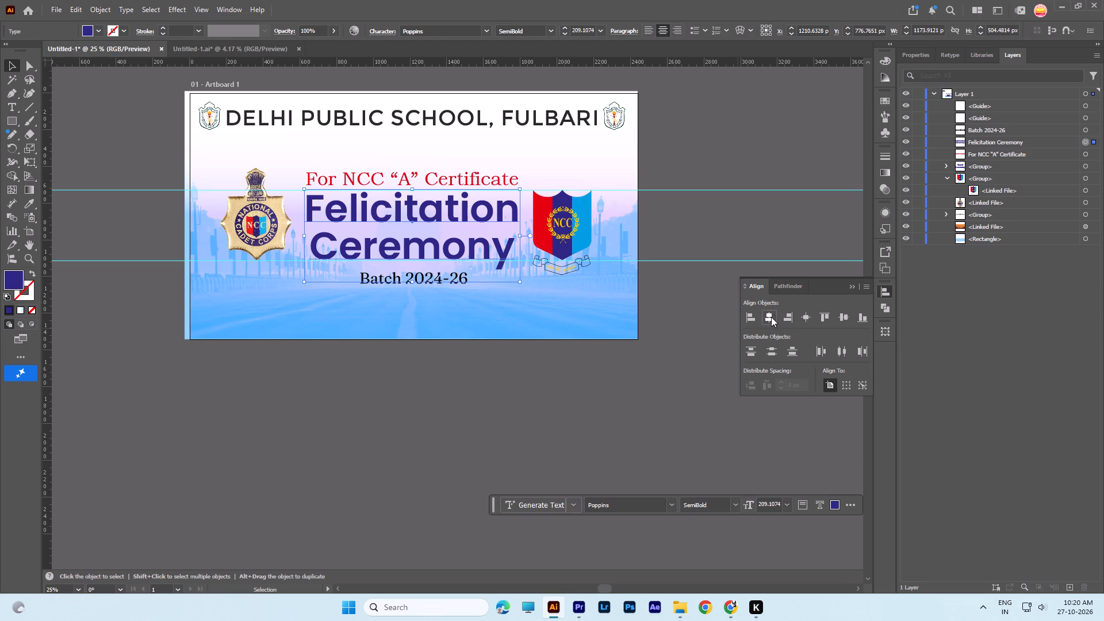
{"action": "left_click", "coordinate": [702, 240]}
{"action": "left_click", "coordinate": [408, 279]}
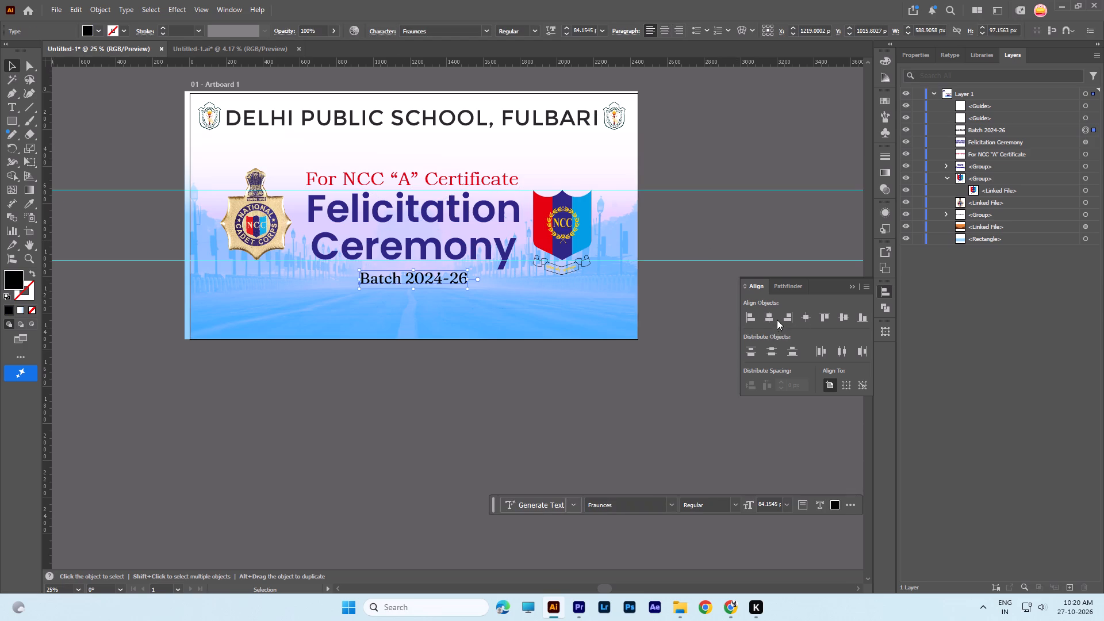
{"action": "left_click", "coordinate": [768, 313]}
{"action": "left_click", "coordinate": [430, 189]}
{"action": "left_click", "coordinate": [424, 174]}
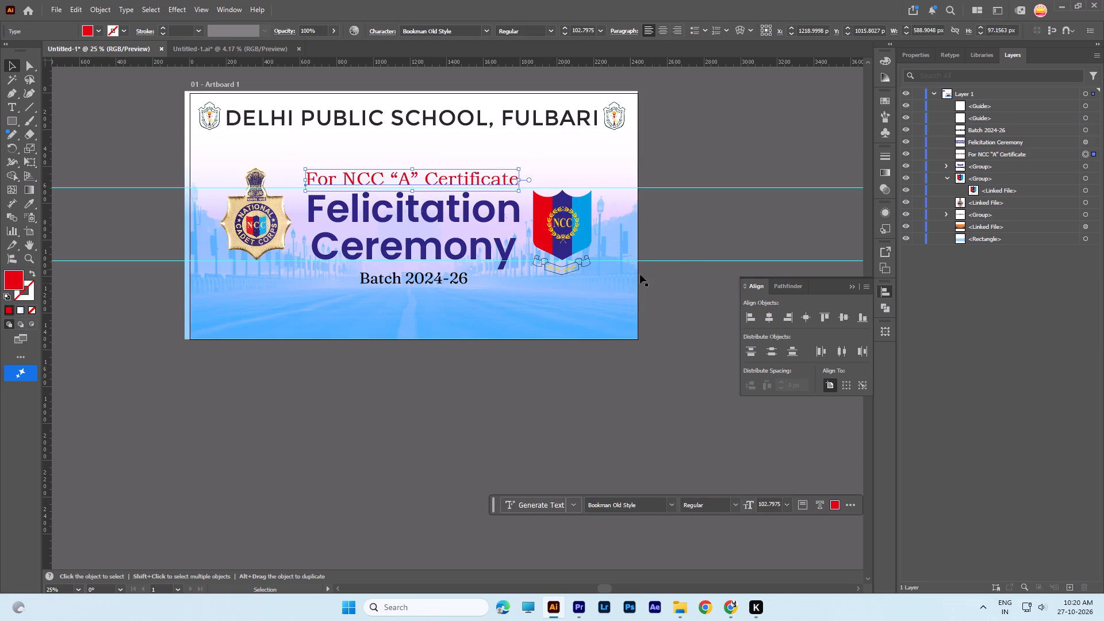
{"action": "left_click", "coordinate": [774, 315]}
{"action": "left_click", "coordinate": [756, 212]}
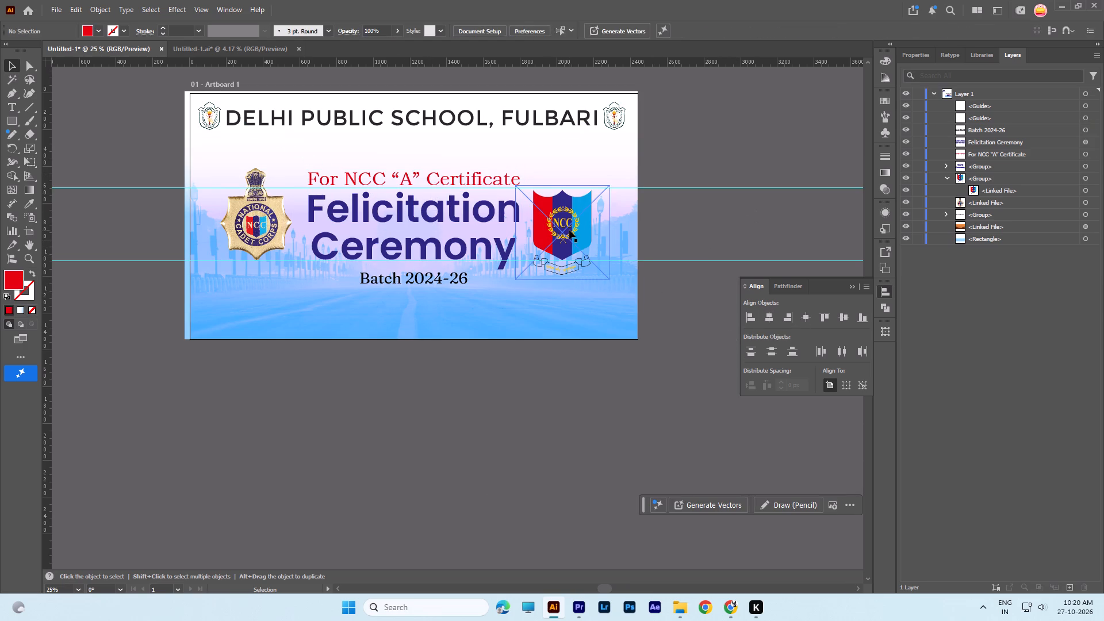
Shift the NCC shield logo further right to an X position of about 2054 px.
{"action": "left_click", "coordinate": [569, 230]}
{"action": "left_click", "coordinate": [281, 224]}
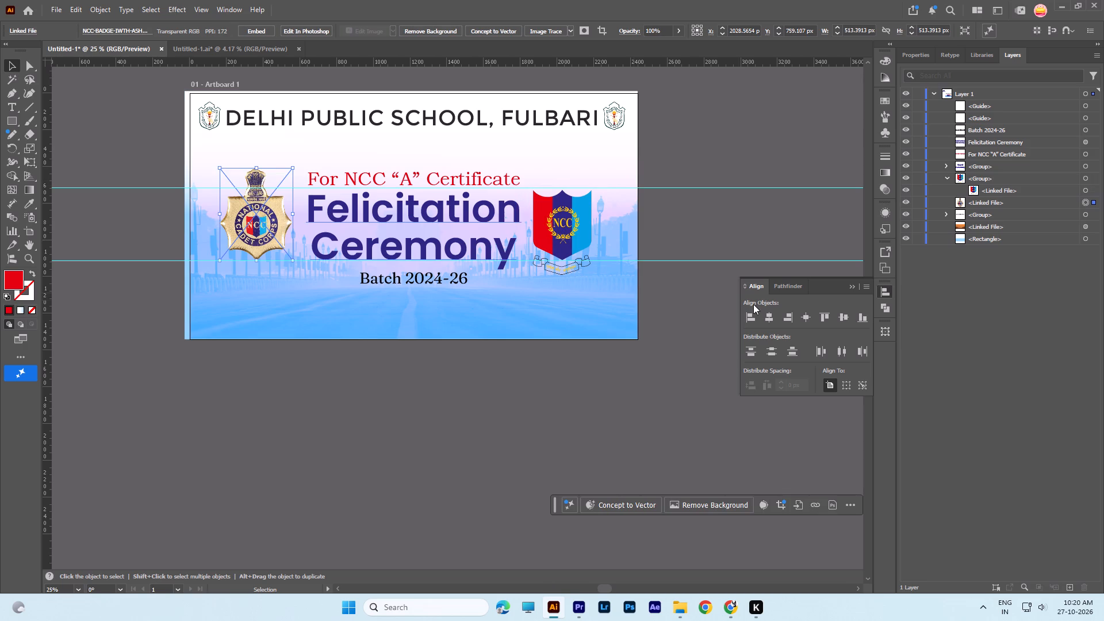
{"action": "left_click", "coordinate": [728, 197]}
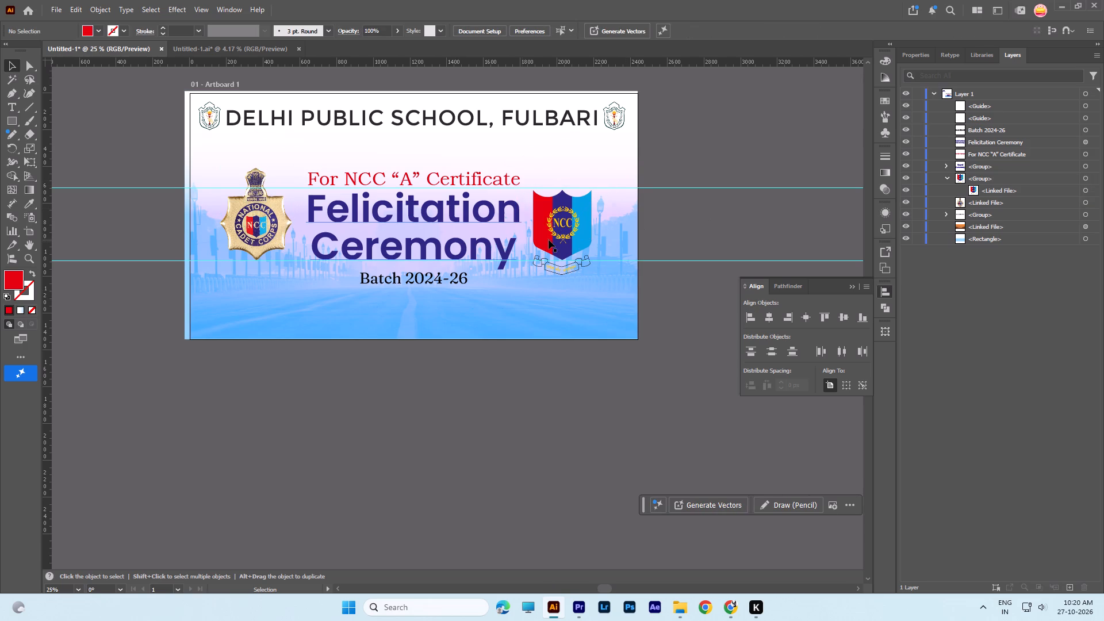
{"action": "left_click", "coordinate": [566, 233], "text": "shift"}
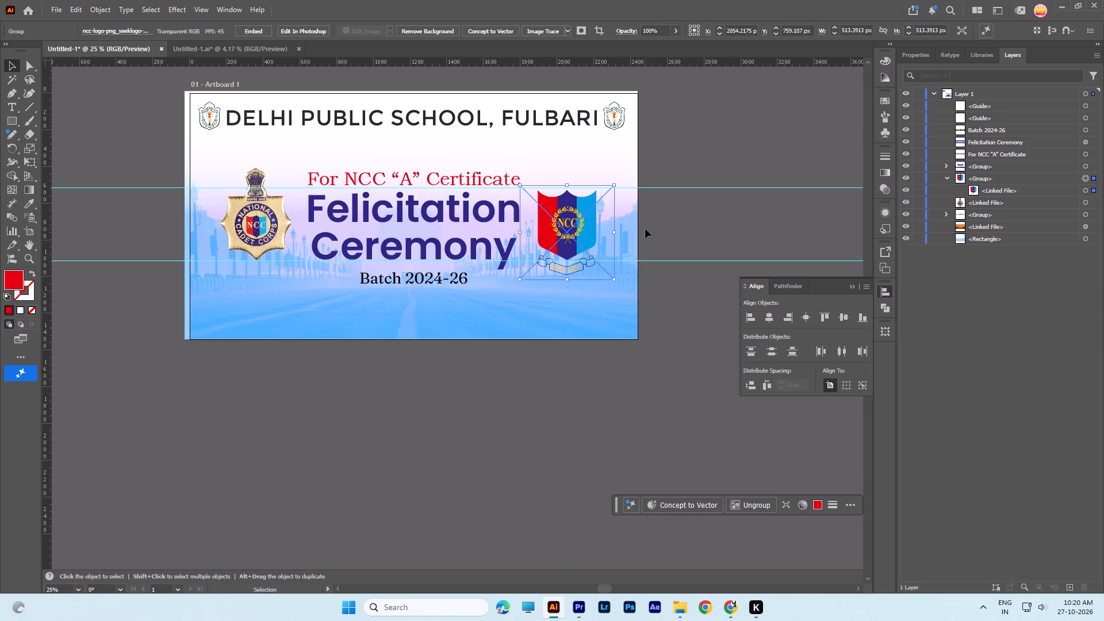
Nudge the NCC shield logo slightly left and down to about X 2051 px, Y 761 px.
{"action": "key", "text": "Left"}
{"action": "key", "text": "Left"}
{"action": "key", "text": "Left"}
{"action": "key", "text": "Left"}
{"action": "scroll", "coordinate": [464, 180], "scroll_direction": "up", "scroll_amount": 4, "text": "alt"}
{"action": "key", "text": "space"}
{"action": "left_click_drag", "start_coordinate": [573, 232], "coordinate": [288, 93]}
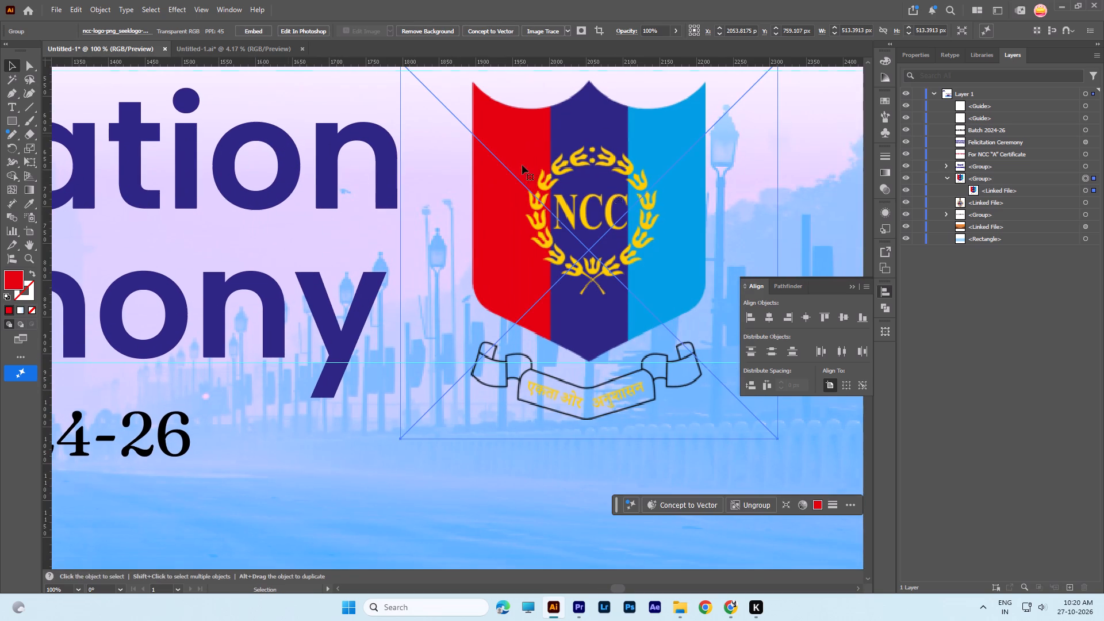
{"action": "left_click", "coordinate": [597, 193]}
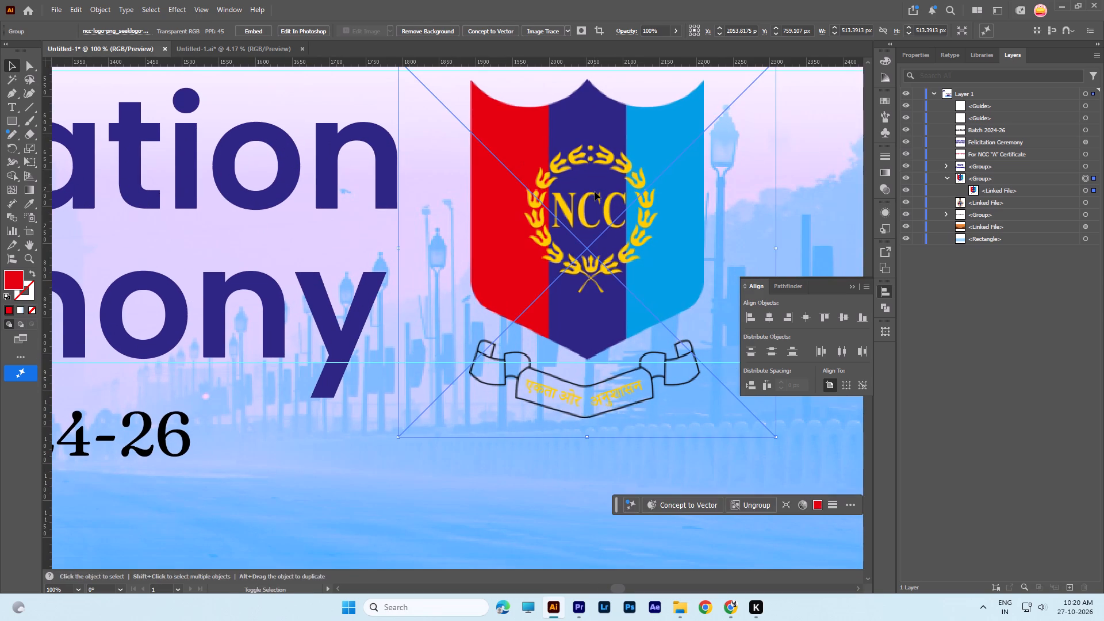
{"action": "left_click", "coordinate": [598, 191], "text": "shift"}
{"action": "left_click", "coordinate": [581, 182]}
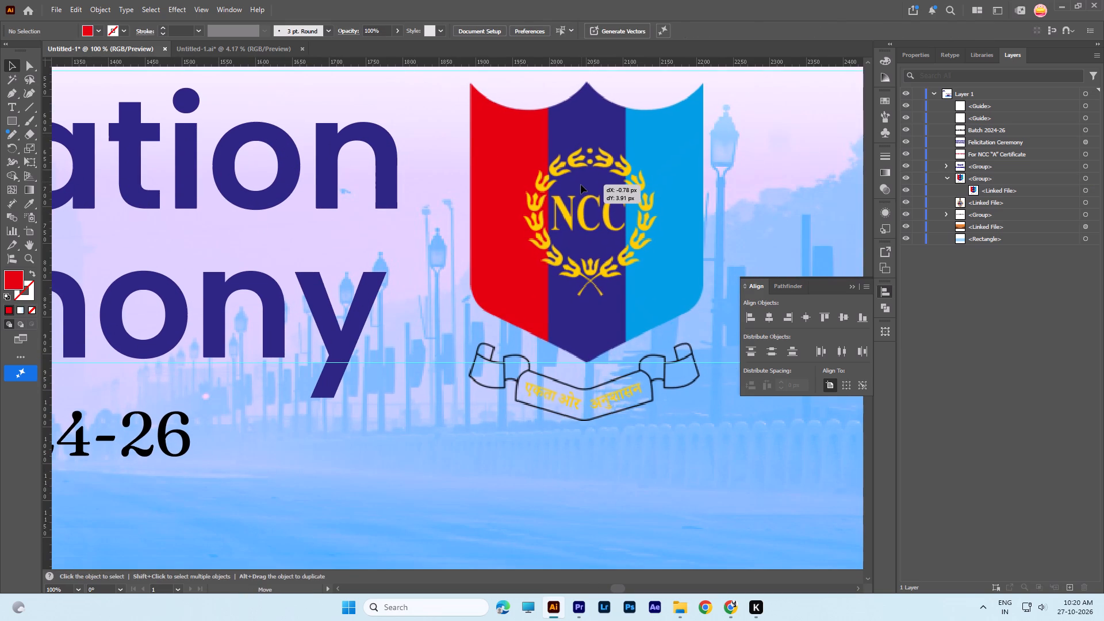
{"action": "scroll", "coordinate": [581, 167], "scroll_direction": "down", "scroll_amount": 2, "text": "alt"}
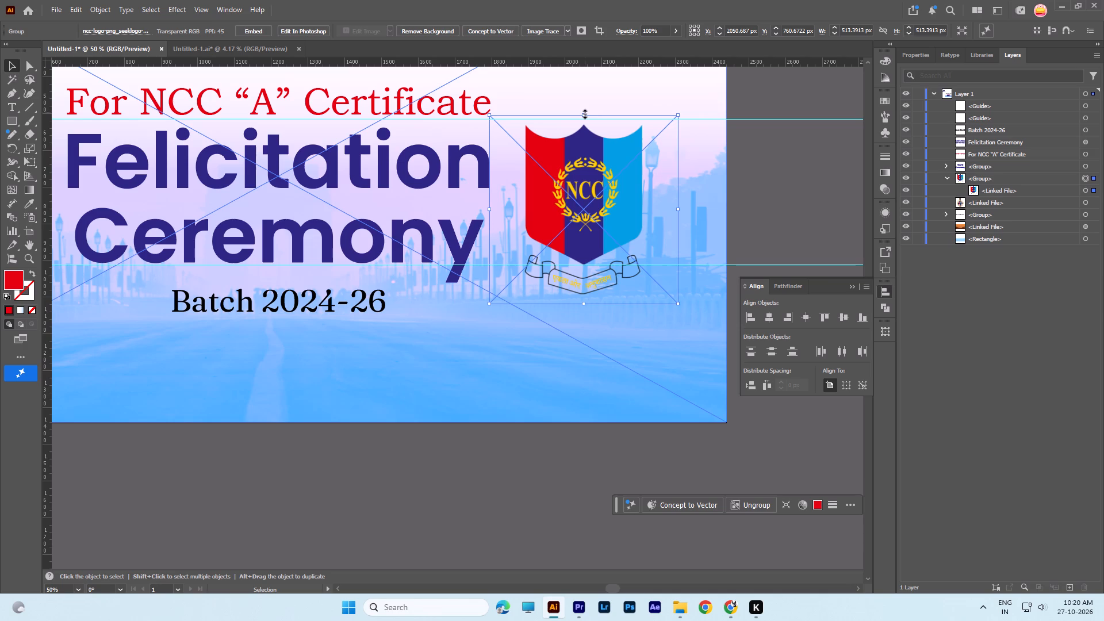
{"action": "left_click", "coordinate": [569, 204]}
{"action": "left_click", "coordinate": [773, 197]}
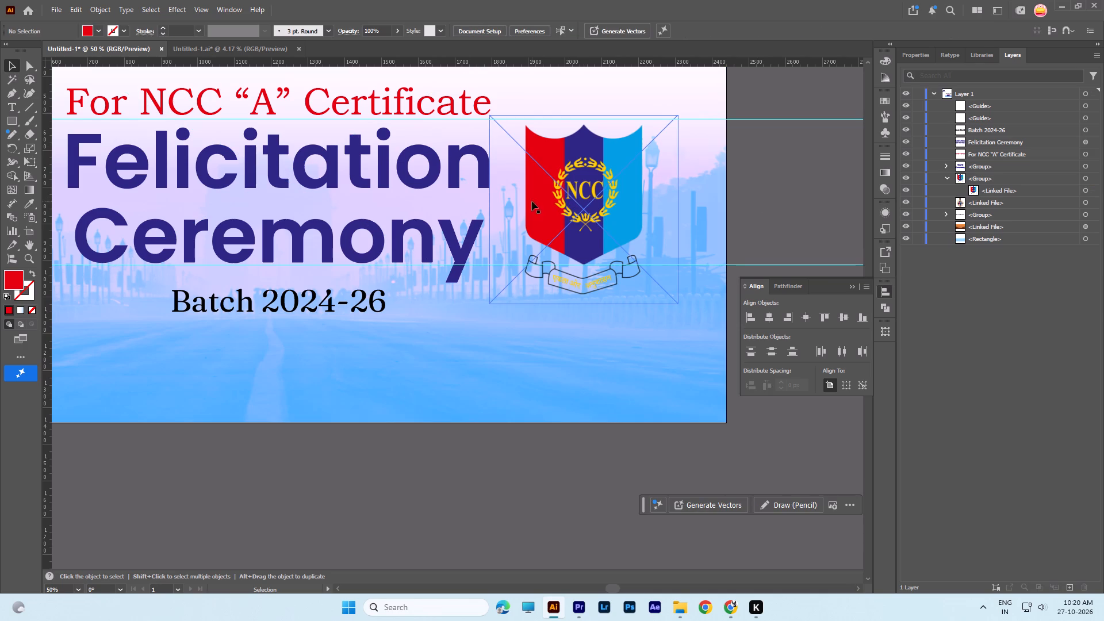
Shift the NCC shield logo a few pixels back to the right.
{"action": "scroll", "coordinate": [396, 205], "scroll_direction": "down", "scroll_amount": 2}
{"action": "key", "text": "space"}
{"action": "left_click_drag", "start_coordinate": [362, 202], "coordinate": [475, 207]}
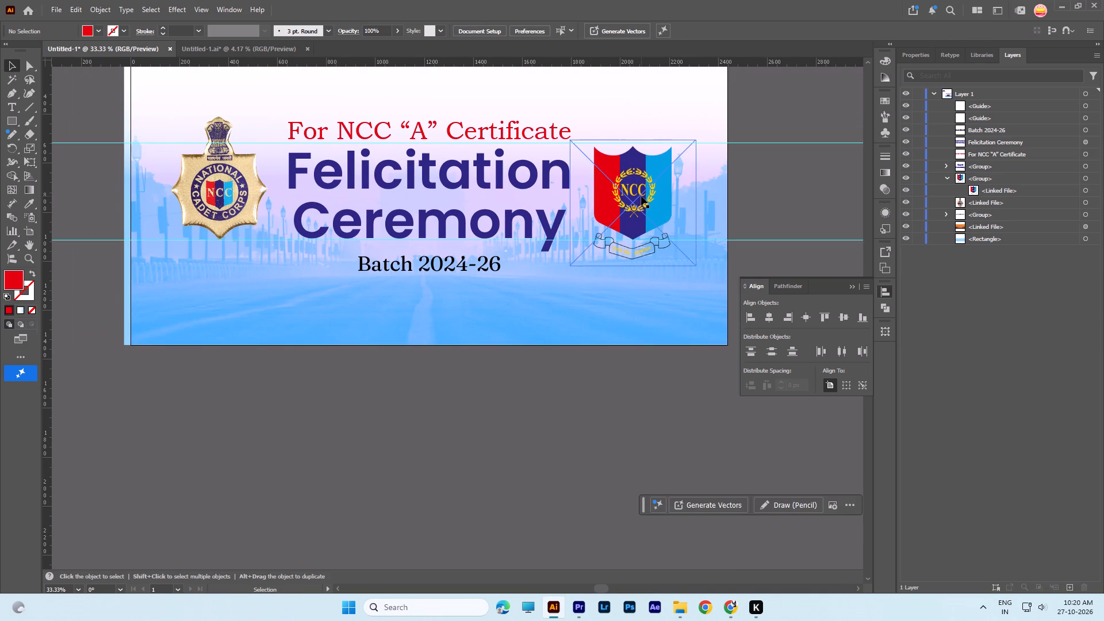
{"action": "left_click", "coordinate": [641, 196]}
{"action": "left_click", "coordinate": [829, 189]}
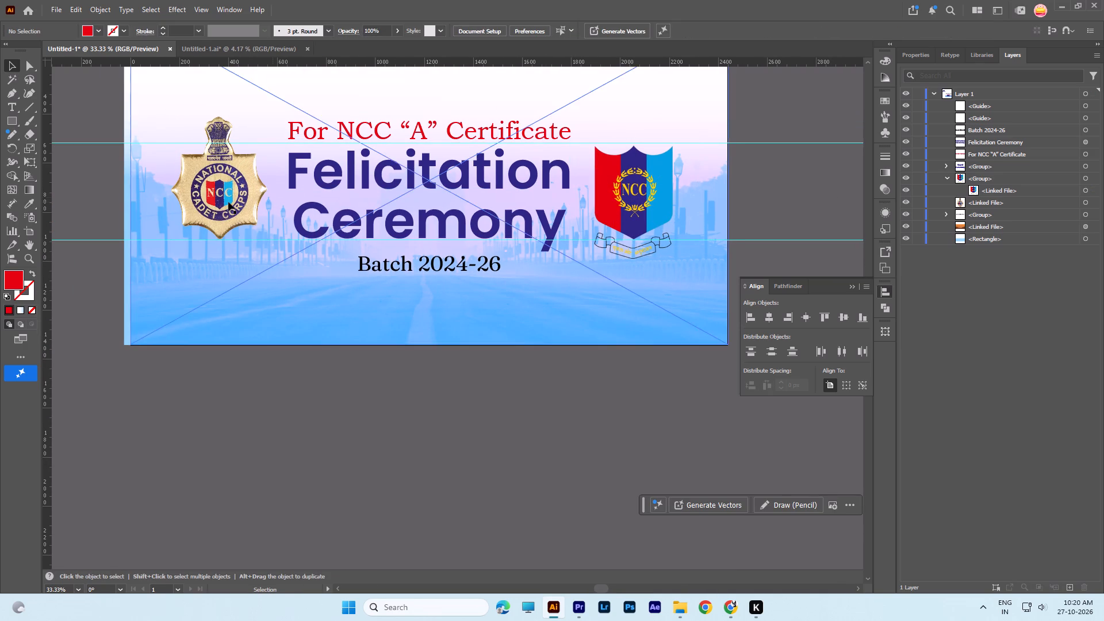
Move the gold National Cadet Corps badge about 12 px left and 6 px down.
{"action": "left_click", "coordinate": [228, 202]}
{"action": "left_click", "coordinate": [228, 193]}
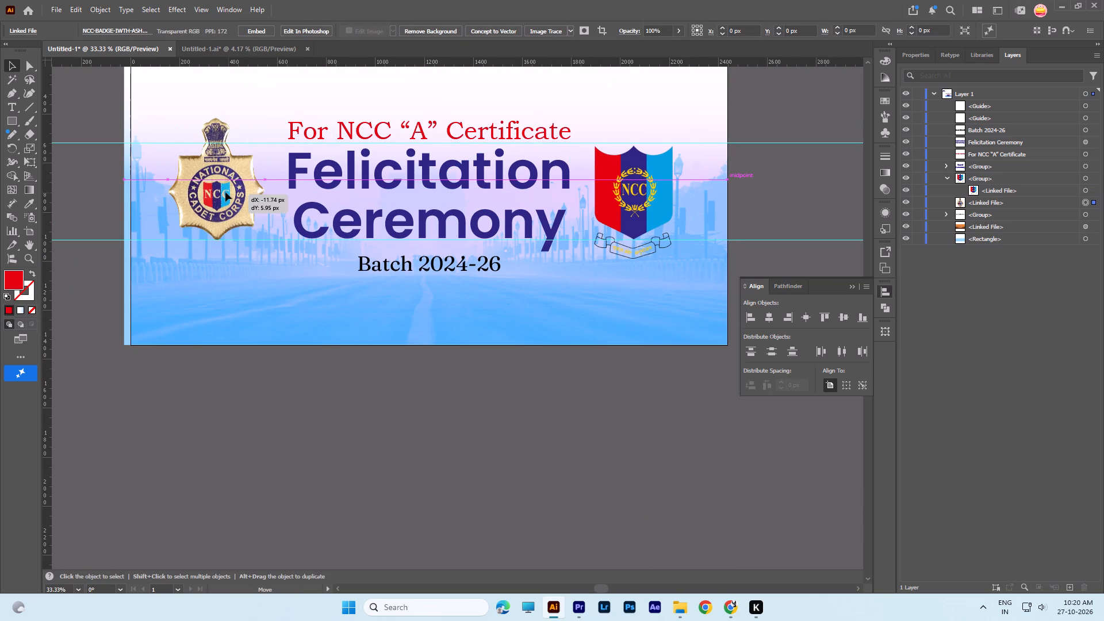
{"action": "left_click", "coordinate": [325, 340]}
Move the "For NCC “A” Certificate" line up about 20 px, away from the "Felicitation Ceremony" heading.
{"action": "scroll", "coordinate": [450, 126], "scroll_direction": "down", "scroll_amount": 1, "text": "alt"}
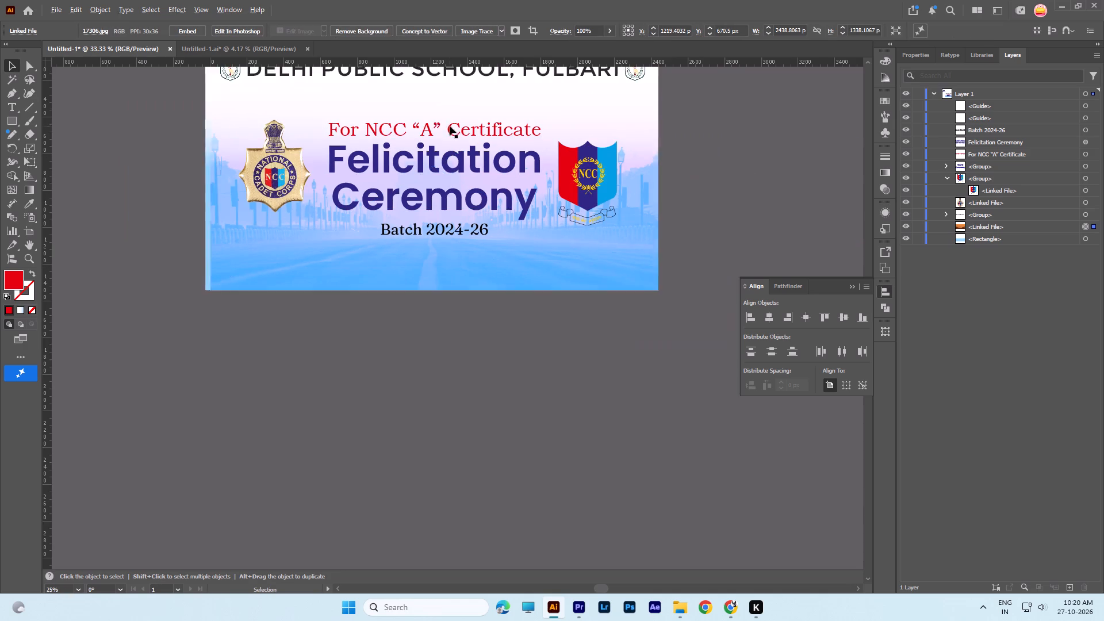
{"action": "key", "text": "space"}
{"action": "left_click_drag", "start_coordinate": [428, 128], "coordinate": [443, 207]}
{"action": "scroll", "coordinate": [458, 206], "scroll_direction": "up", "scroll_amount": 1, "text": "alt"}
{"action": "left_click", "coordinate": [506, 212]}
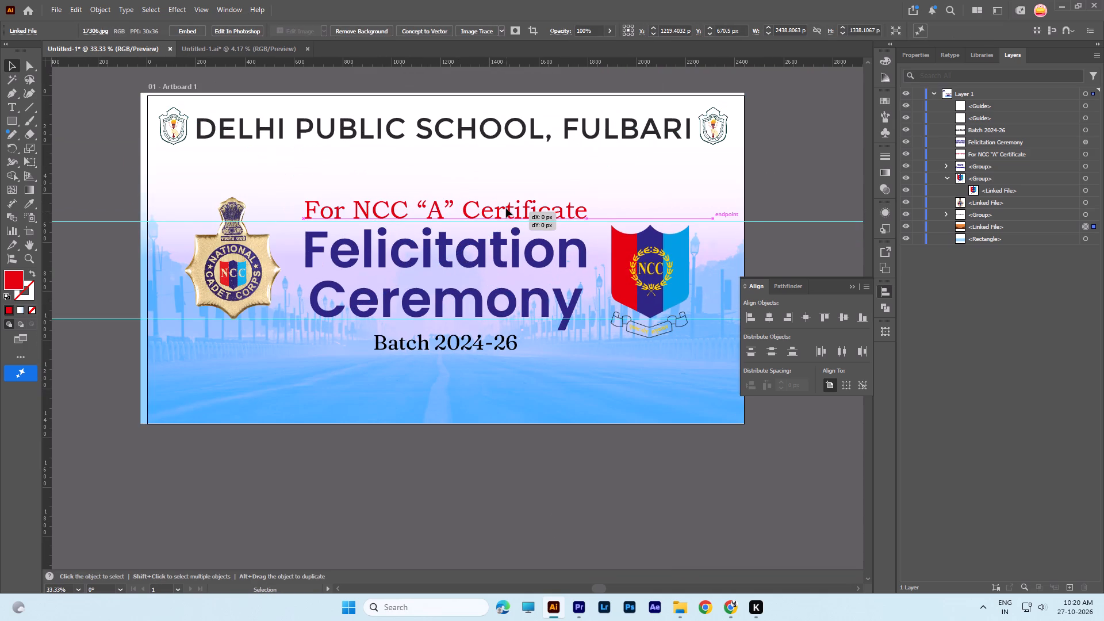
{"action": "left_click", "coordinate": [783, 180]}
Shrink the "For NCC “A” Certificate" text proportionally from both ends to about 1080 px wide.
{"action": "left_click", "coordinate": [577, 205]}
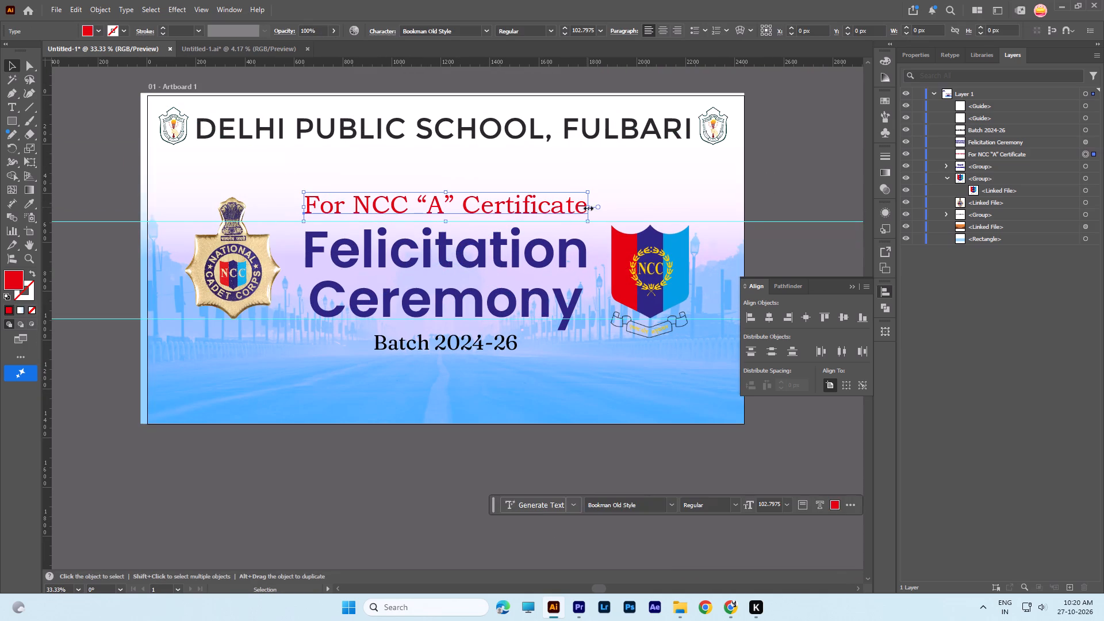
{"action": "left_click_drag", "start_coordinate": [589, 207], "coordinate": [578, 208]}
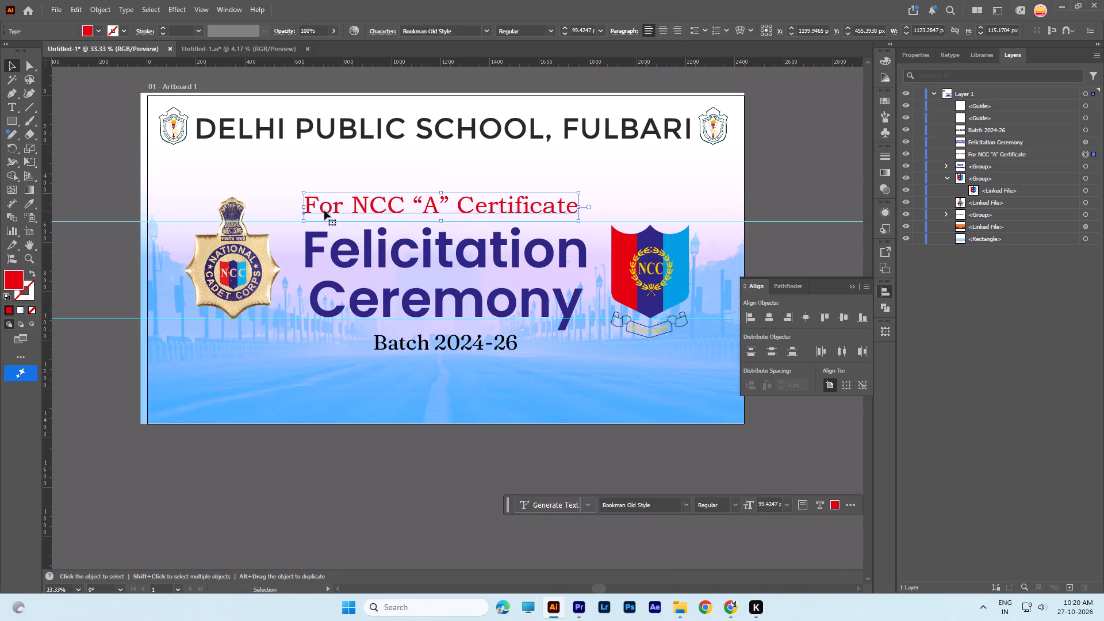
{"action": "left_click_drag", "start_coordinate": [304, 207], "coordinate": [314, 206]}
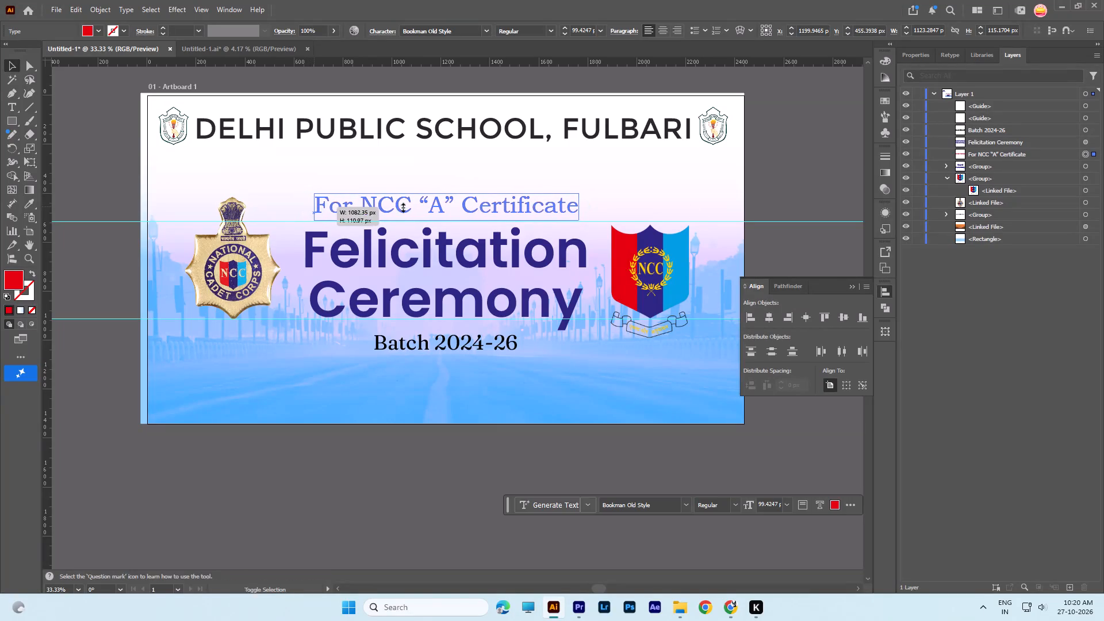
{"action": "left_click", "coordinate": [808, 173]}
Raise the "For NCC “A” Certificate" text slightly to a Y position of about 447 px.
{"action": "scroll", "coordinate": [390, 212], "scroll_direction": "up", "scroll_amount": 2, "text": "alt"}
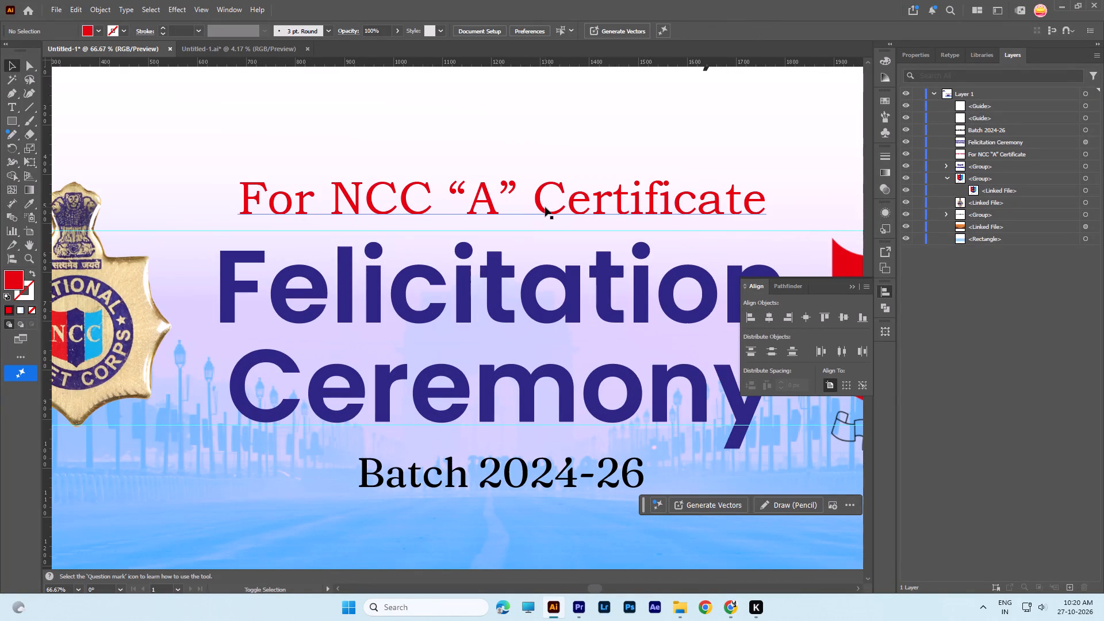
{"action": "left_click", "coordinate": [545, 207], "text": "shift"}
{"action": "scroll", "coordinate": [470, 213], "scroll_direction": "down", "scroll_amount": 3}
{"action": "key", "text": "space"}
{"action": "left_click_drag", "start_coordinate": [567, 193], "coordinate": [566, 207]}
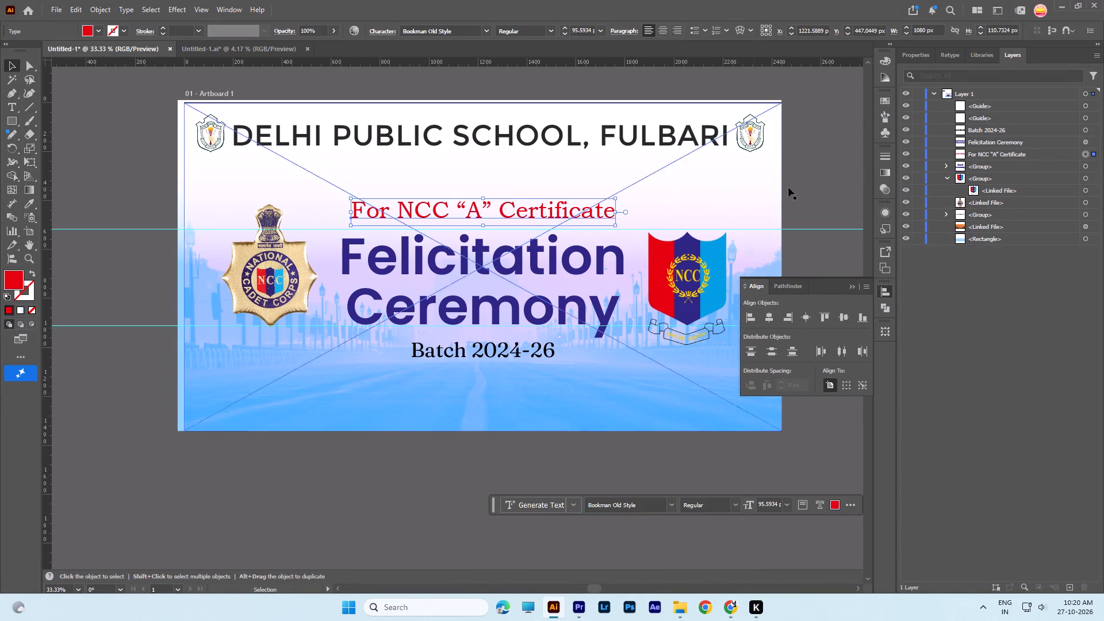
{"action": "left_click", "coordinate": [821, 187]}
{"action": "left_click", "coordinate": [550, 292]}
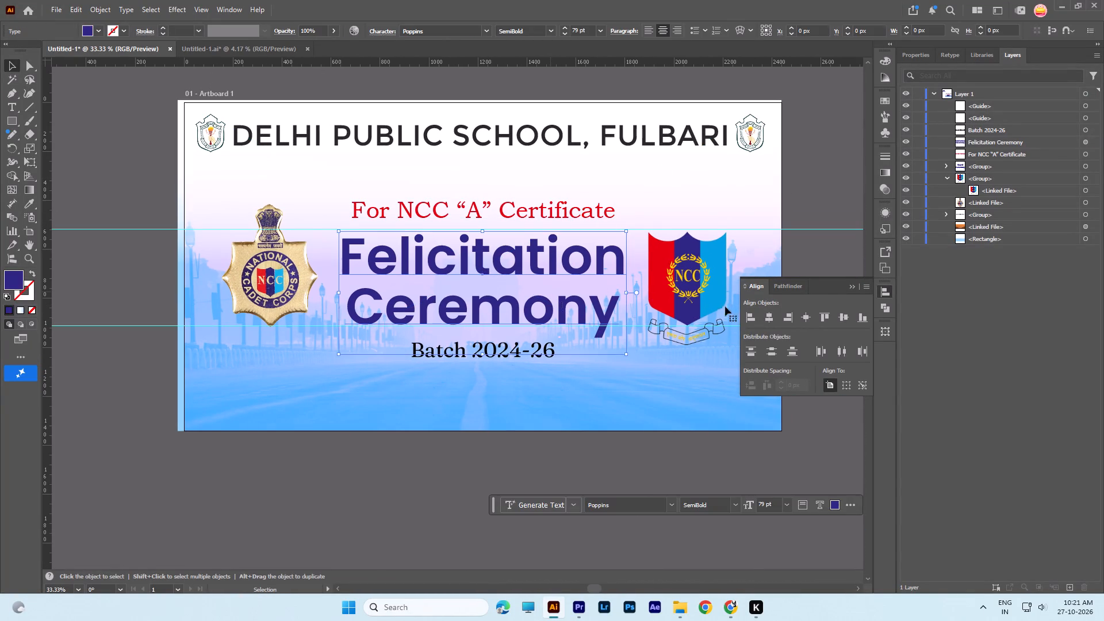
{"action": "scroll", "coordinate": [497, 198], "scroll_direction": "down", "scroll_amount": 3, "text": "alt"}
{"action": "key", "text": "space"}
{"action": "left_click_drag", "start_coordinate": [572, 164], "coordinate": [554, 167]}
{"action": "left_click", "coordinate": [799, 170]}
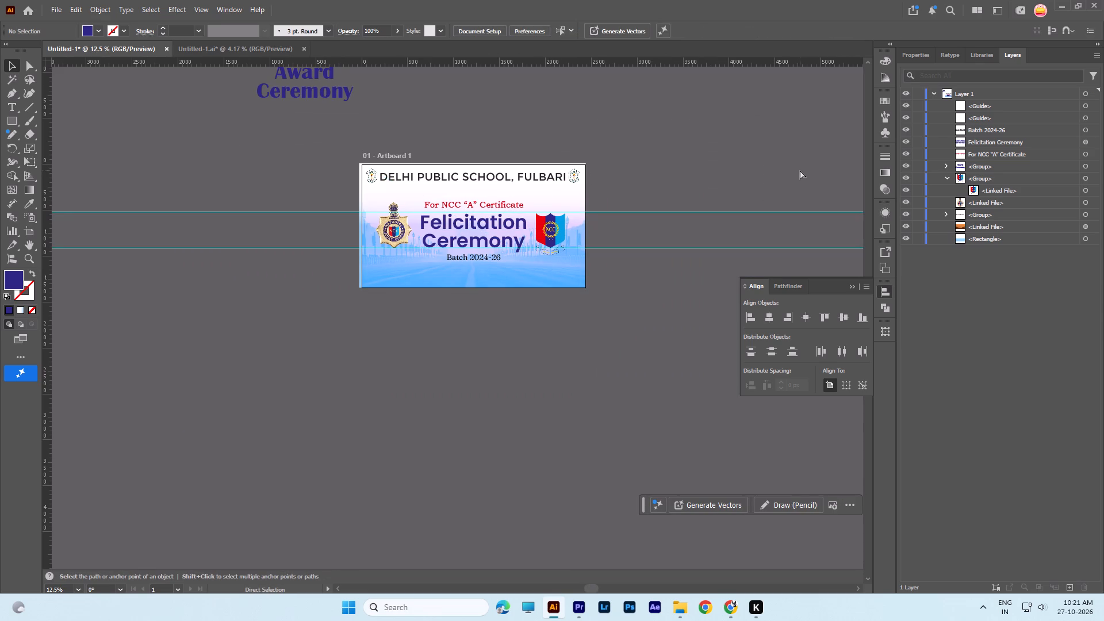
Start saving the document and browse to the Oct 2026 folder inside the 2026 folder on drive E.
{"action": "key", "text": "ctrl+s"}
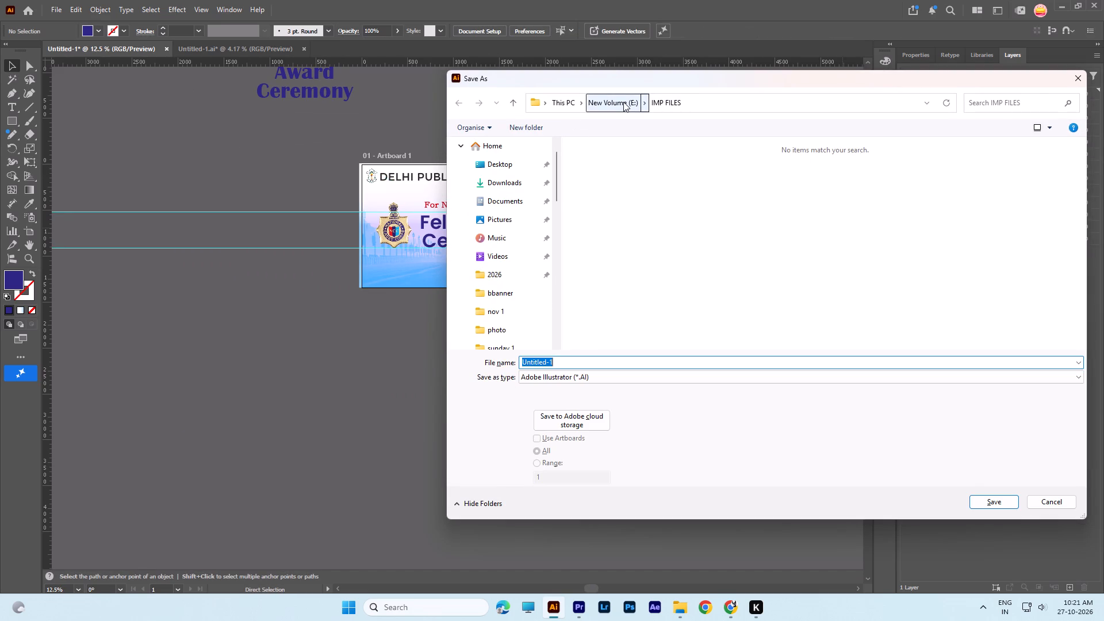
{"action": "left_click", "coordinate": [623, 102]}
{"action": "left_click_drag", "start_coordinate": [814, 82], "coordinate": [734, 349]}
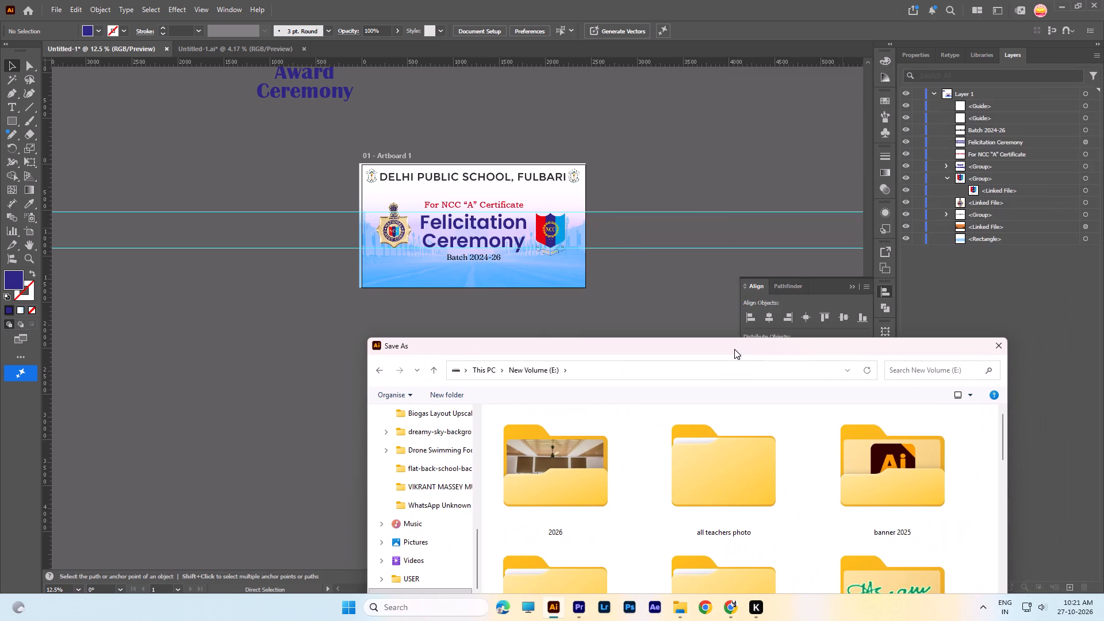
{"action": "left_click_drag", "start_coordinate": [734, 349], "coordinate": [746, 167]}
{"action": "double_click", "coordinate": [570, 306]}
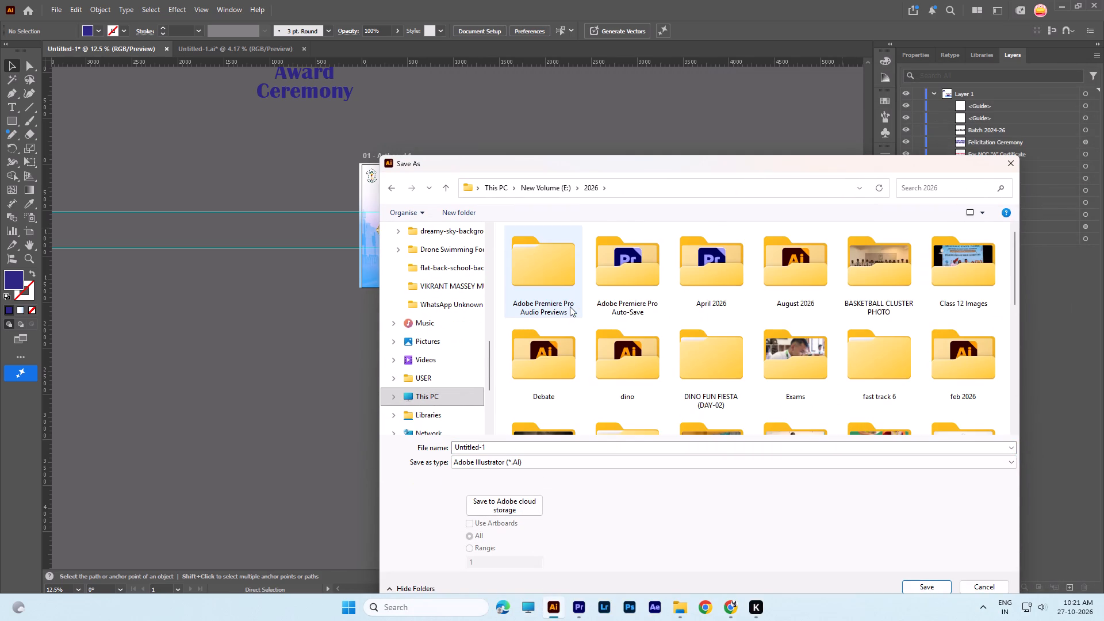
{"action": "scroll", "coordinate": [658, 293], "scroll_direction": "down", "scroll_amount": 2}
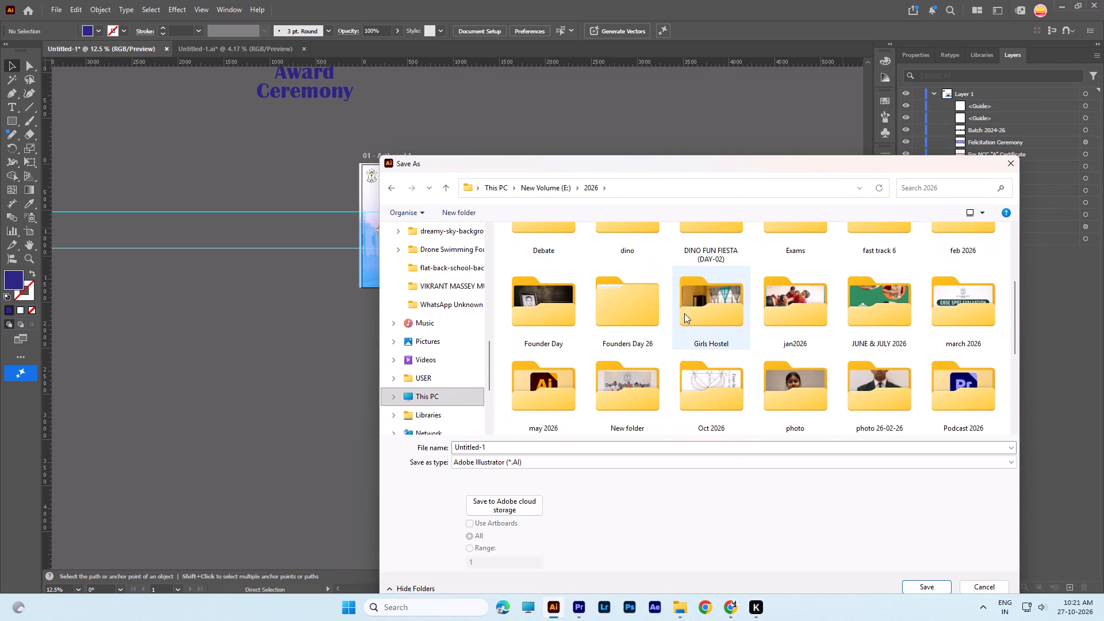
{"action": "scroll", "coordinate": [690, 312], "scroll_direction": "down", "scroll_amount": 1}
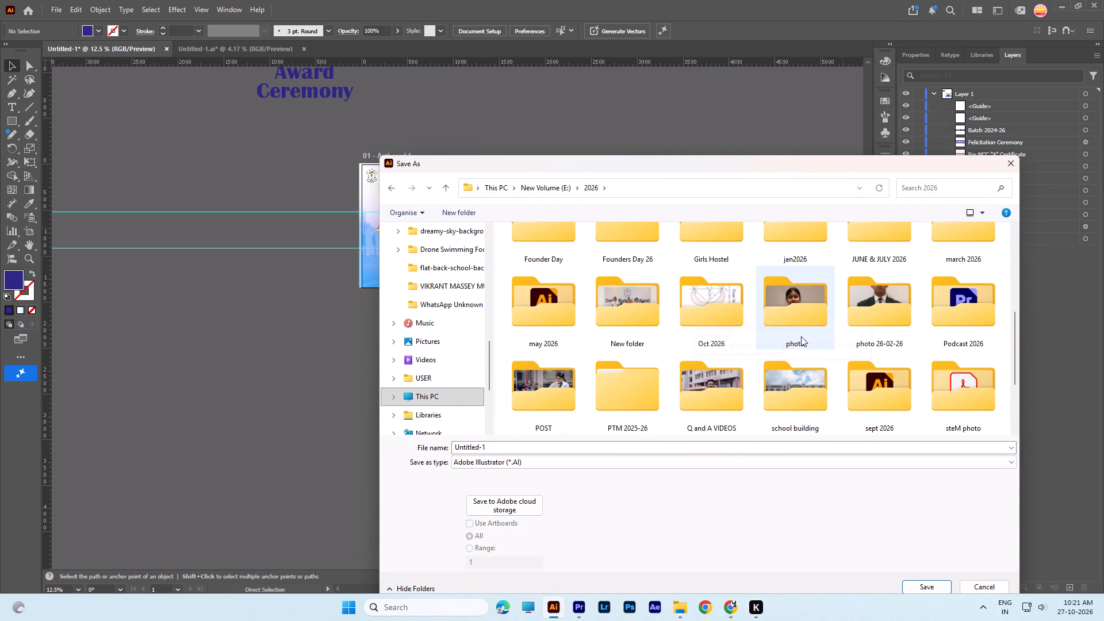
{"action": "double_click", "coordinate": [706, 295]}
{"action": "scroll", "coordinate": [691, 260], "scroll_direction": "down", "scroll_amount": 3}
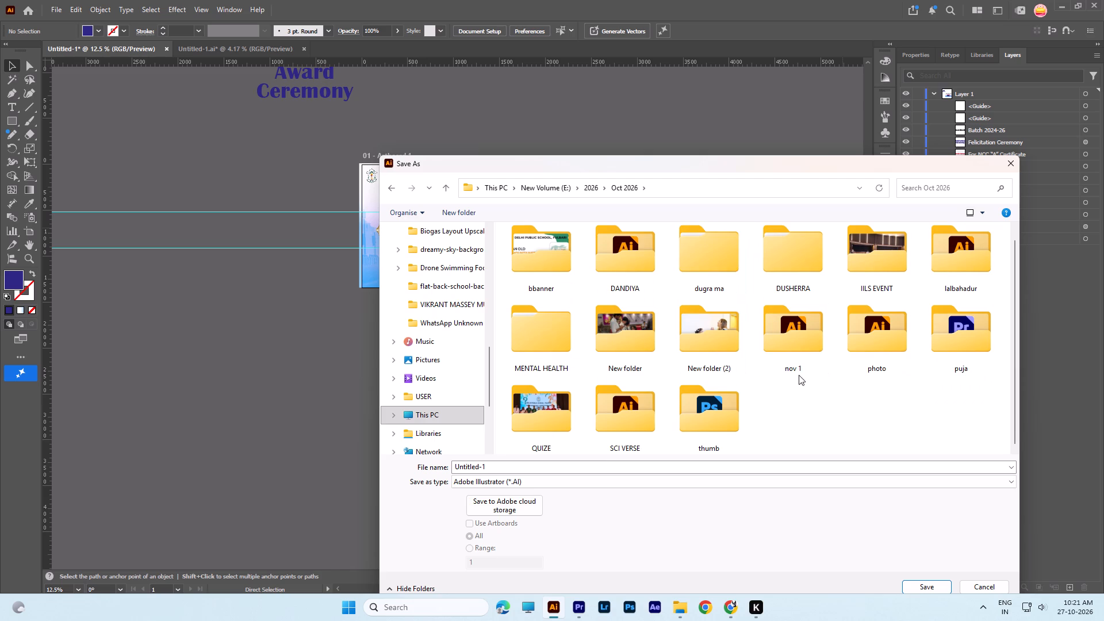
Create a new folder named "NCC 26" inside the Oct 2026 folder.
{"action": "right_click", "coordinate": [793, 416]}
{"action": "left_click", "coordinate": [833, 537]}
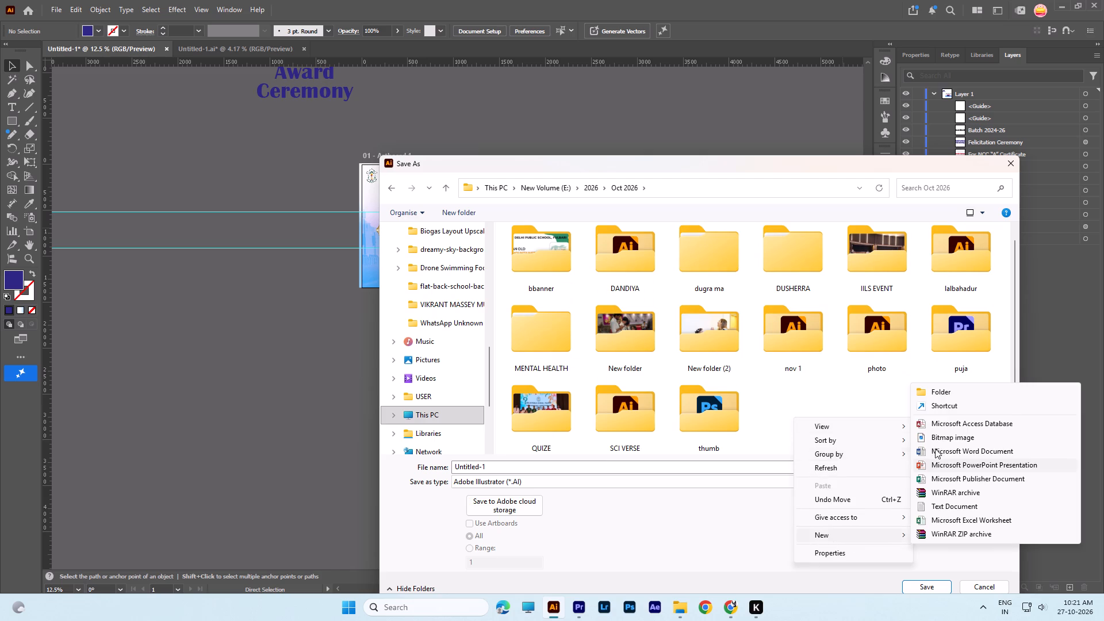
{"action": "left_click", "coordinate": [946, 391]}
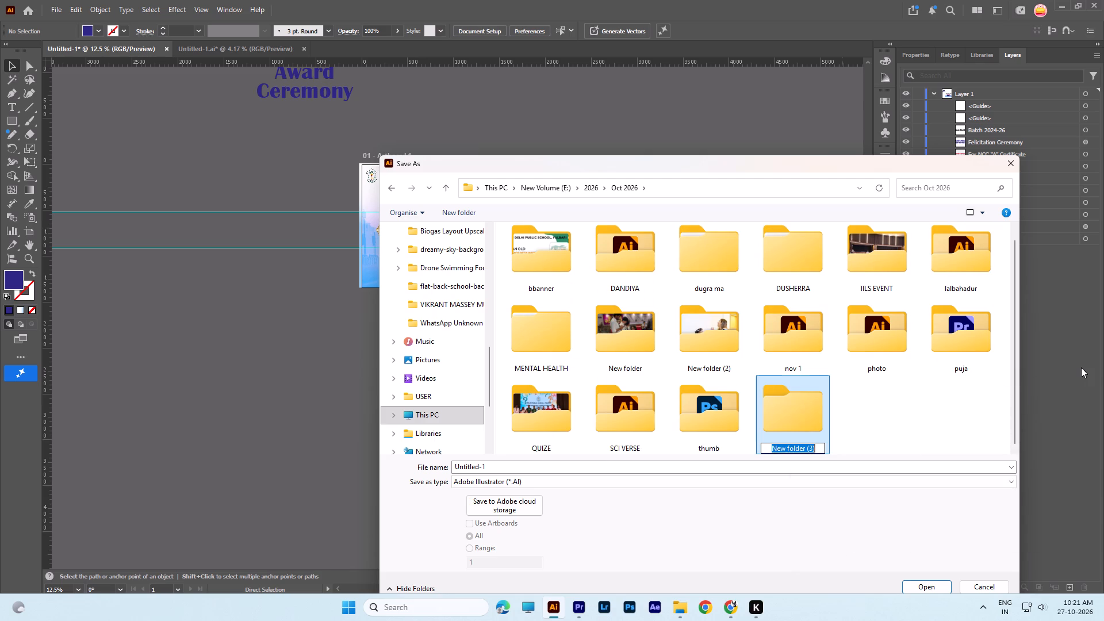
{"action": "key", "text": "n"}
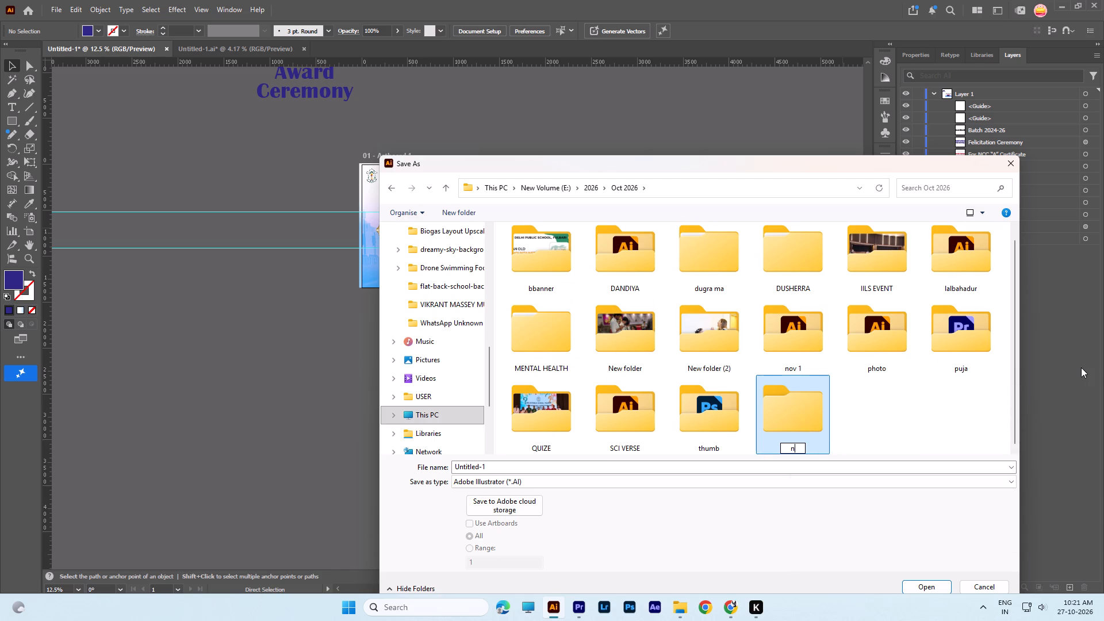
{"action": "key", "text": "BackSpace"}
{"action": "type", "text": "NCC"}
{"action": "key", "text": "space"}
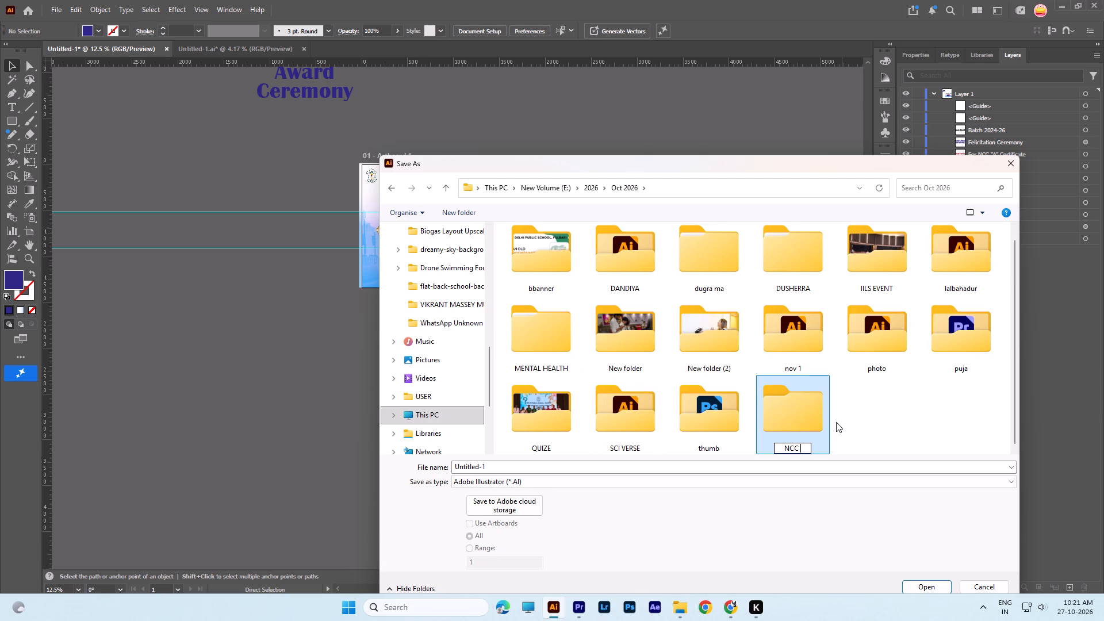
{"action": "type", "text": "@%"}
{"action": "key", "text": "shift+BackSpace"}
{"action": "key", "text": "shift+BackSpace"}
{"action": "type", "text": "26"}
{"action": "key", "text": "Return"}
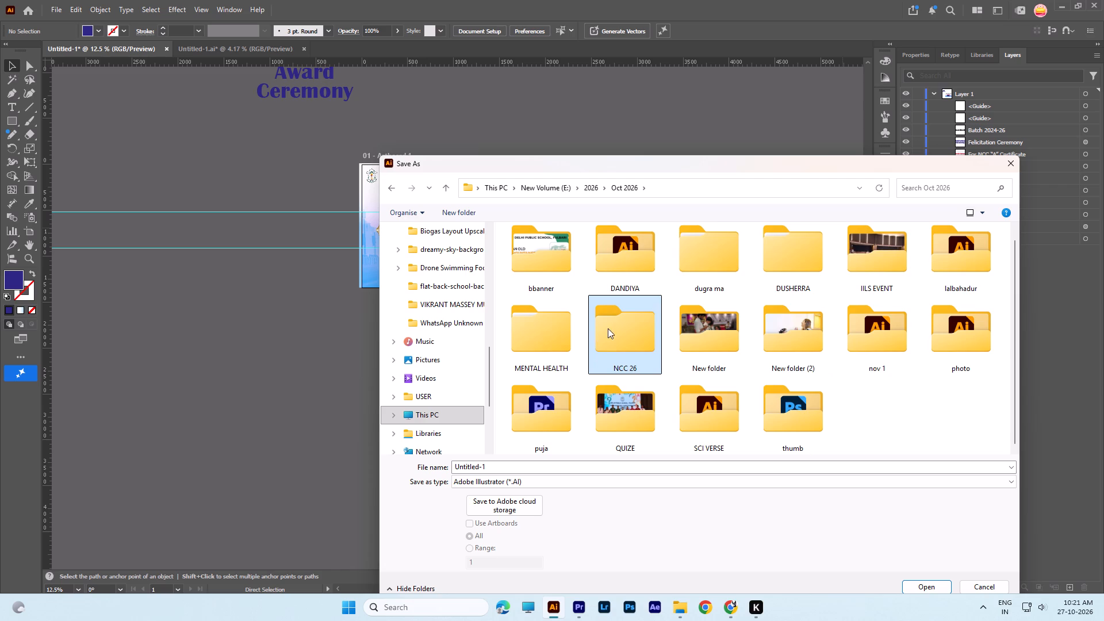
Save the document in the NCC 26 folder as "backdrop" in Adobe Illustrator format, version Illustrator 2020.
{"action": "double_click", "coordinate": [627, 327]}
{"action": "left_click", "coordinate": [495, 458]}
{"action": "left_click", "coordinate": [495, 465]}
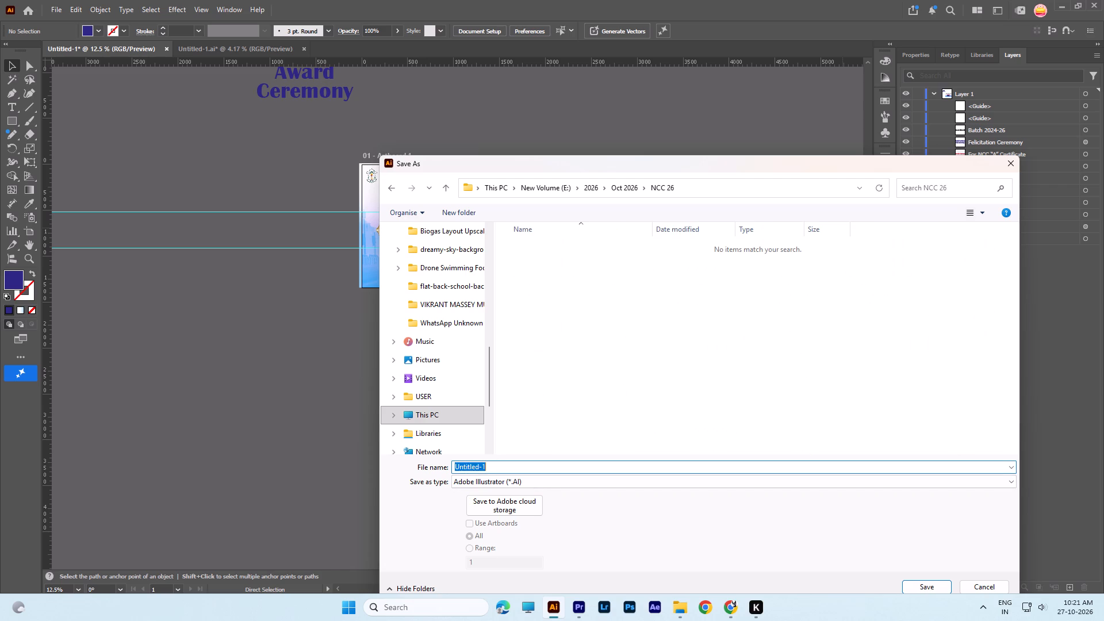
{"action": "type", "text": "backdrop"}
{"action": "key", "text": "Return"}
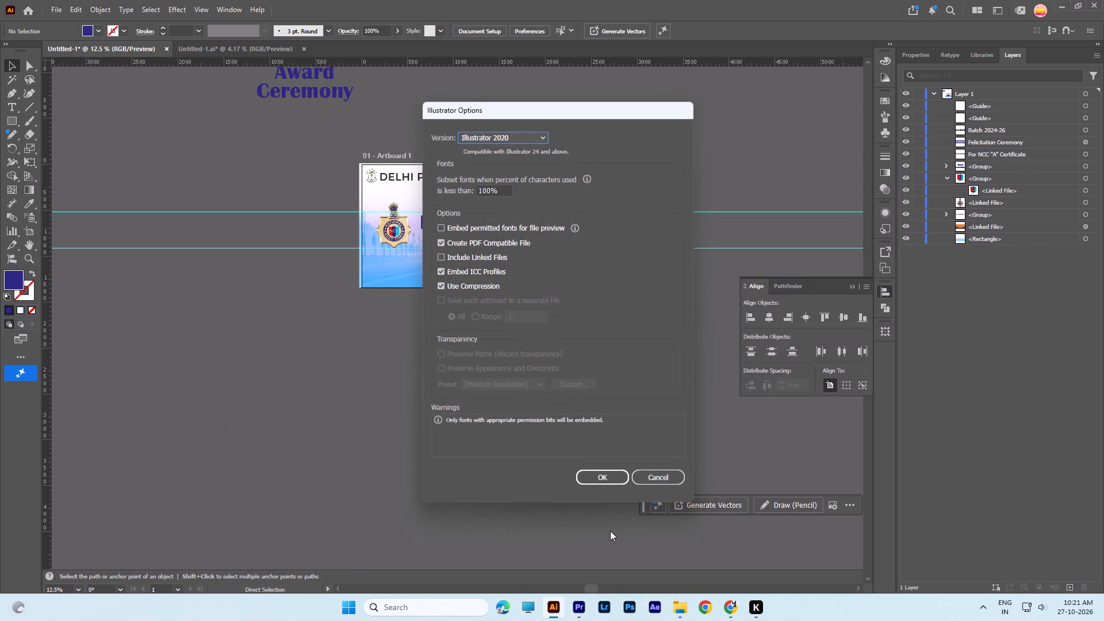
{"action": "left_click", "coordinate": [609, 477]}
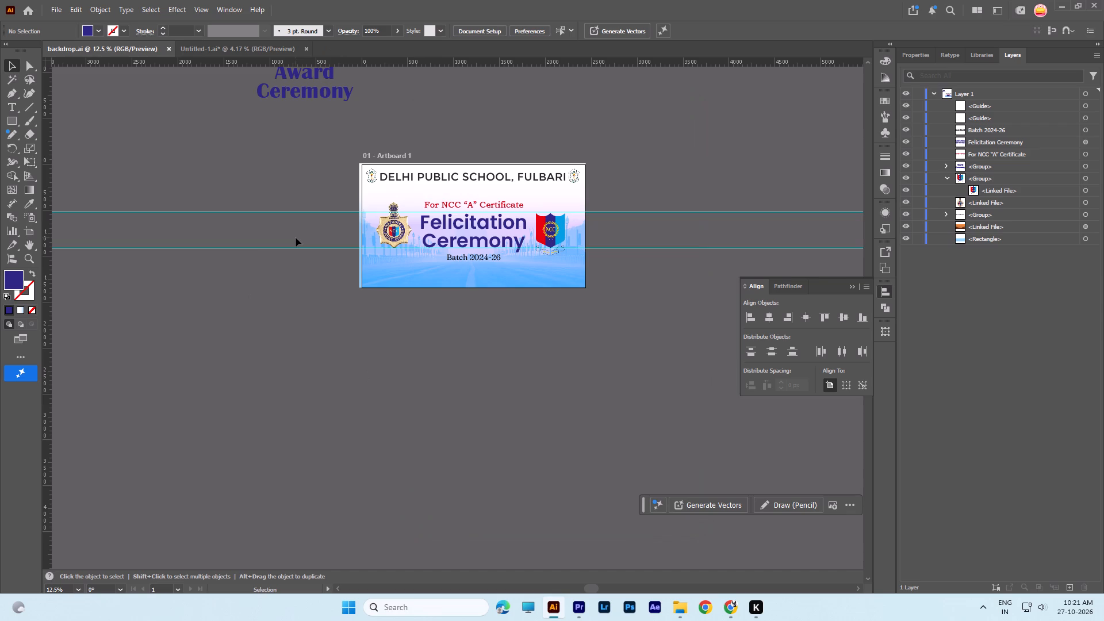
Close the other open document, Untitled-1.ai, without saving its changes.
{"action": "left_click", "coordinate": [308, 49]}
{"action": "left_click", "coordinate": [625, 320]}
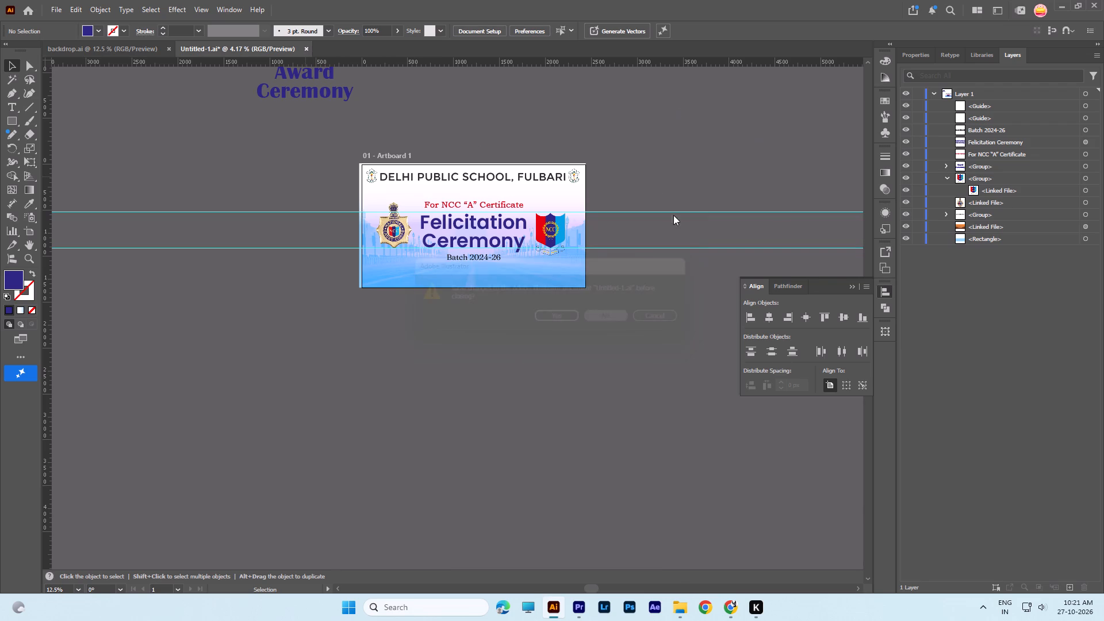
Center the "For NCC "A" Certificate" text line horizontally on the artboard.
{"action": "left_click", "coordinate": [682, 178]}
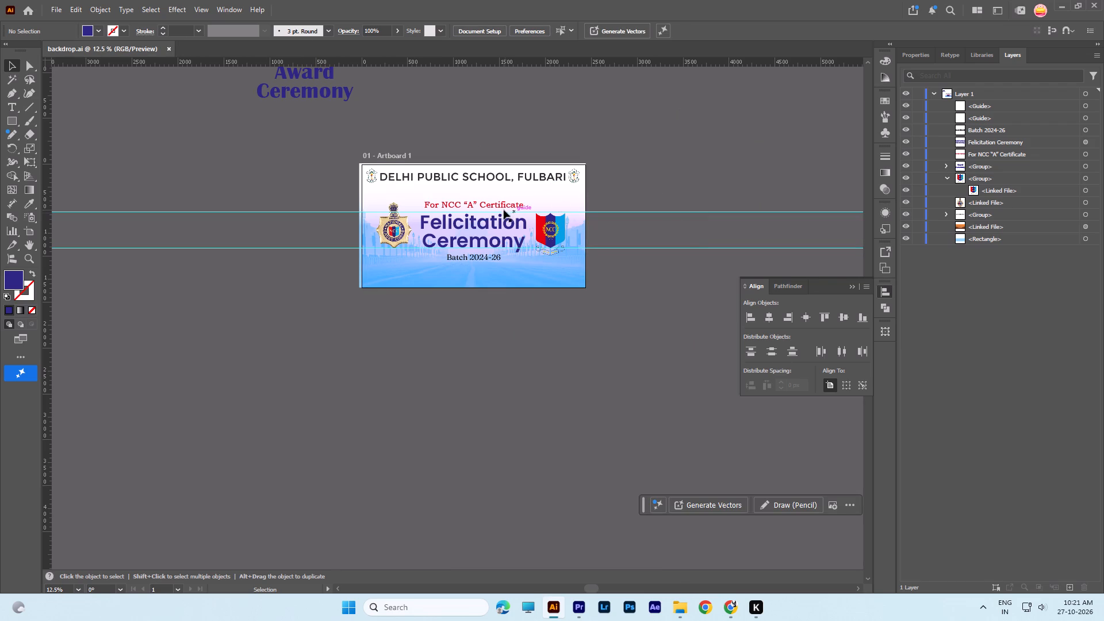
{"action": "left_click", "coordinate": [501, 205]}
{"action": "left_click", "coordinate": [772, 322]}
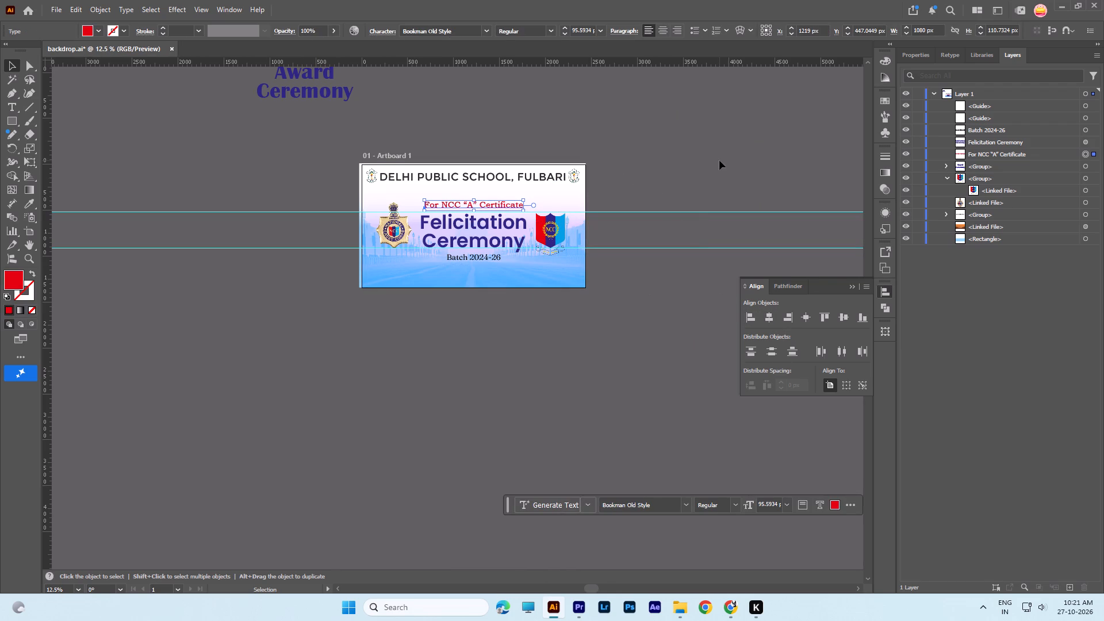
{"action": "left_click", "coordinate": [719, 160]}
Check the end of the "For NCC "A" Certificate" line for trailing spaces.
{"action": "scroll", "coordinate": [483, 205], "scroll_direction": "up", "scroll_amount": 4, "text": "alt"}
{"action": "scroll", "coordinate": [562, 212], "scroll_direction": "up", "scroll_amount": 1, "text": "alt"}
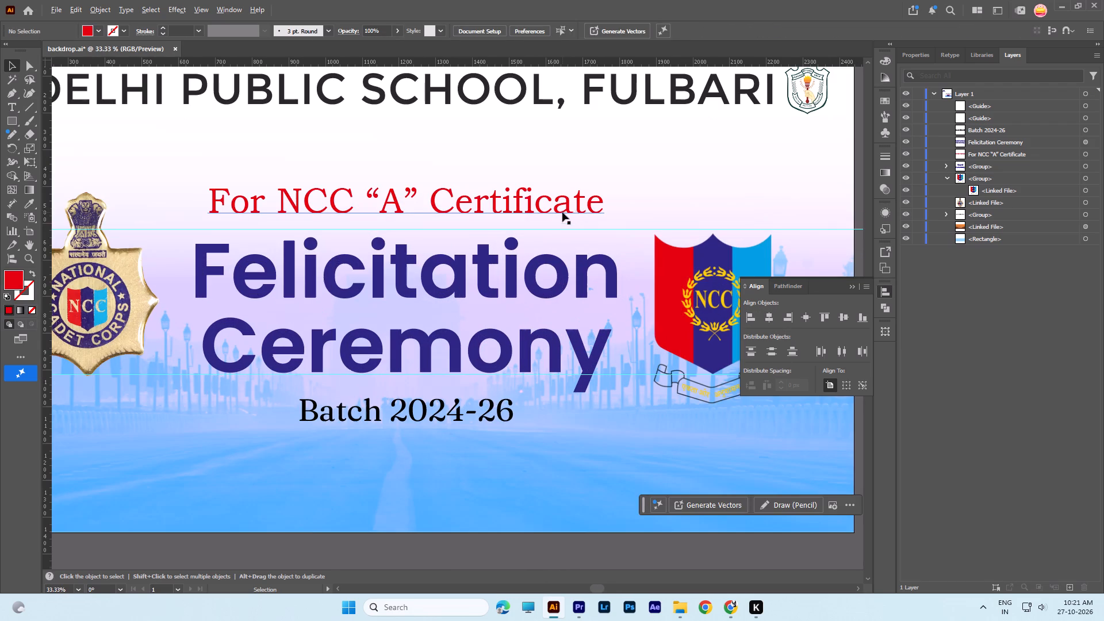
{"action": "double_click", "coordinate": [584, 209]}
{"action": "left_click", "coordinate": [601, 208]}
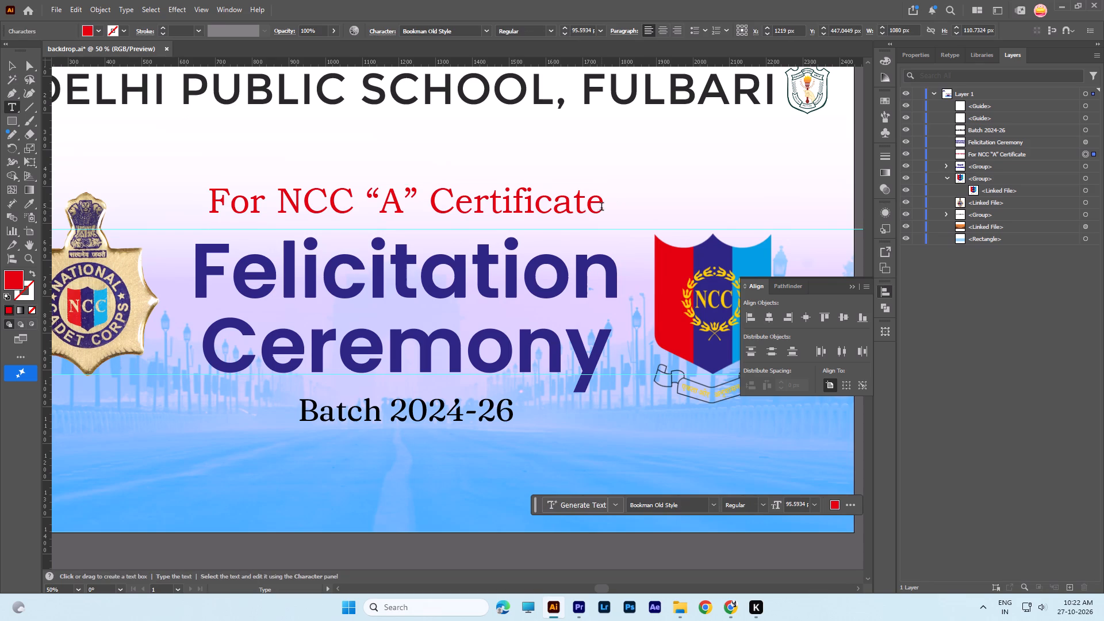
{"action": "key", "text": "Right"}
{"action": "key", "text": "Right"}
{"action": "key", "text": "Right"}
{"action": "key", "text": "Right"}
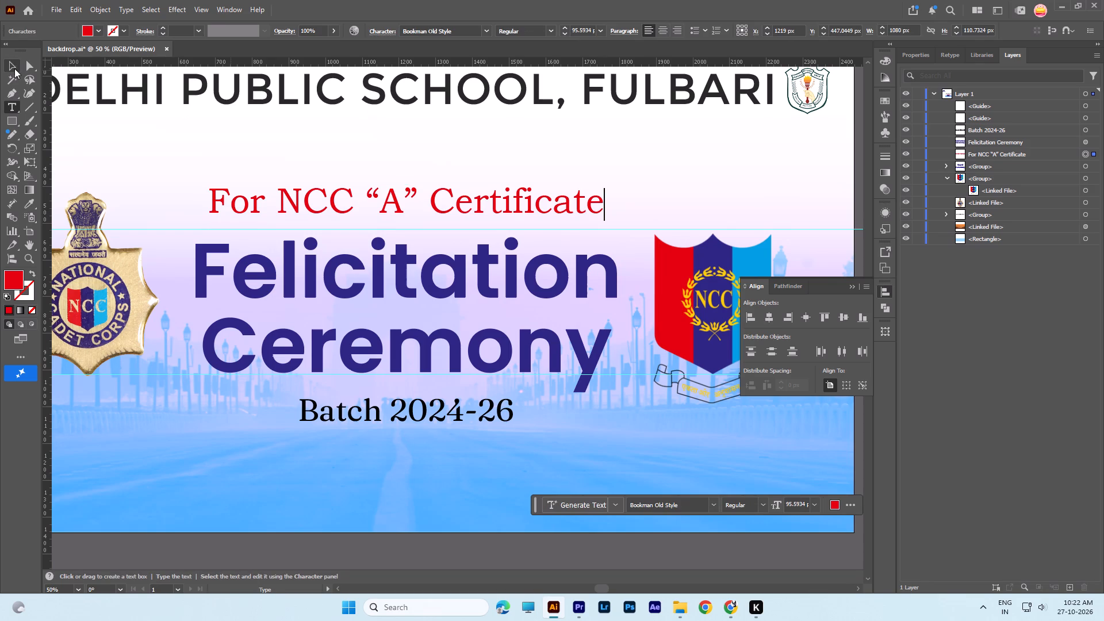
{"action": "left_click", "coordinate": [14, 68]}
{"action": "scroll", "coordinate": [468, 283], "scroll_direction": "down", "scroll_amount": 3, "text": "alt"}
{"action": "left_click", "coordinate": [502, 433]}
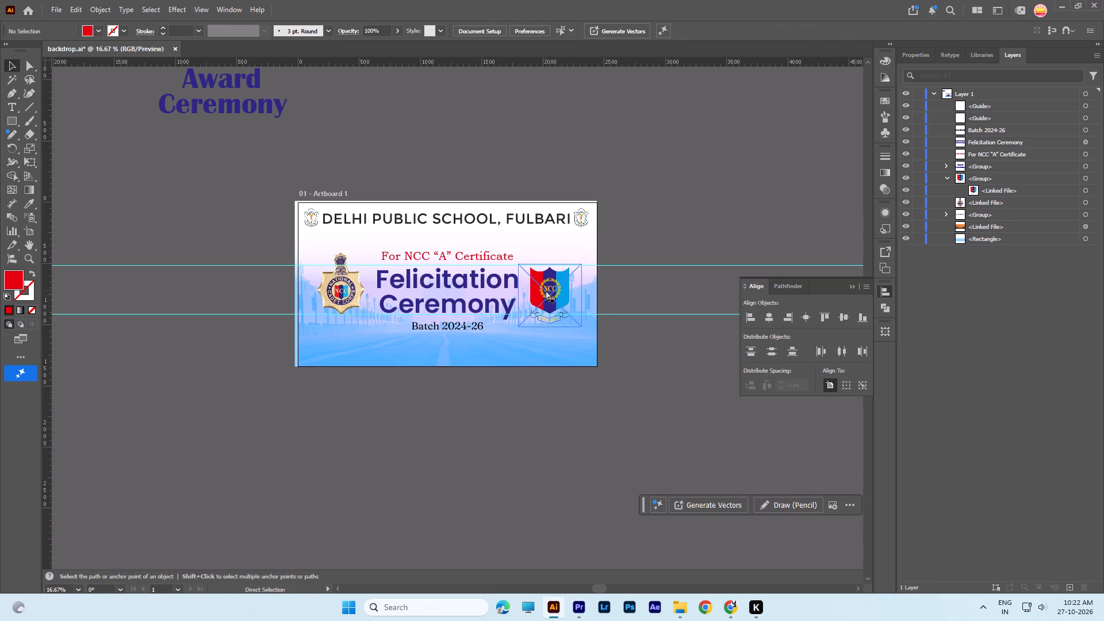
Save the backdrop document.
{"action": "key", "text": "ctrl+s"}
{"action": "key", "text": "ctrl+s"}
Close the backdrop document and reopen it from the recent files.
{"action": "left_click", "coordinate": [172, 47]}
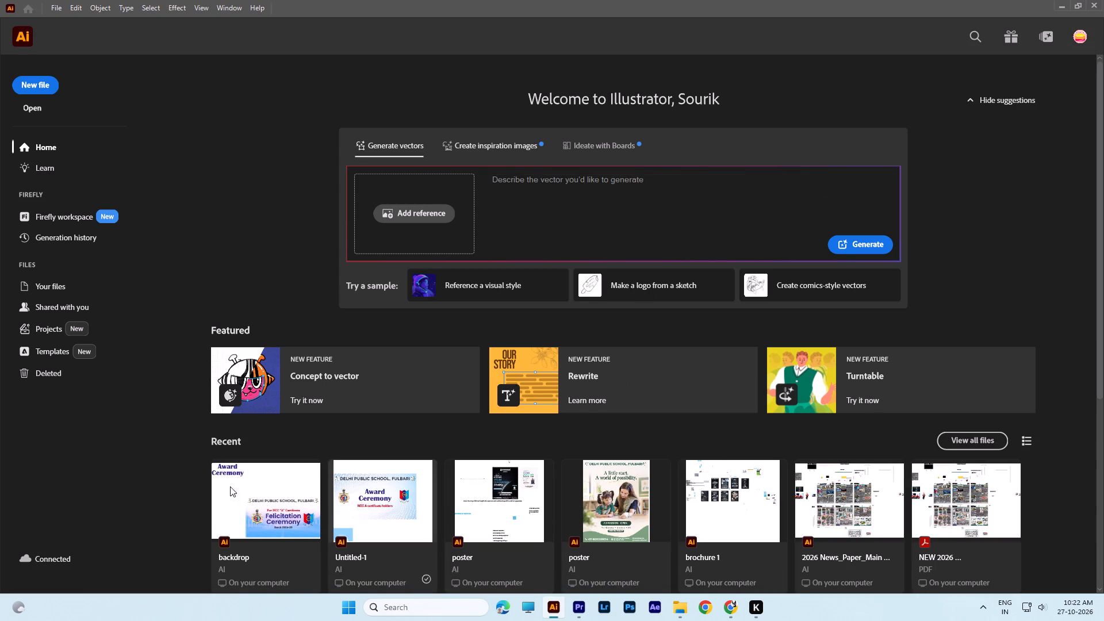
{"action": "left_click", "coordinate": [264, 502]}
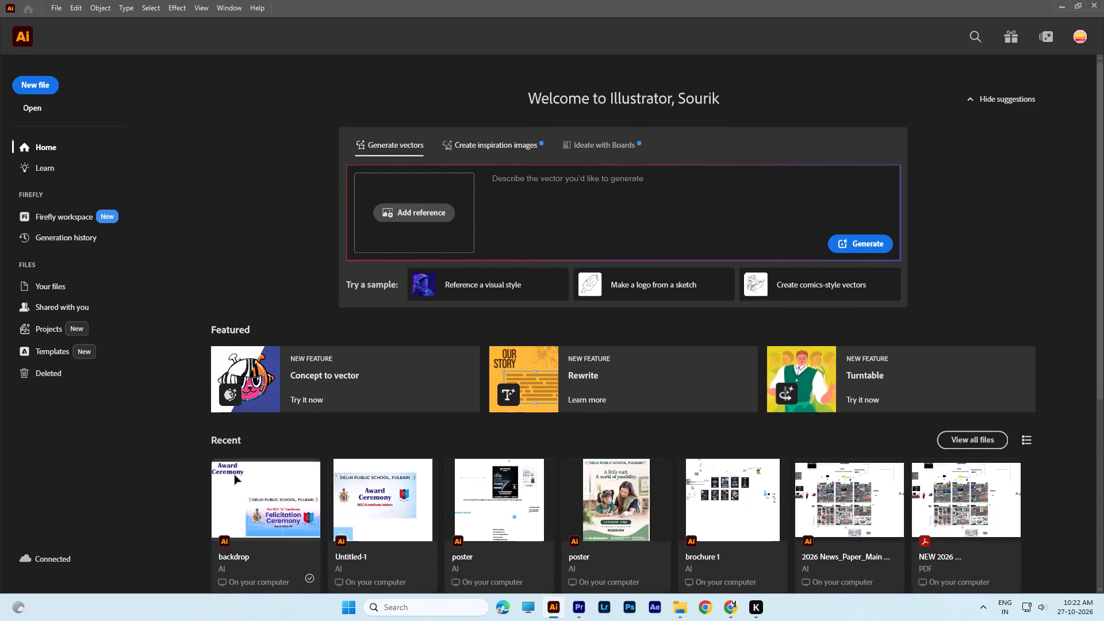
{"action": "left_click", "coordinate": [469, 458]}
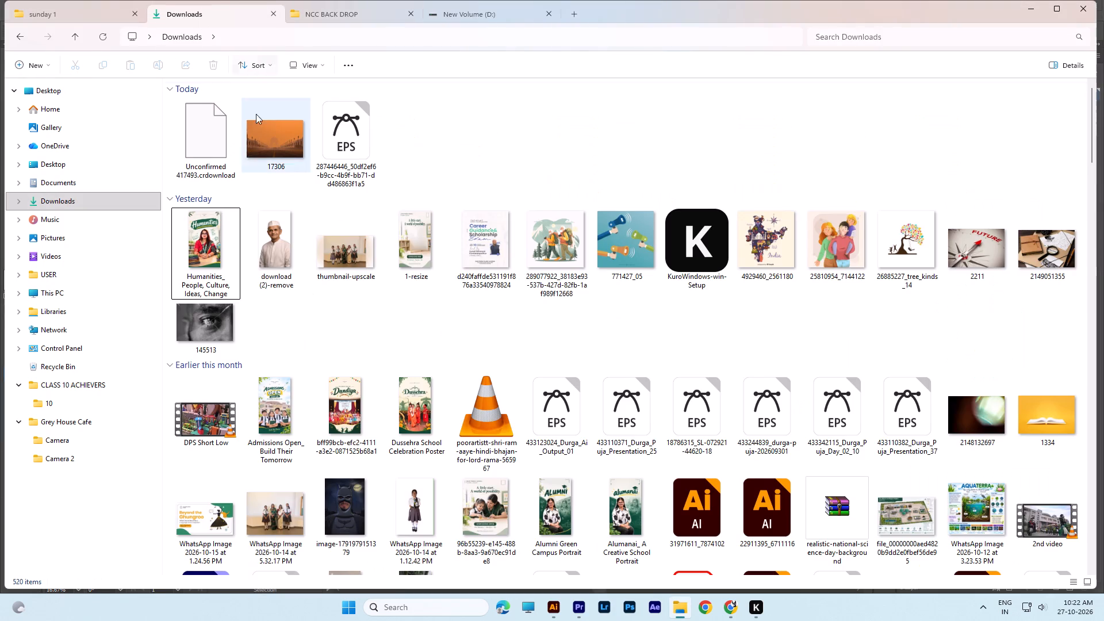
{"action": "left_click", "coordinate": [93, 32]}
{"action": "left_click", "coordinate": [106, 32]}
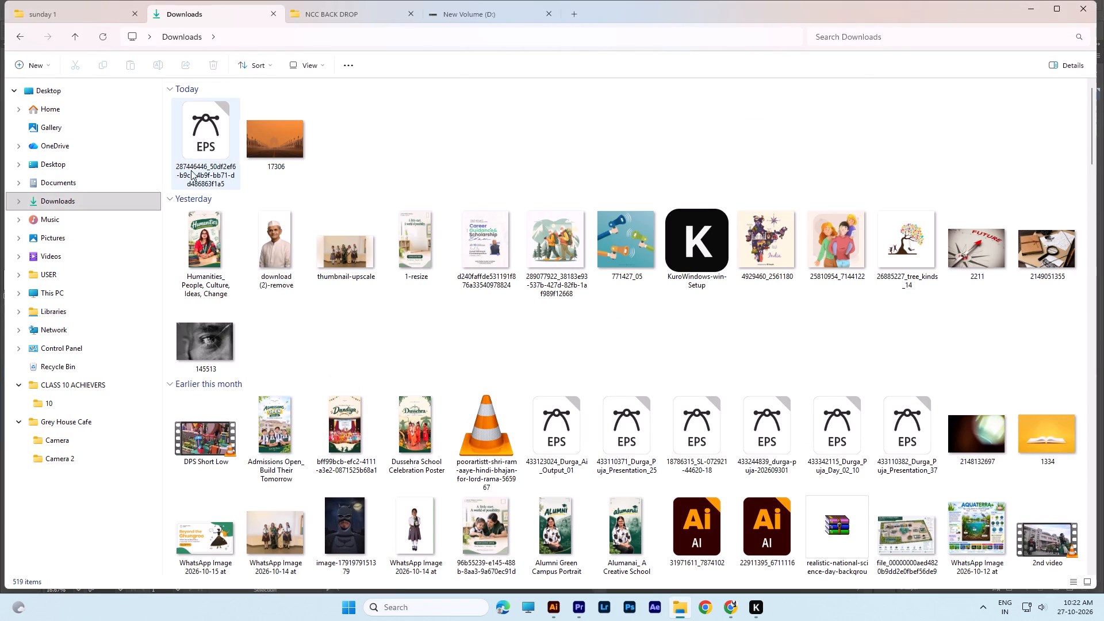
{"action": "double_click", "coordinate": [195, 148]}
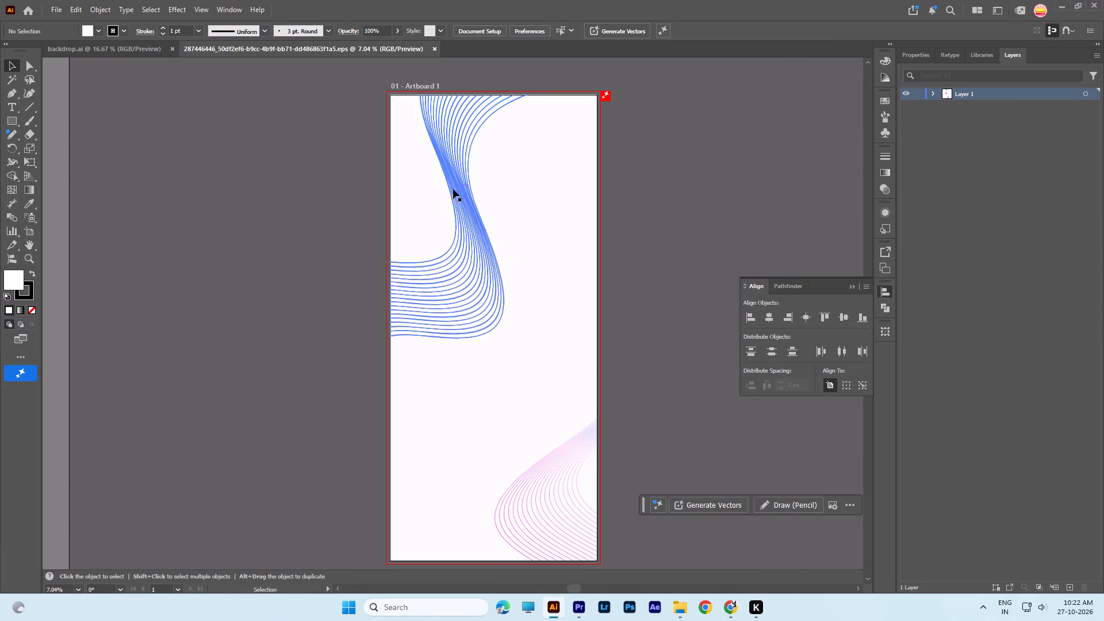
Select the grouped wavy-line artwork in the opened EPS document.
{"action": "left_click", "coordinate": [471, 224]}
{"action": "scroll", "coordinate": [482, 208], "scroll_direction": "down", "scroll_amount": 2, "text": "alt"}
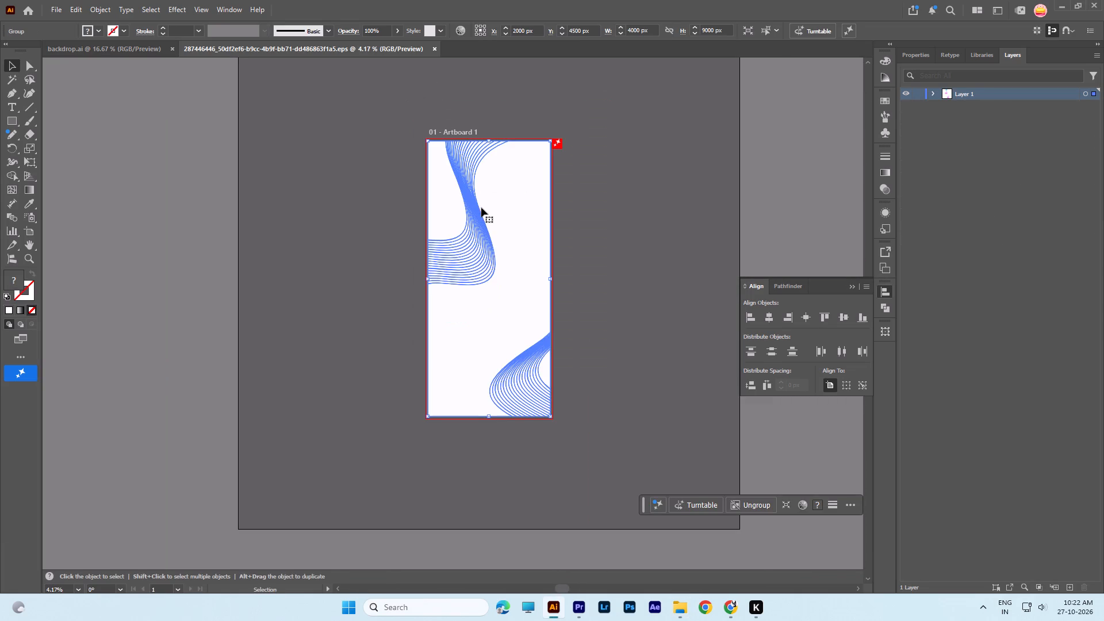
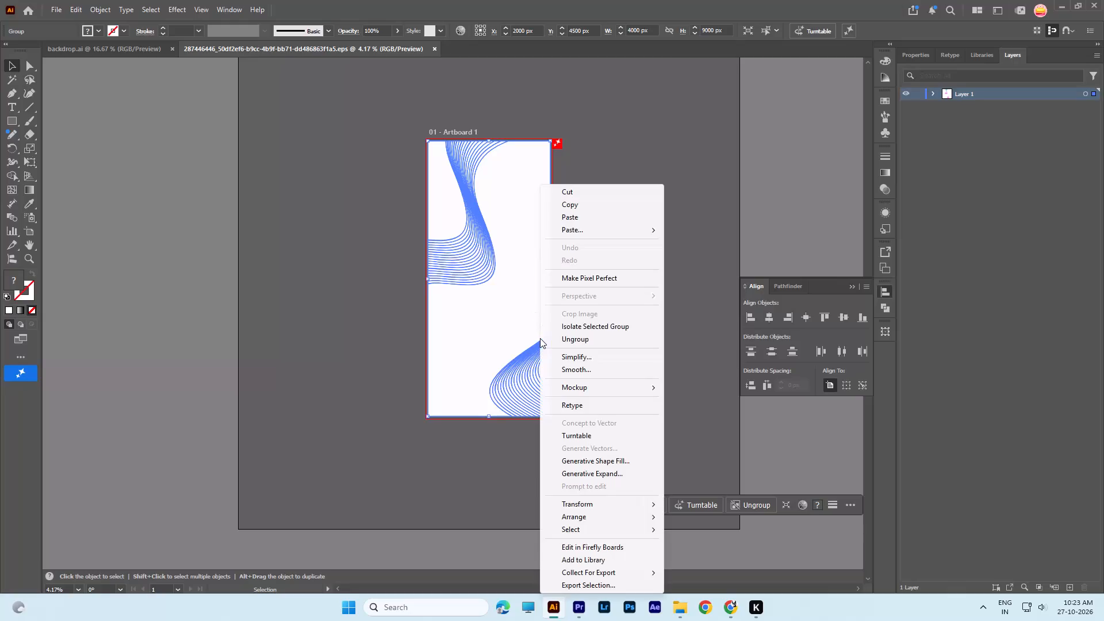
Ungroup the wave-line artwork on the artboard and clear the selection.
{"action": "left_click", "coordinate": [584, 338]}
{"action": "left_click", "coordinate": [662, 313]}
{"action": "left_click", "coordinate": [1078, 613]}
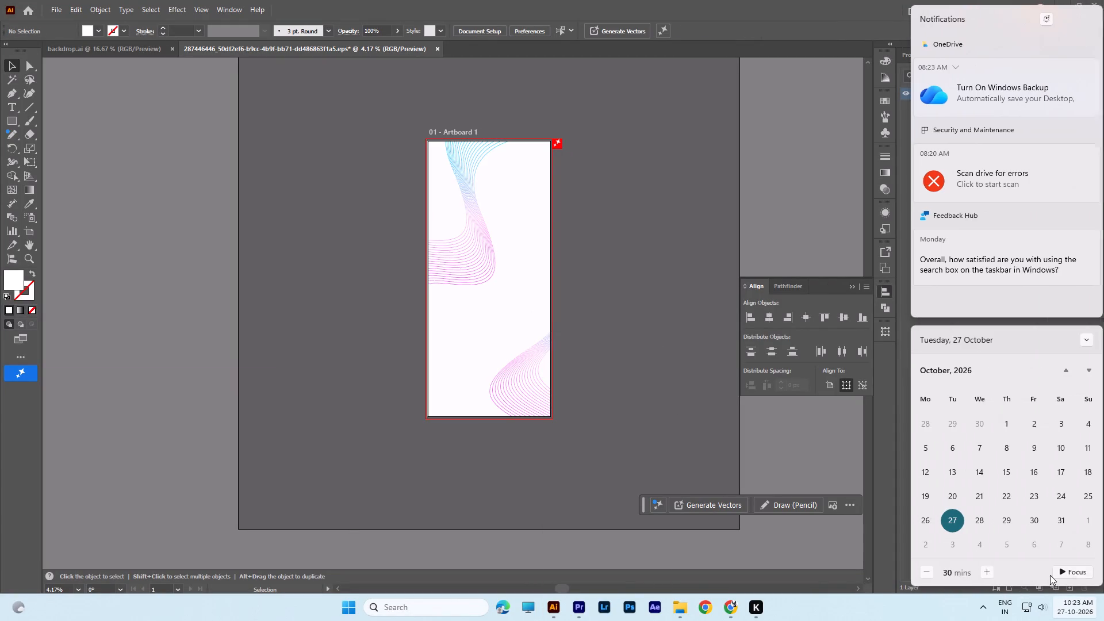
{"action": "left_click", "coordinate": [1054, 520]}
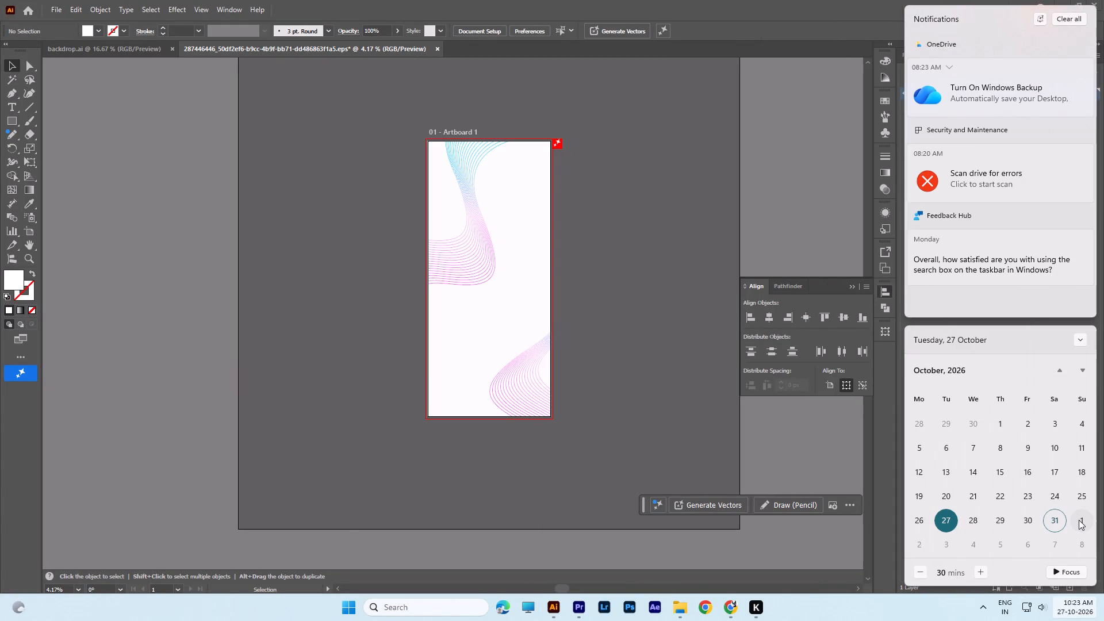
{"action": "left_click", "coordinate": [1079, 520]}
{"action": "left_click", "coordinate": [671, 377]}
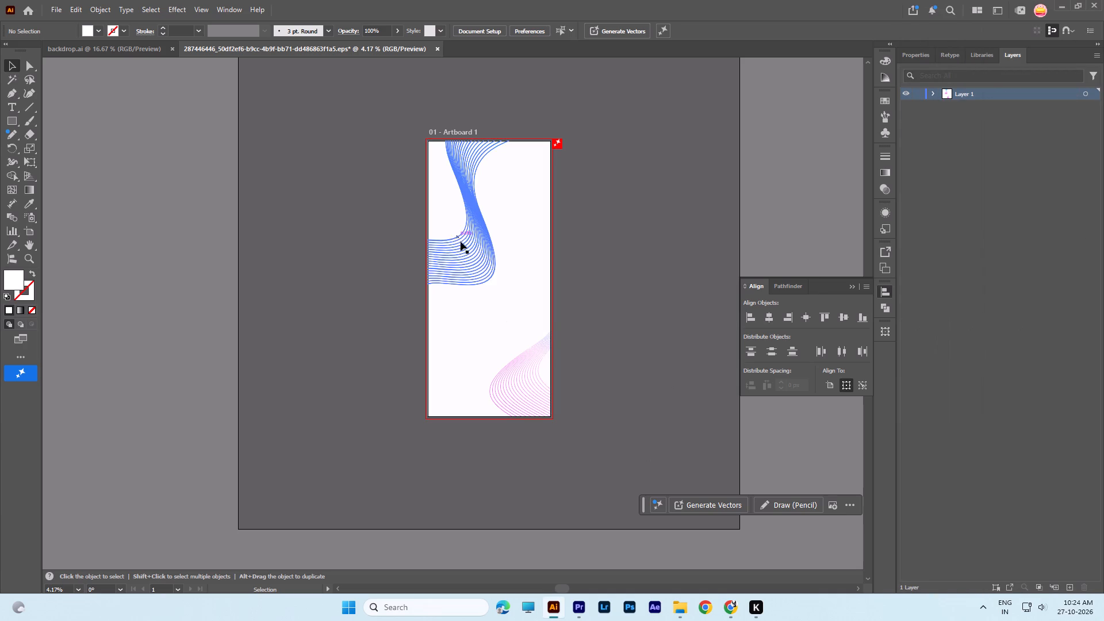
Bring the upper blue-to-pink wave-line clip group from the EPS artwork into the backdrop.ai document.
{"action": "left_click", "coordinate": [465, 251]}
{"action": "left_click_drag", "start_coordinate": [474, 251], "coordinate": [646, 260]}
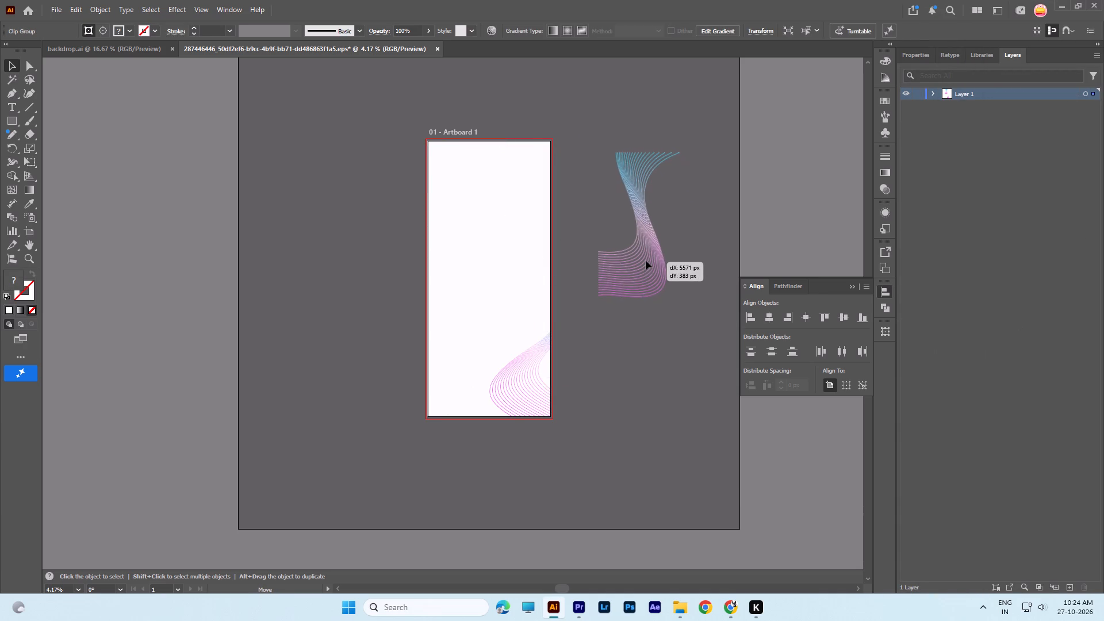
{"action": "left_click_drag", "start_coordinate": [646, 260], "coordinate": [137, 41]}
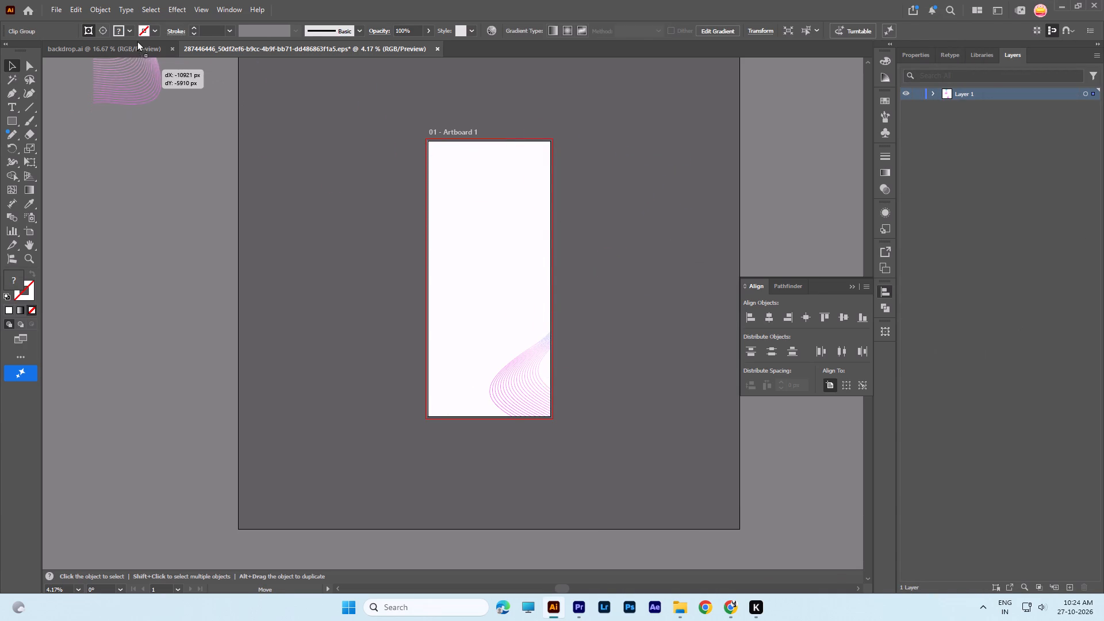
{"action": "left_click_drag", "start_coordinate": [137, 41], "coordinate": [613, 273]}
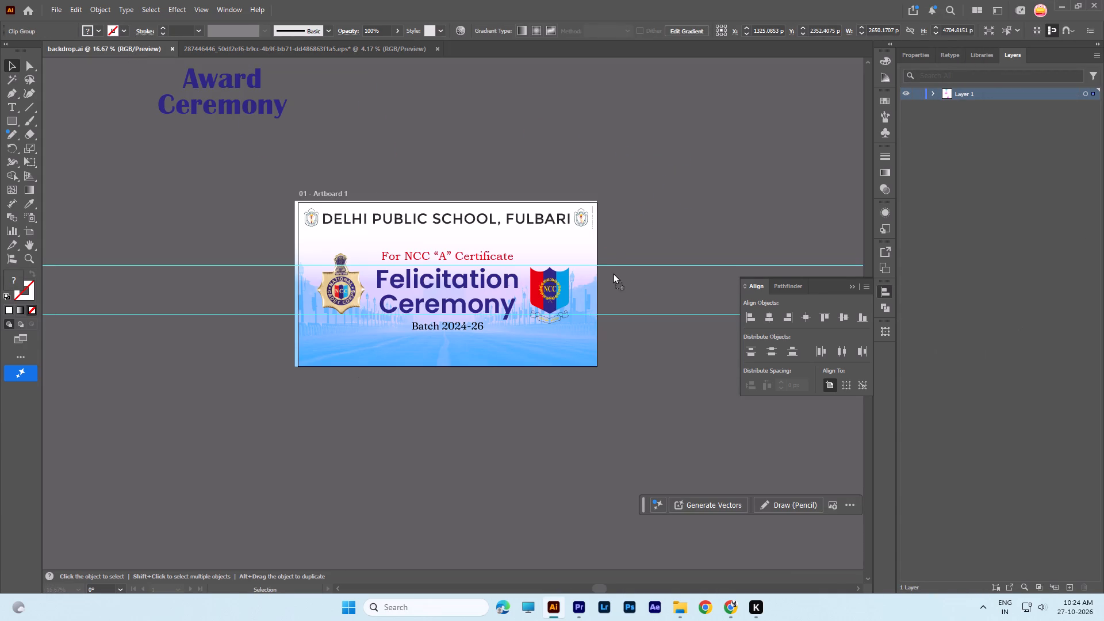
{"action": "left_click_drag", "start_coordinate": [613, 273], "coordinate": [590, 255]}
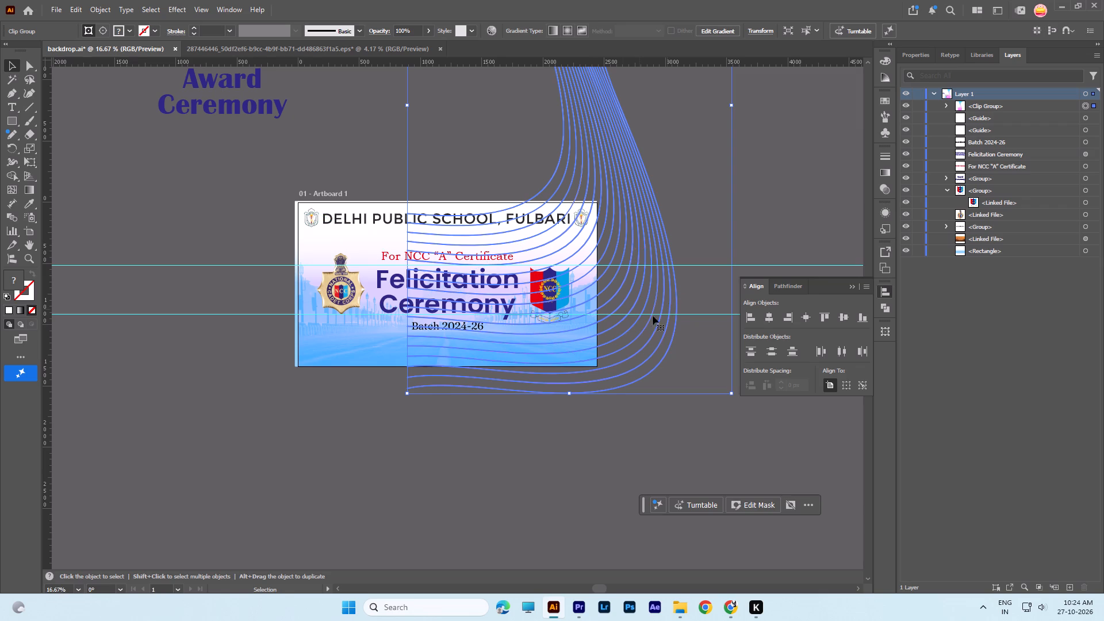
Move the wave-line artwork over the banner, with its straight side near the artboard's left edge.
{"action": "scroll", "coordinate": [641, 316], "scroll_direction": "up", "scroll_amount": 2, "text": "shift"}
{"action": "scroll", "coordinate": [641, 316], "scroll_direction": "down", "scroll_amount": 3, "text": "shift"}
{"action": "scroll", "coordinate": [561, 292], "scroll_direction": "down", "scroll_amount": 1, "text": "alt"}
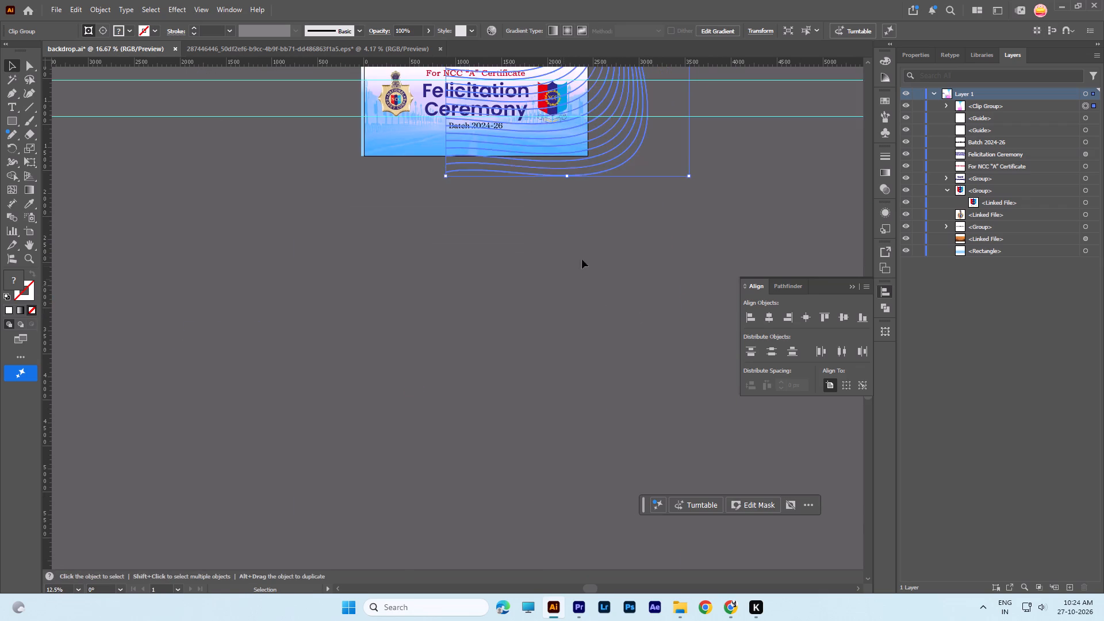
{"action": "key", "text": "space"}
{"action": "key", "text": "space"}
{"action": "key", "text": "space"}
{"action": "key", "text": "space"}
{"action": "left_click_drag", "start_coordinate": [580, 234], "coordinate": [558, 446]}
{"action": "left_click_drag", "start_coordinate": [622, 343], "coordinate": [551, 321]}
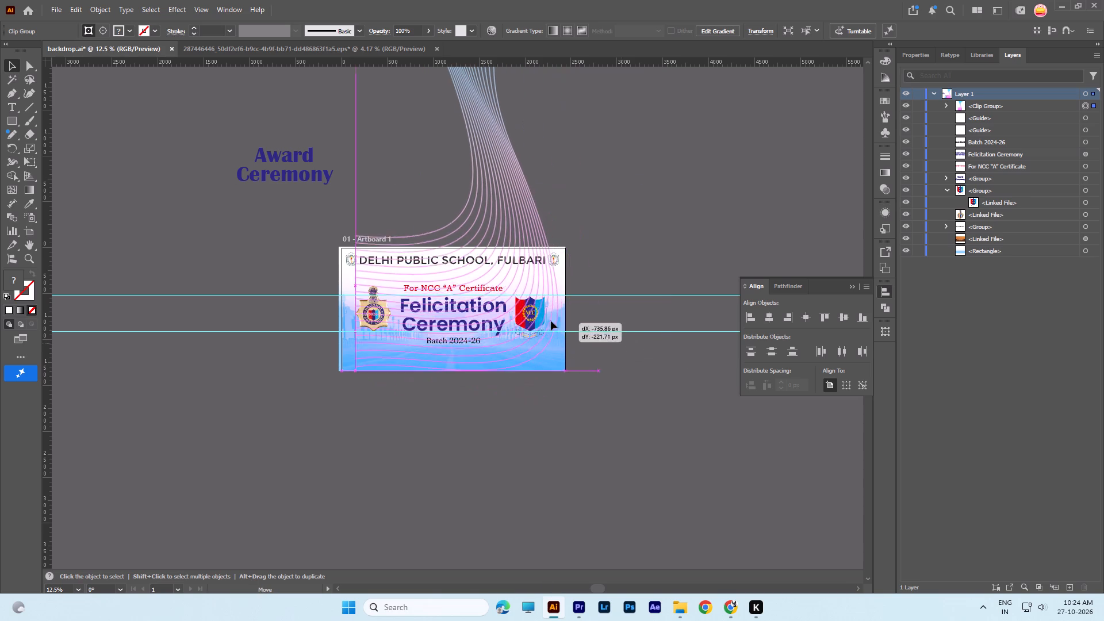
{"action": "left_click_drag", "start_coordinate": [551, 321], "coordinate": [542, 339]}
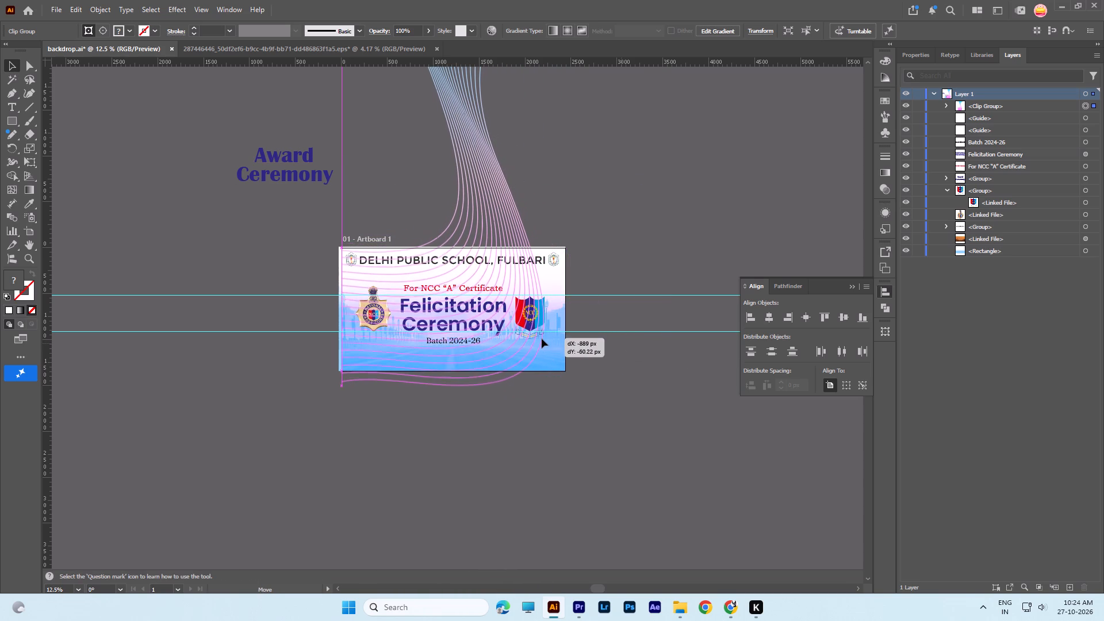
{"action": "left_click_drag", "start_coordinate": [542, 339], "coordinate": [542, 340]}
Scale the wave-line artwork down proportionally and shift it so its lower curves lie across the banner.
{"action": "left_click_drag", "start_coordinate": [461, 390], "coordinate": [456, 362]}
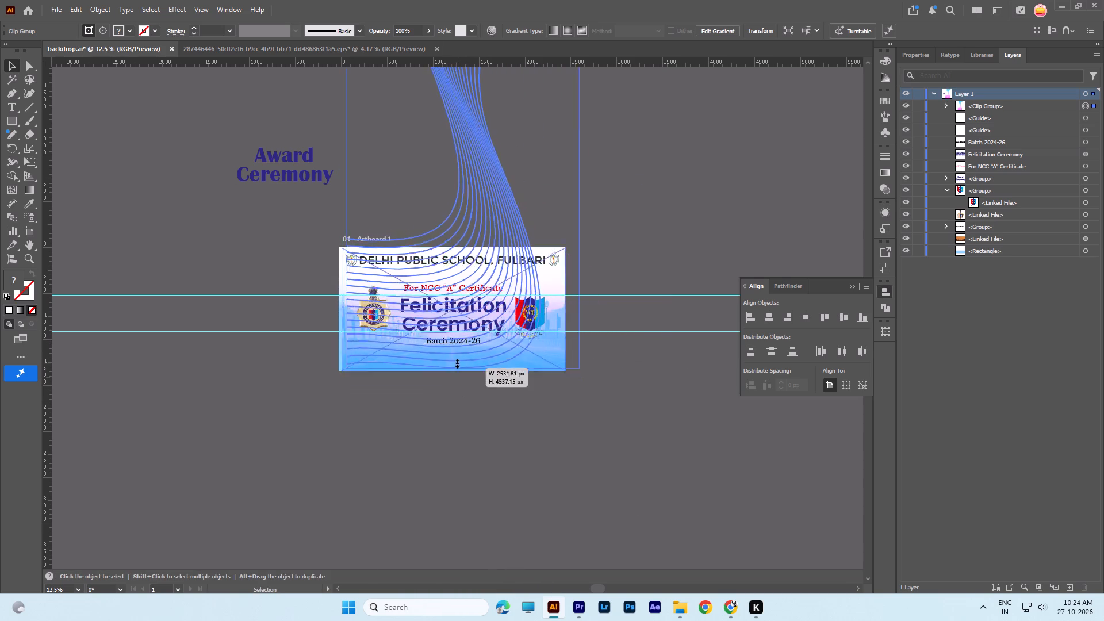
{"action": "left_click_drag", "start_coordinate": [456, 362], "coordinate": [451, 329]}
{"action": "left_click_drag", "start_coordinate": [482, 193], "coordinate": [467, 236]}
{"action": "left_click", "coordinate": [592, 186]}
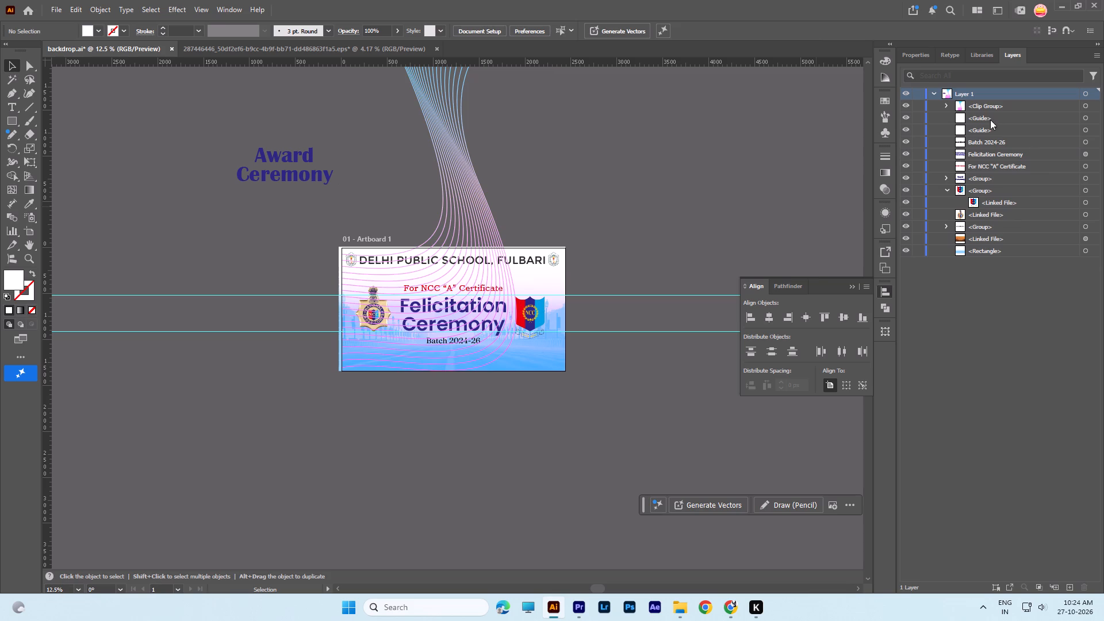
Reorder the wave-line clip group to sit directly above the background linked image, behind the text and logos.
{"action": "left_click_drag", "start_coordinate": [989, 103], "coordinate": [976, 246]}
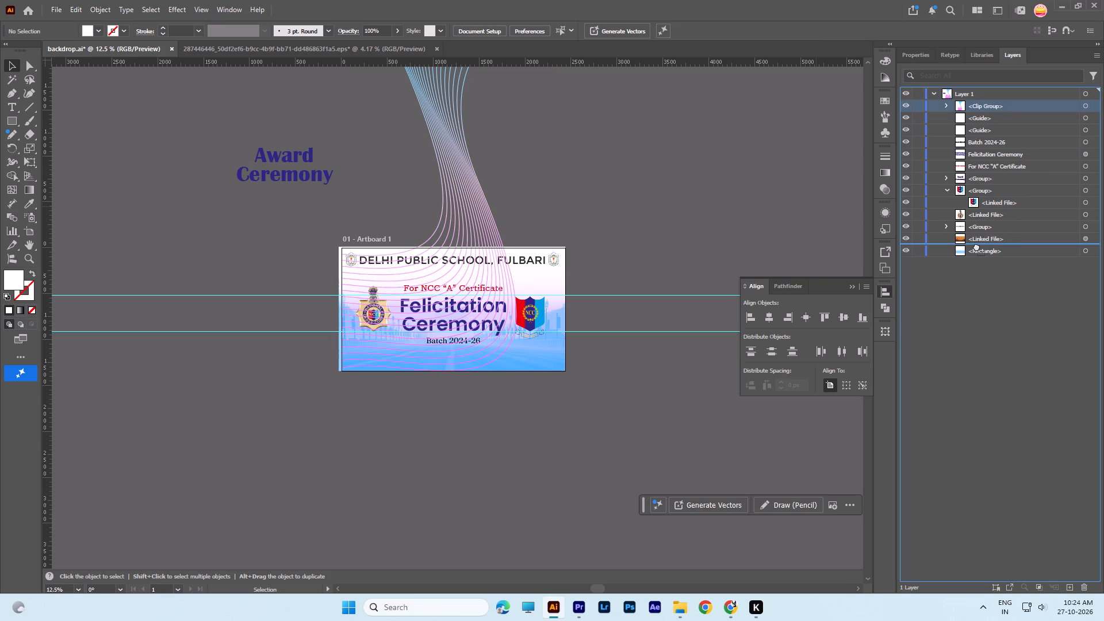
{"action": "left_click_drag", "start_coordinate": [976, 246], "coordinate": [982, 235]}
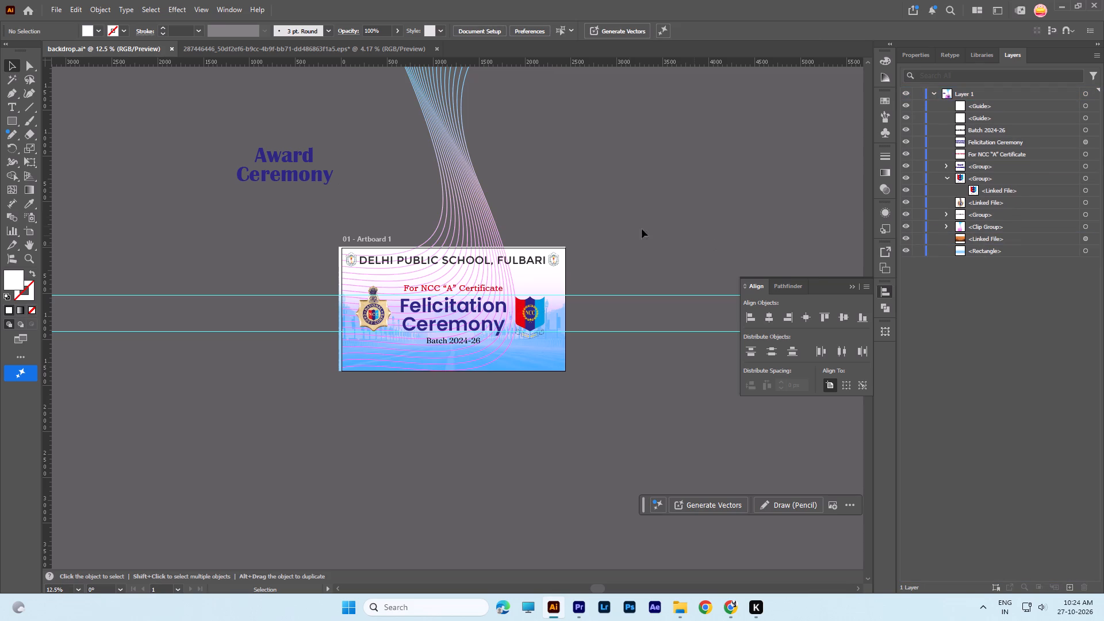
{"action": "left_click", "coordinate": [602, 204]}
{"action": "left_click", "coordinate": [609, 209]}
Move the wave-line artwork down so its top meets the artboard's top edge, extending past the banner's left side.
{"action": "scroll", "coordinate": [446, 177], "scroll_direction": "up", "scroll_amount": 1}
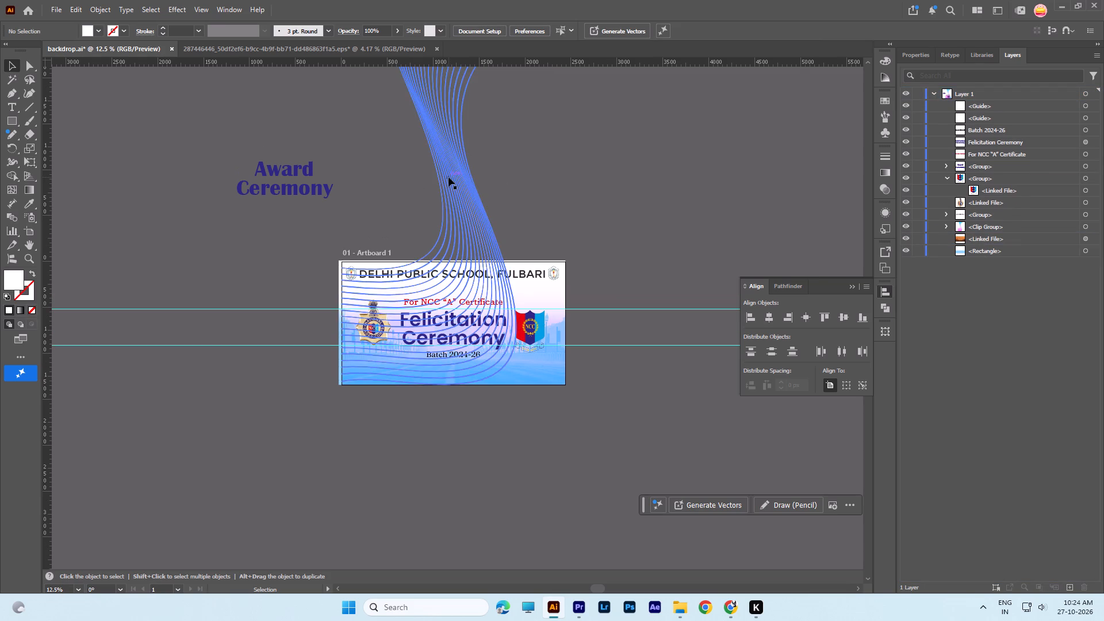
{"action": "scroll", "coordinate": [448, 177], "scroll_direction": "down", "scroll_amount": 1, "text": "alt"}
{"action": "key", "text": "space"}
{"action": "left_click_drag", "start_coordinate": [511, 114], "coordinate": [503, 172]}
{"action": "left_click_drag", "start_coordinate": [446, 157], "coordinate": [501, 317]}
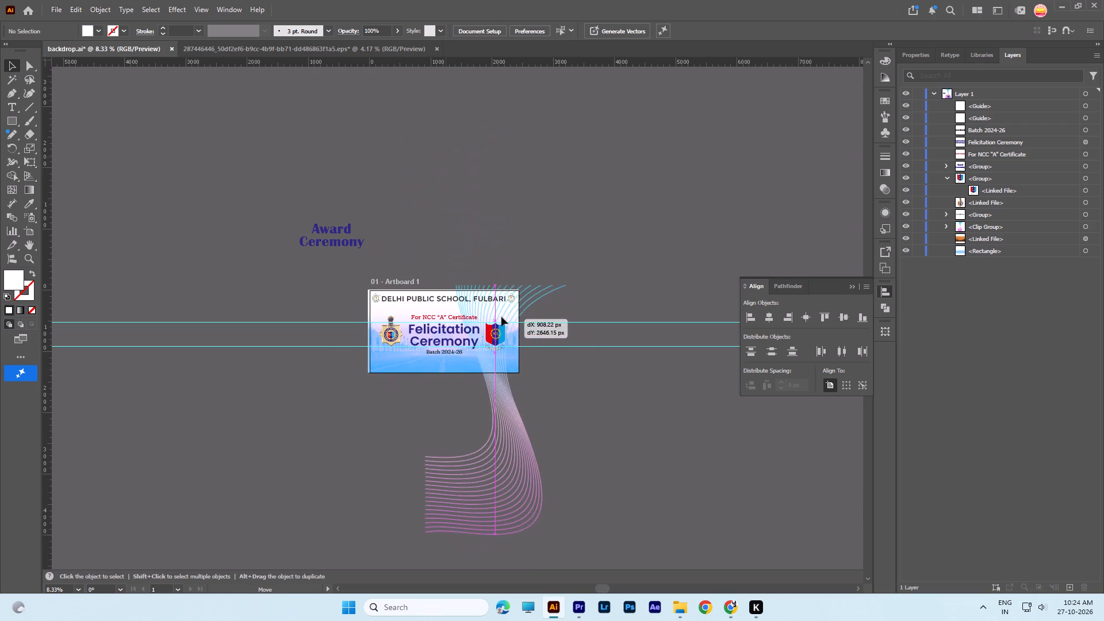
{"action": "left_click_drag", "start_coordinate": [501, 317], "coordinate": [454, 325]}
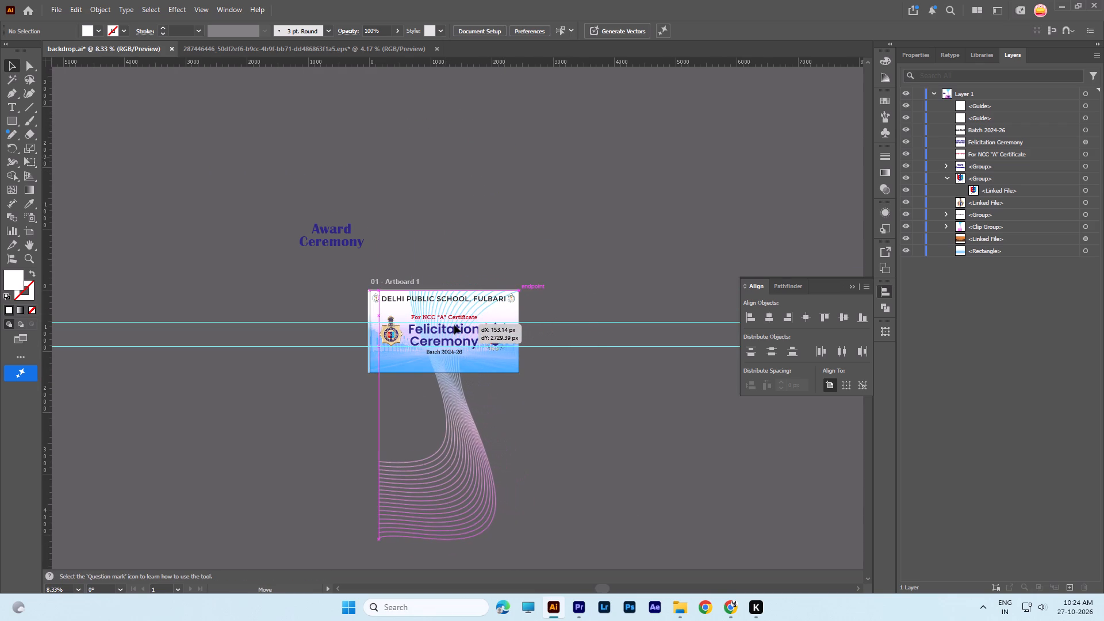
{"action": "left_click_drag", "start_coordinate": [454, 325], "coordinate": [417, 323]}
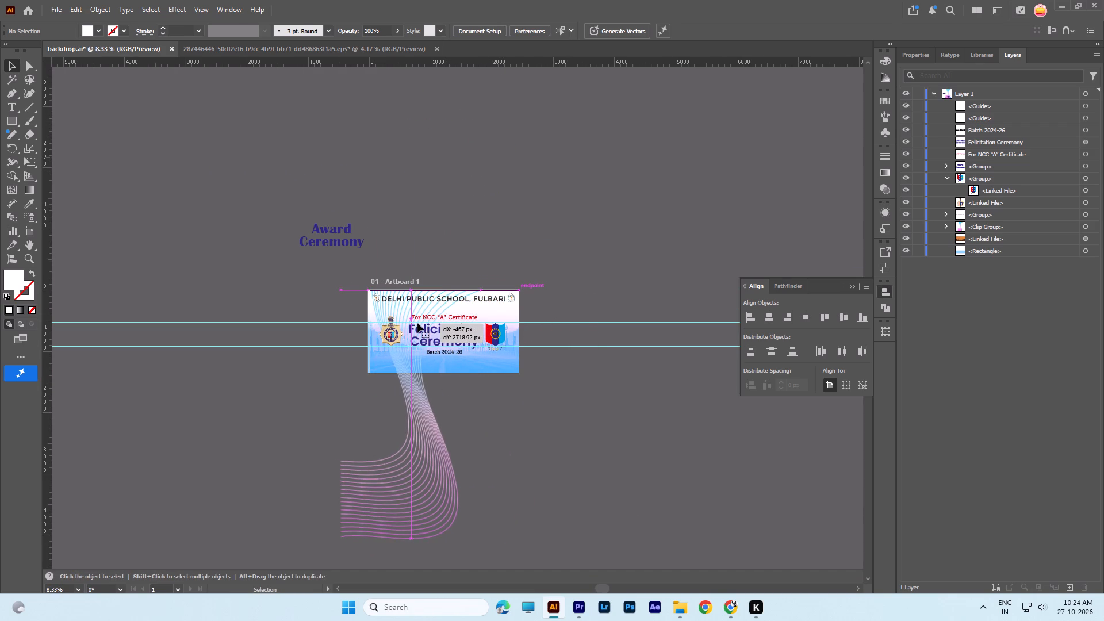
Scale the wave-line artwork down further and snap its top to the artboard's top edge, behind the police-style badge.
{"action": "scroll", "coordinate": [479, 354], "scroll_direction": "up", "scroll_amount": 2, "text": "alt"}
{"action": "left_click_drag", "start_coordinate": [483, 474], "coordinate": [447, 466]}
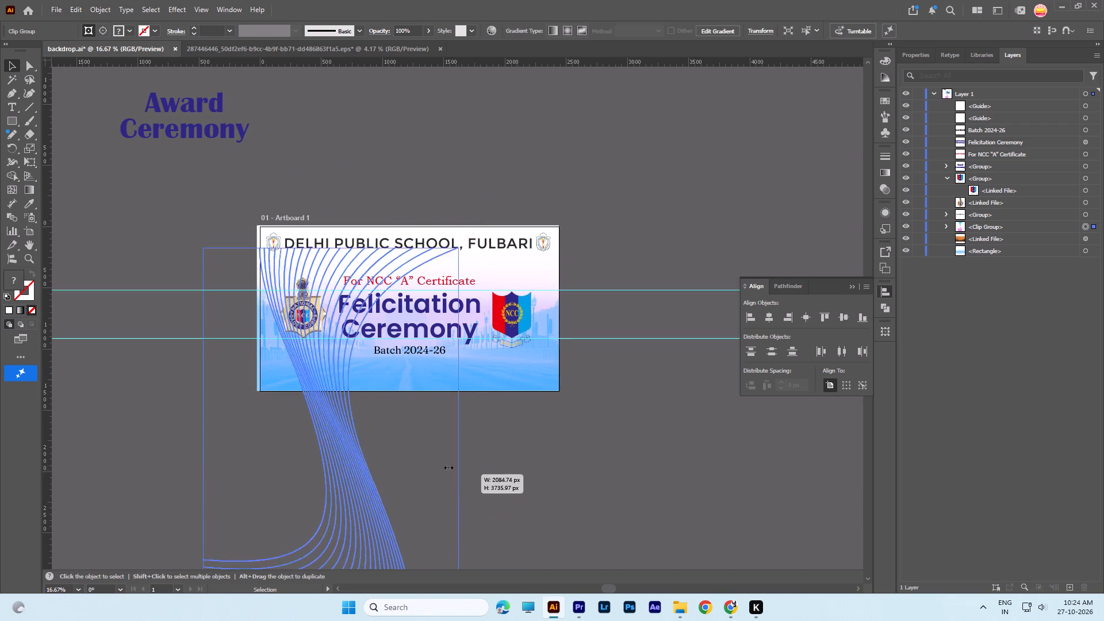
{"action": "left_click_drag", "start_coordinate": [447, 466], "coordinate": [375, 446]}
{"action": "left_click_drag", "start_coordinate": [290, 458], "coordinate": [306, 359]}
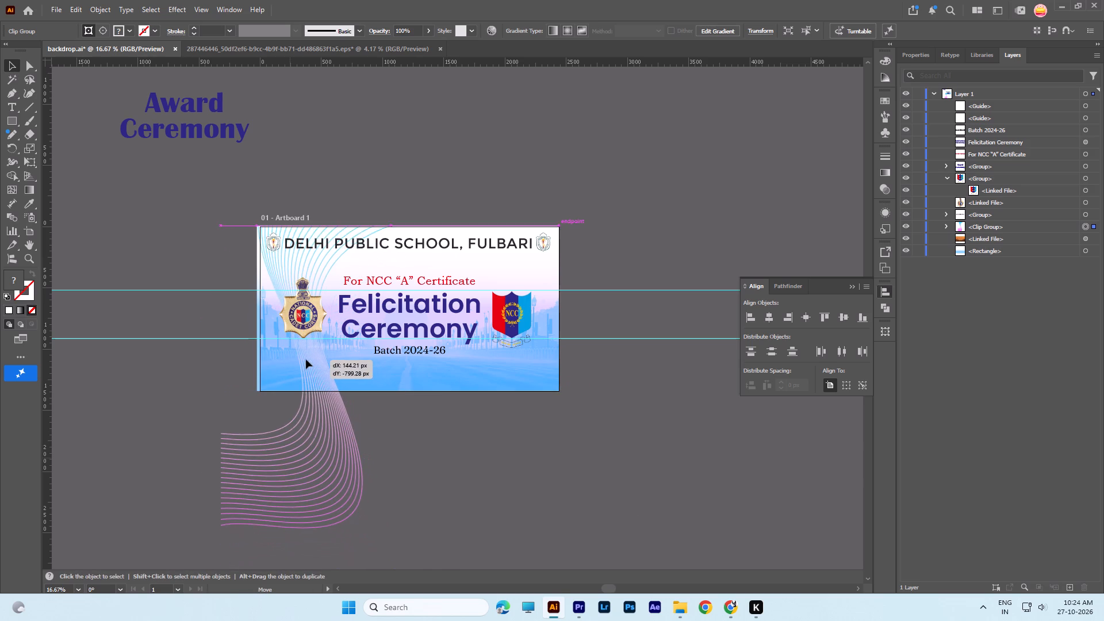
{"action": "left_click_drag", "start_coordinate": [306, 359], "coordinate": [307, 358]}
{"action": "left_click", "coordinate": [464, 177]}
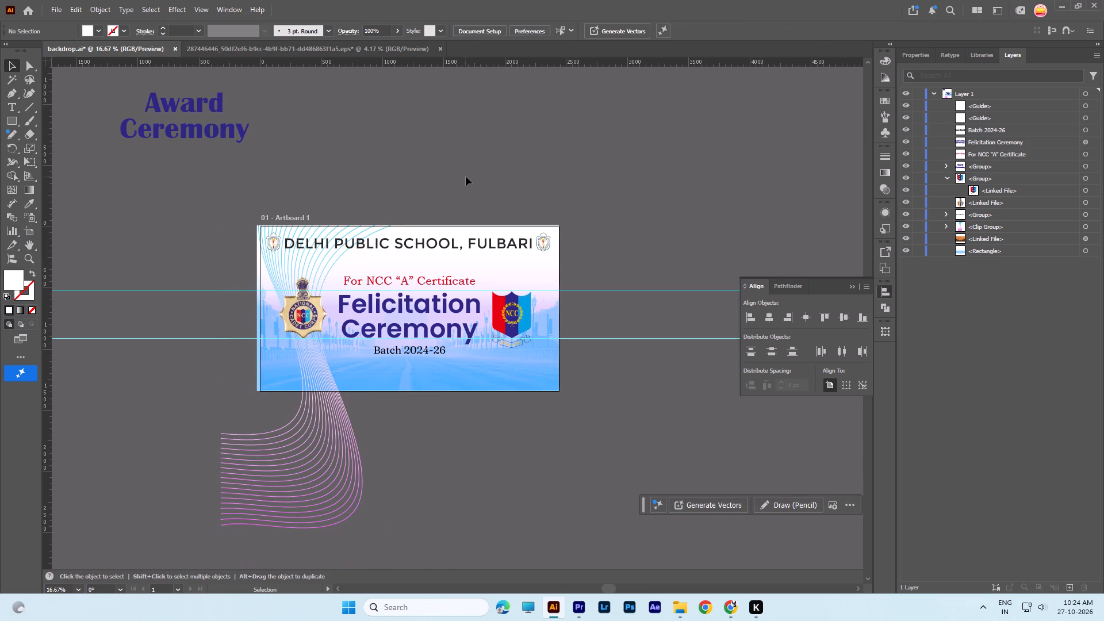
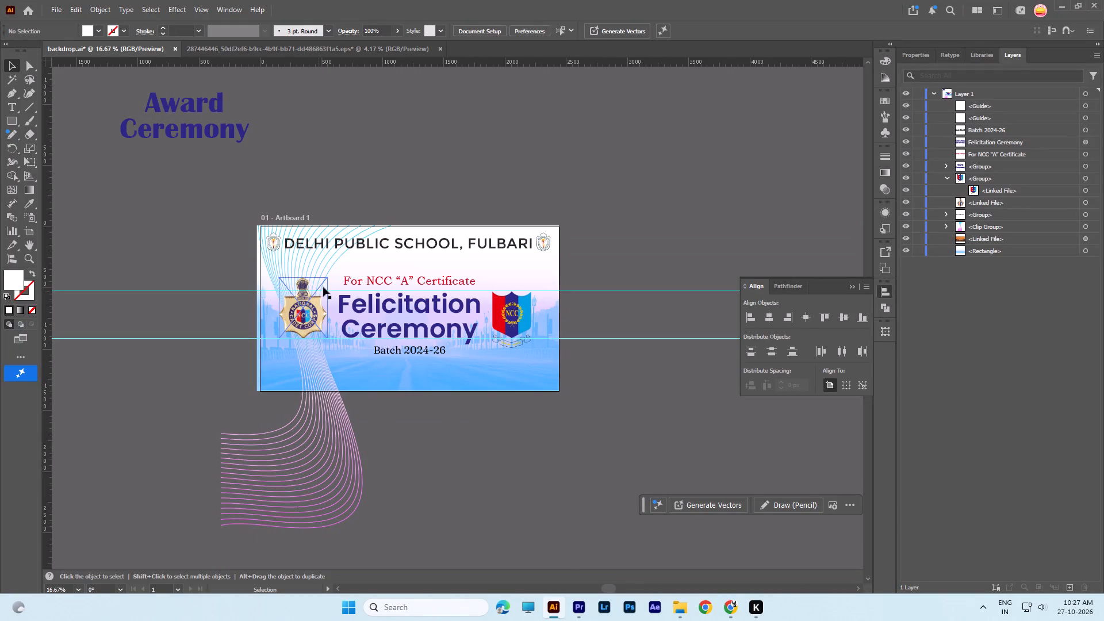
Rotate the wave-line artwork to 270° and move it over the banner so it spans the artboard.
{"action": "left_click", "coordinate": [339, 266]}
{"action": "left_click", "coordinate": [335, 259]}
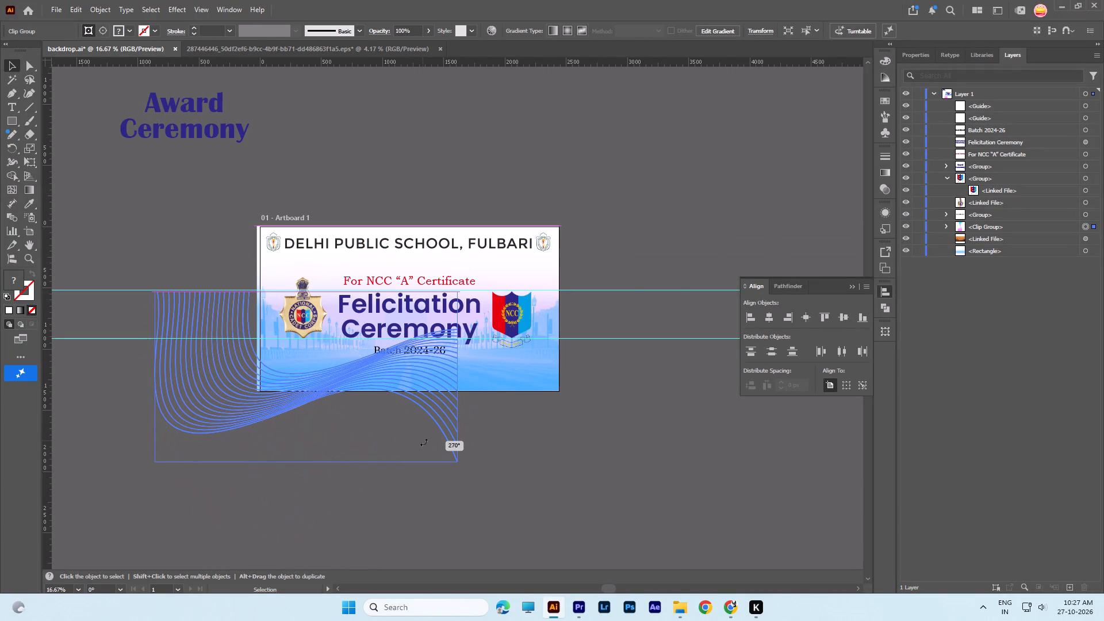
{"action": "left_click_drag", "start_coordinate": [449, 430], "coordinate": [545, 367]}
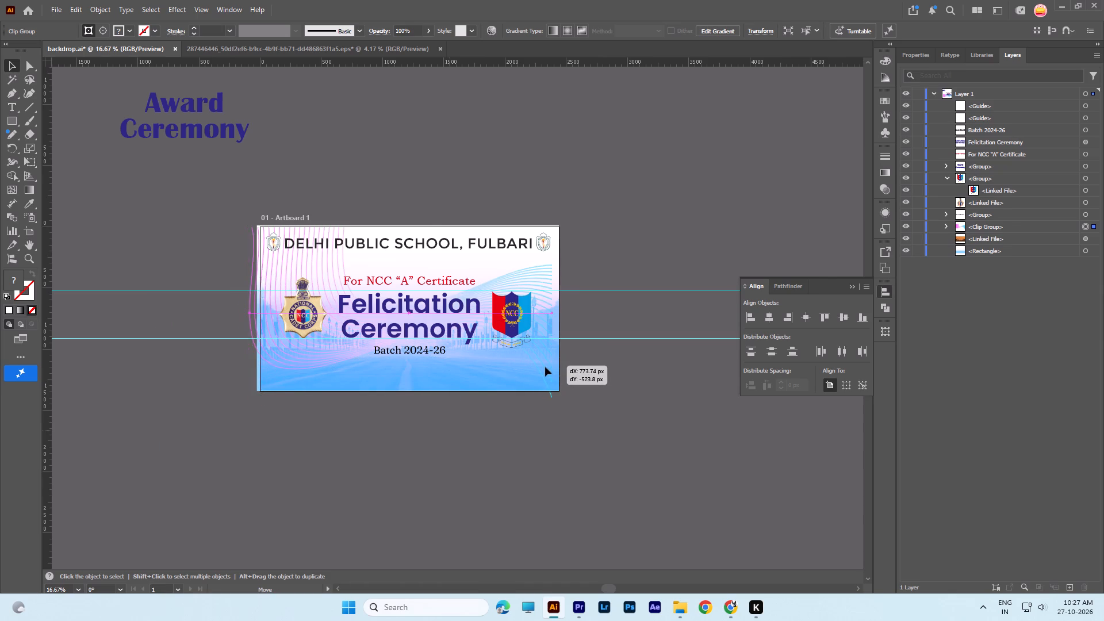
{"action": "left_click_drag", "start_coordinate": [545, 367], "coordinate": [552, 363]}
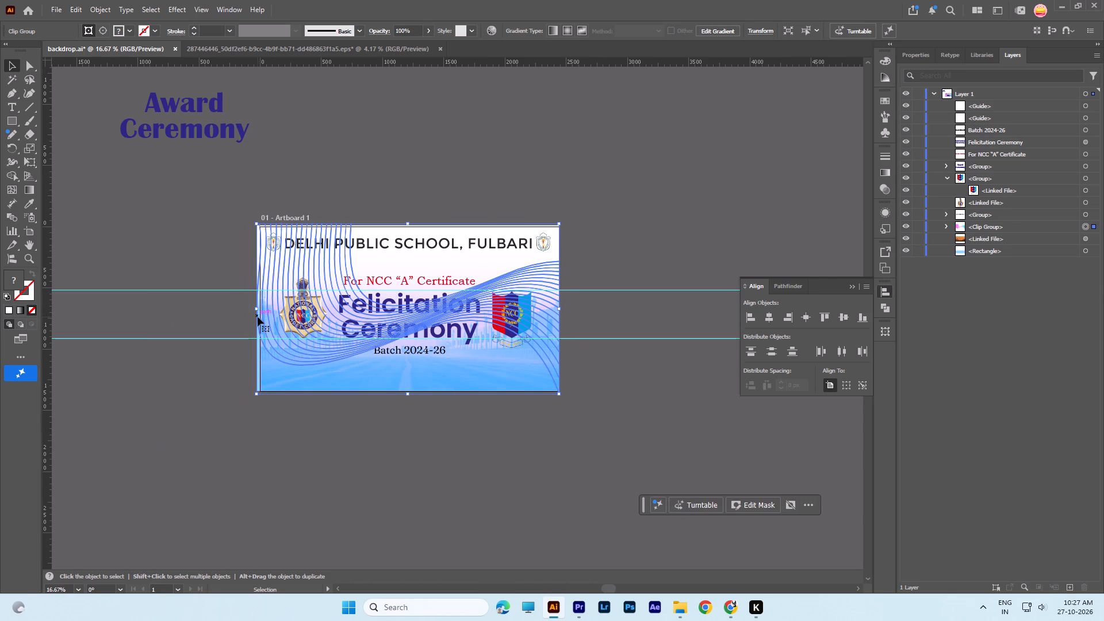
Resize the wave-line artwork proportionally so its left and right sides meet the artboard's edges.
{"action": "scroll", "coordinate": [258, 317], "scroll_direction": "up", "scroll_amount": 4, "text": "alt"}
{"action": "left_click_drag", "start_coordinate": [254, 286], "coordinate": [262, 286]}
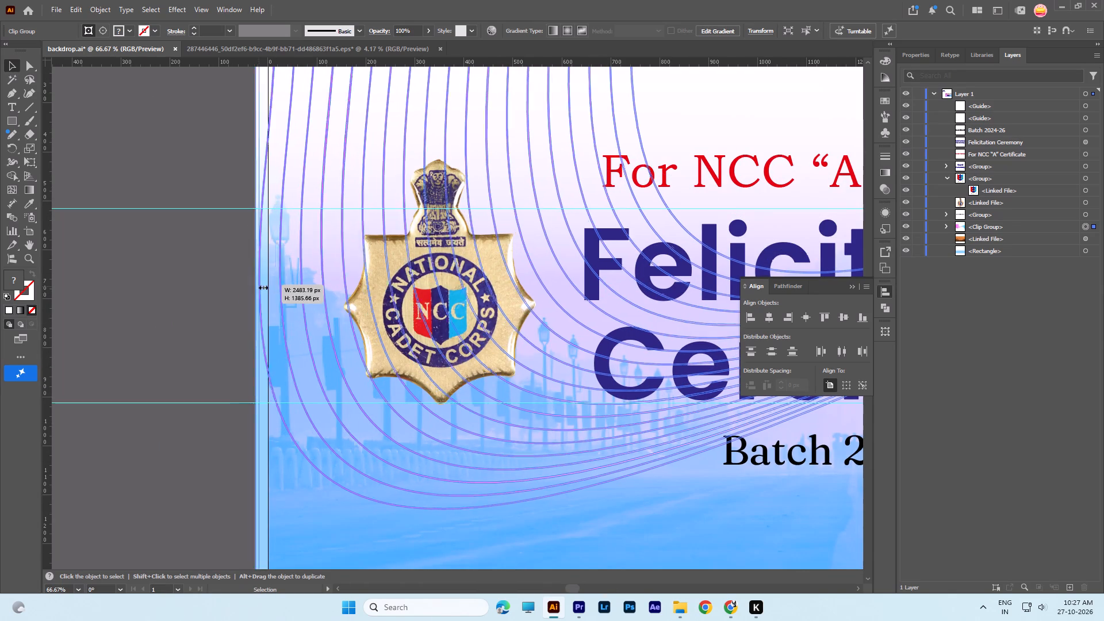
{"action": "left_click_drag", "start_coordinate": [262, 286], "coordinate": [268, 286]}
{"action": "scroll", "coordinate": [405, 295], "scroll_direction": "down", "scroll_amount": 3, "text": "alt"}
{"action": "key", "text": "space"}
{"action": "left_click_drag", "start_coordinate": [498, 286], "coordinate": [294, 287]}
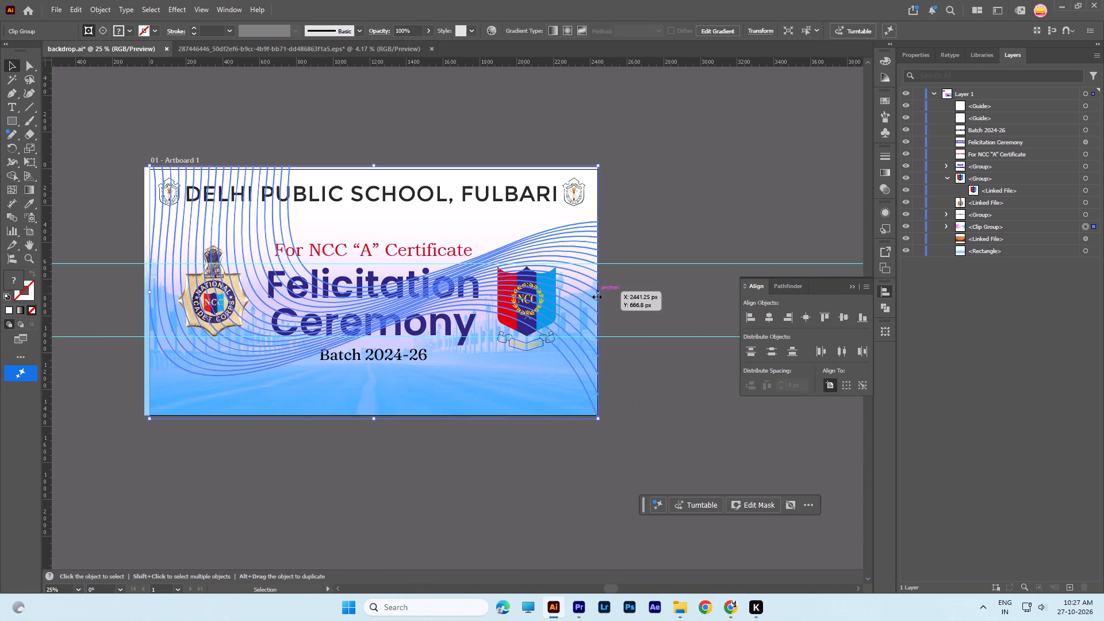
{"action": "scroll", "coordinate": [596, 296], "scroll_direction": "up", "scroll_amount": 2, "text": "alt"}
{"action": "left_click", "coordinate": [598, 288]}
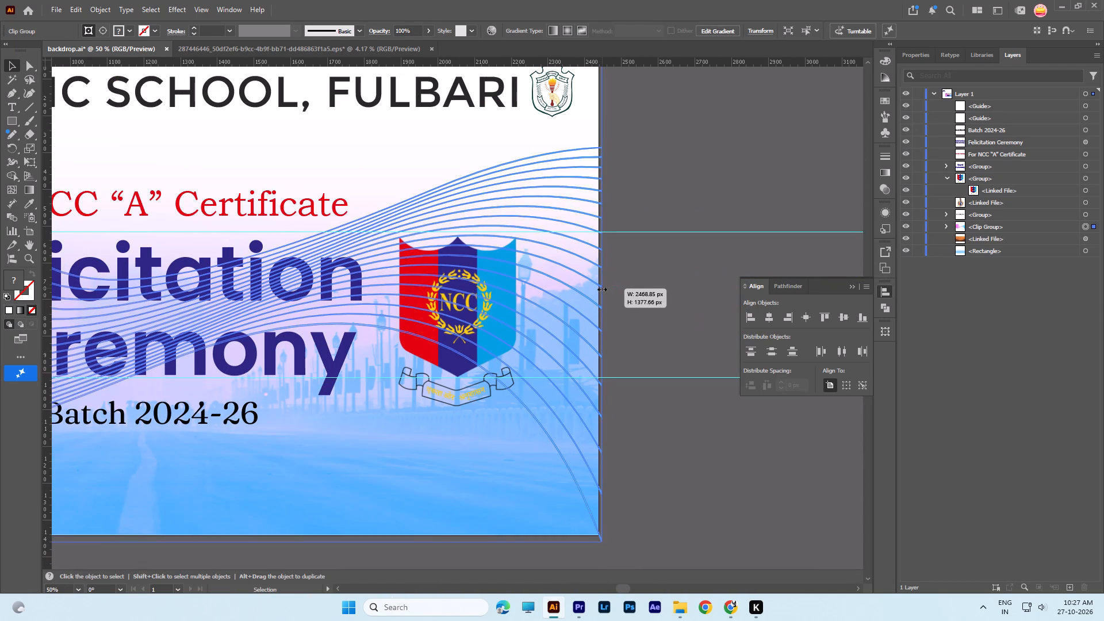
{"action": "left_click", "coordinate": [672, 292]}
{"action": "scroll", "coordinate": [643, 287], "scroll_direction": "down", "scroll_amount": 2, "text": "alt"}
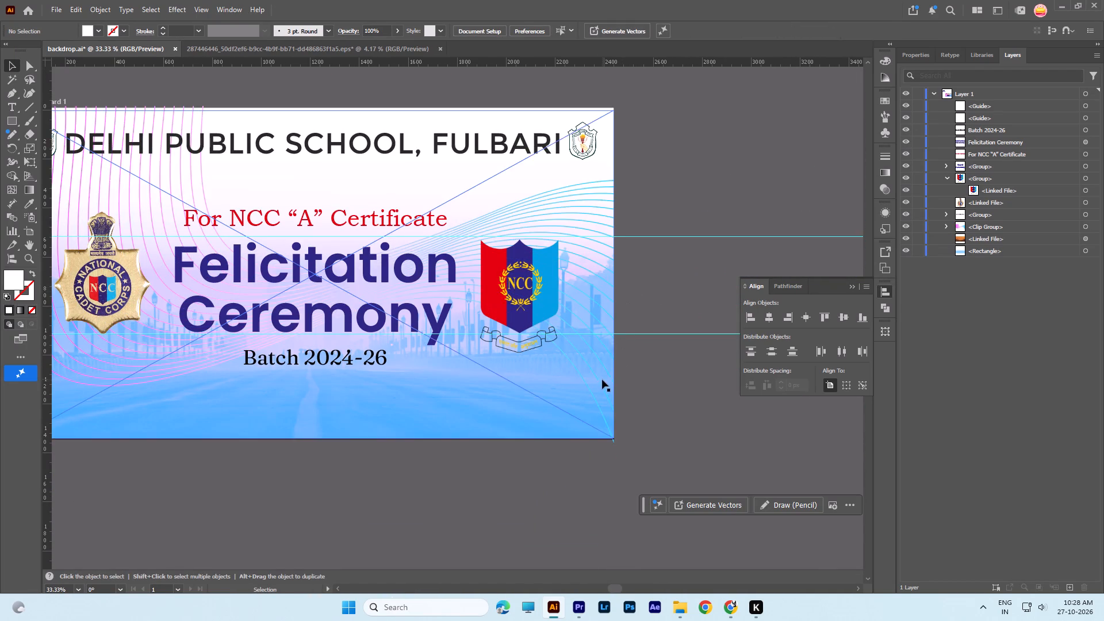
{"action": "left_click", "coordinate": [601, 384]}
{"action": "left_click", "coordinate": [715, 421]}
Set the wave-line artwork's blending mode to Screen.
{"action": "scroll", "coordinate": [546, 308], "scroll_direction": "down", "scroll_amount": 1, "text": "alt"}
{"action": "key", "text": "space"}
{"action": "left_click_drag", "start_coordinate": [431, 261], "coordinate": [532, 261]}
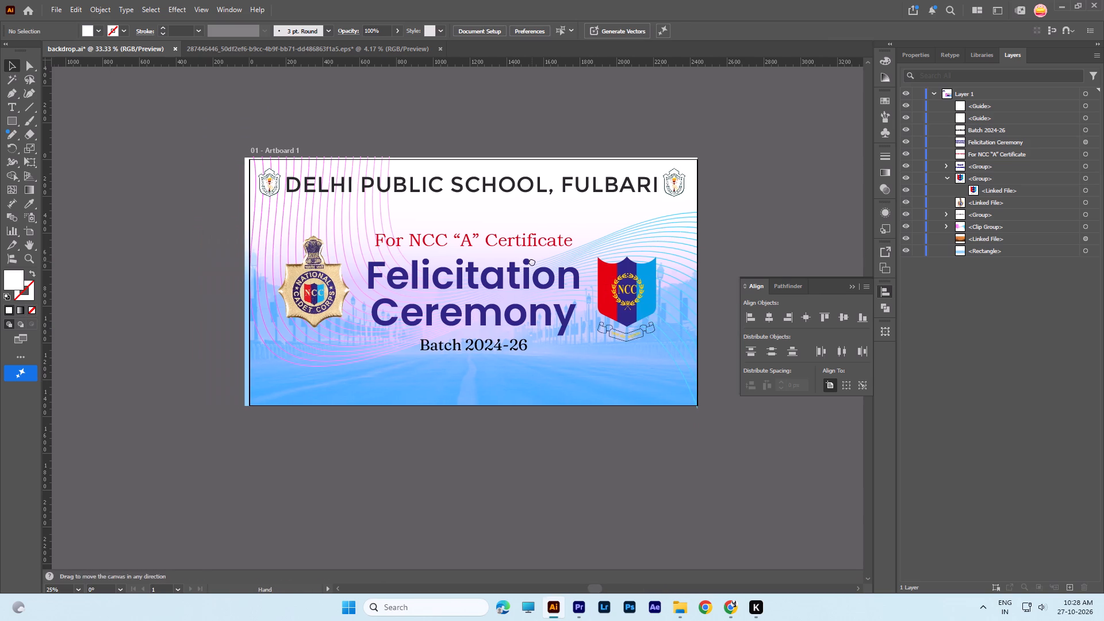
{"action": "left_click_drag", "start_coordinate": [532, 261], "coordinate": [532, 261]}
{"action": "left_click", "coordinate": [345, 199]}
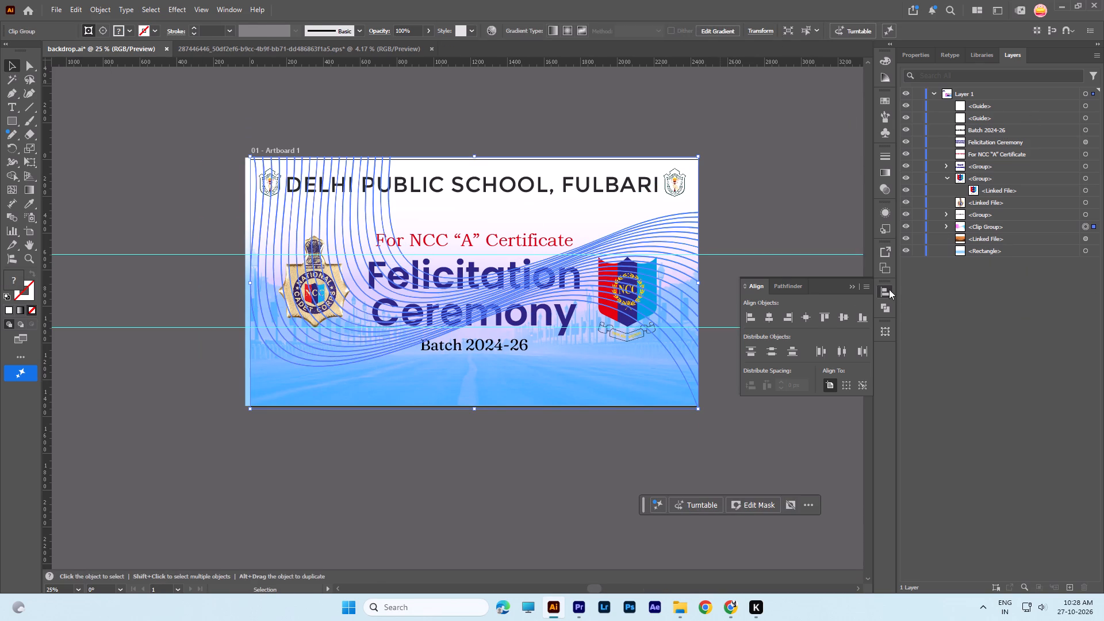
{"action": "left_click", "coordinate": [886, 186]}
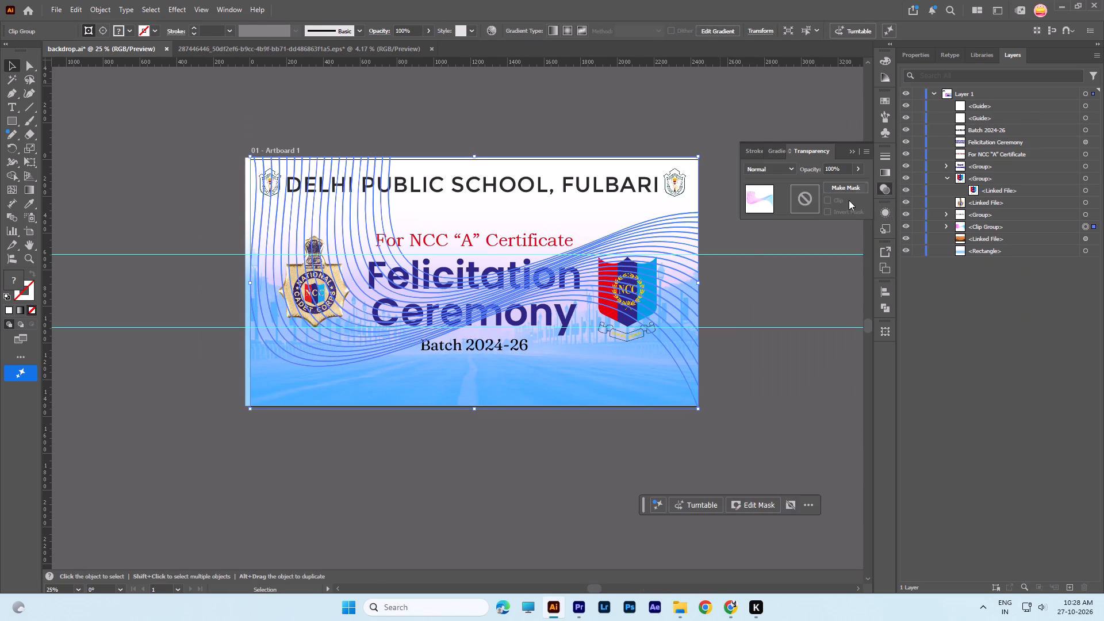
{"action": "left_click", "coordinate": [791, 171]}
{"action": "left_click", "coordinate": [785, 248]}
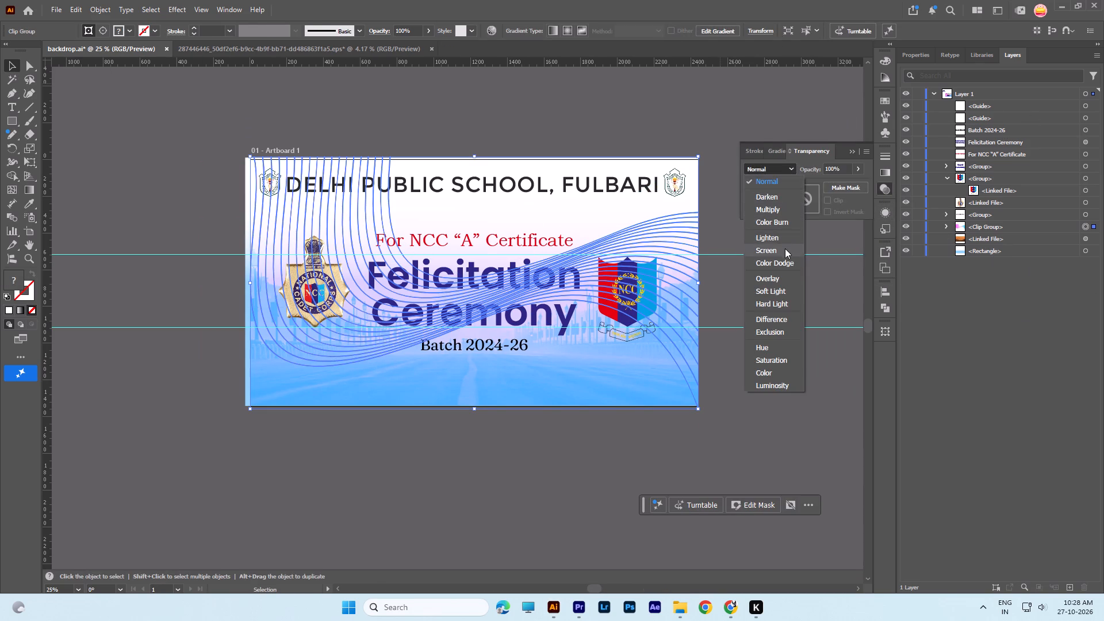
{"action": "left_click", "coordinate": [814, 296]}
{"action": "left_click", "coordinate": [804, 356]}
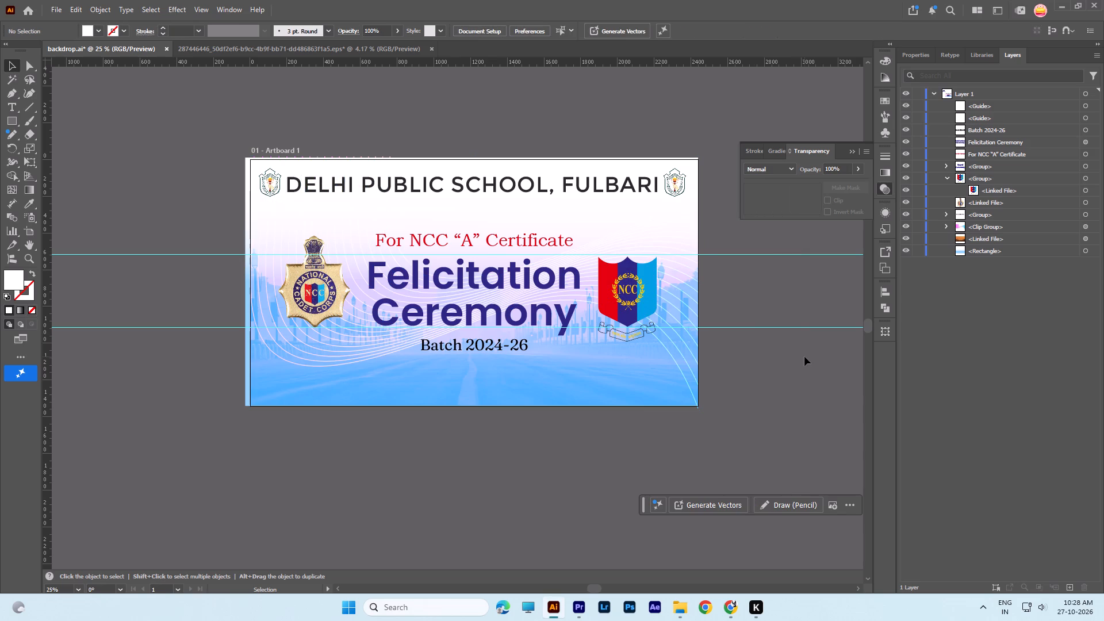
{"action": "left_click", "coordinate": [695, 381]}
{"action": "left_click", "coordinate": [784, 397]}
Save the backdrop document.
{"action": "key", "text": "ctrl+s"}
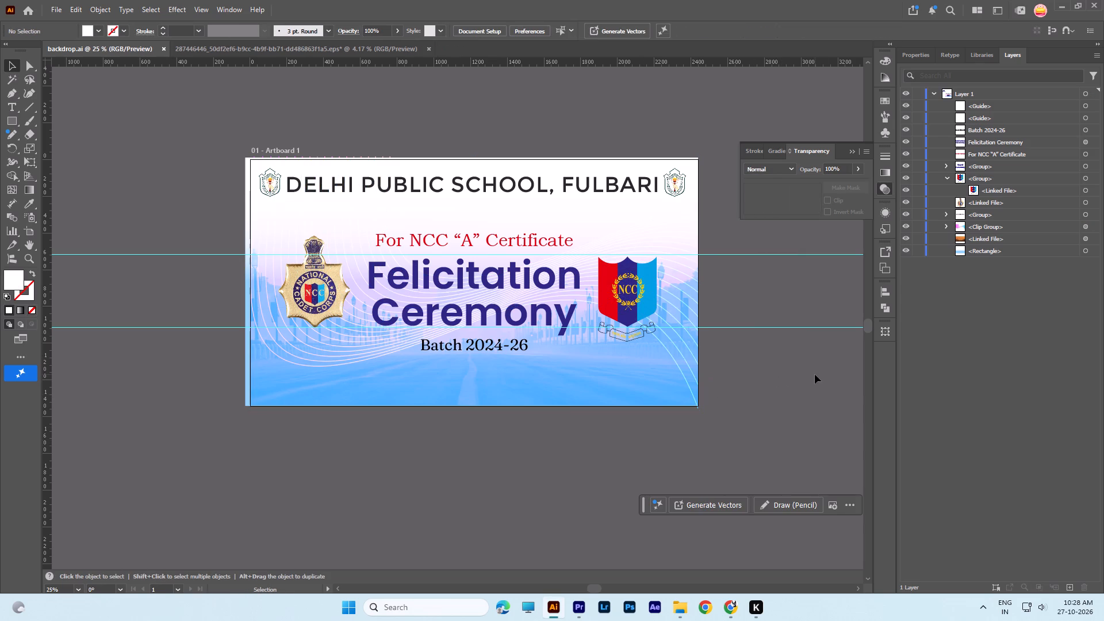
Close the stock EPS document without saving its changes.
{"action": "left_click", "coordinate": [427, 48]}
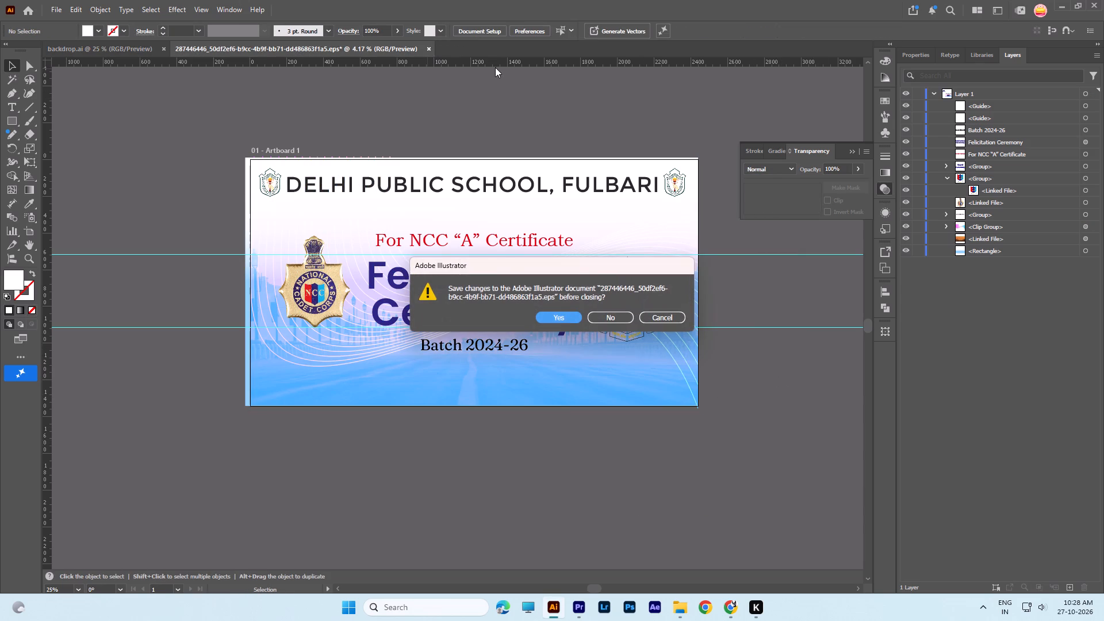
{"action": "left_click", "coordinate": [620, 316]}
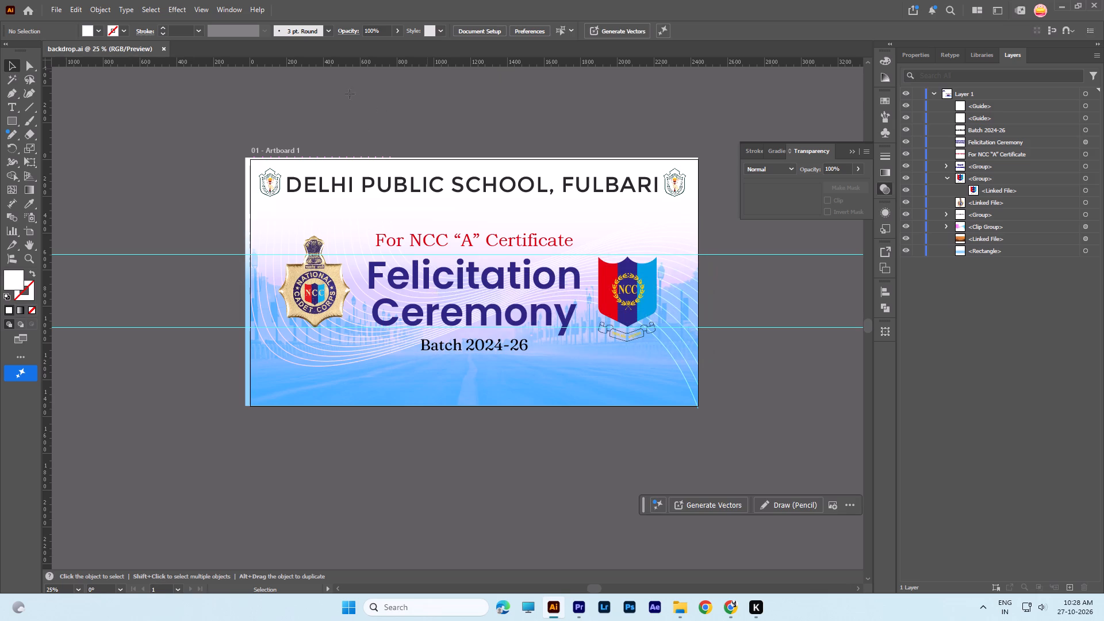
Export artboard 1 as a JPEG named backdrop into the NCC 26 folder at Medium (150 ppi) resolution.
{"action": "left_click", "coordinate": [66, 7]}
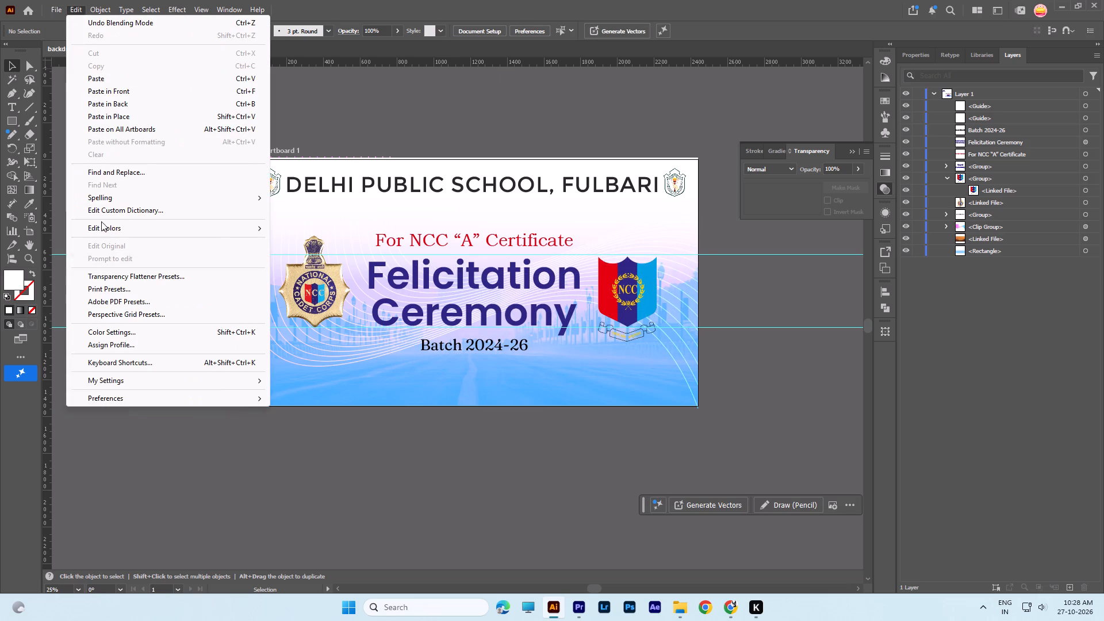
{"action": "left_click", "coordinate": [118, 264]}
{"action": "left_click", "coordinate": [252, 277]}
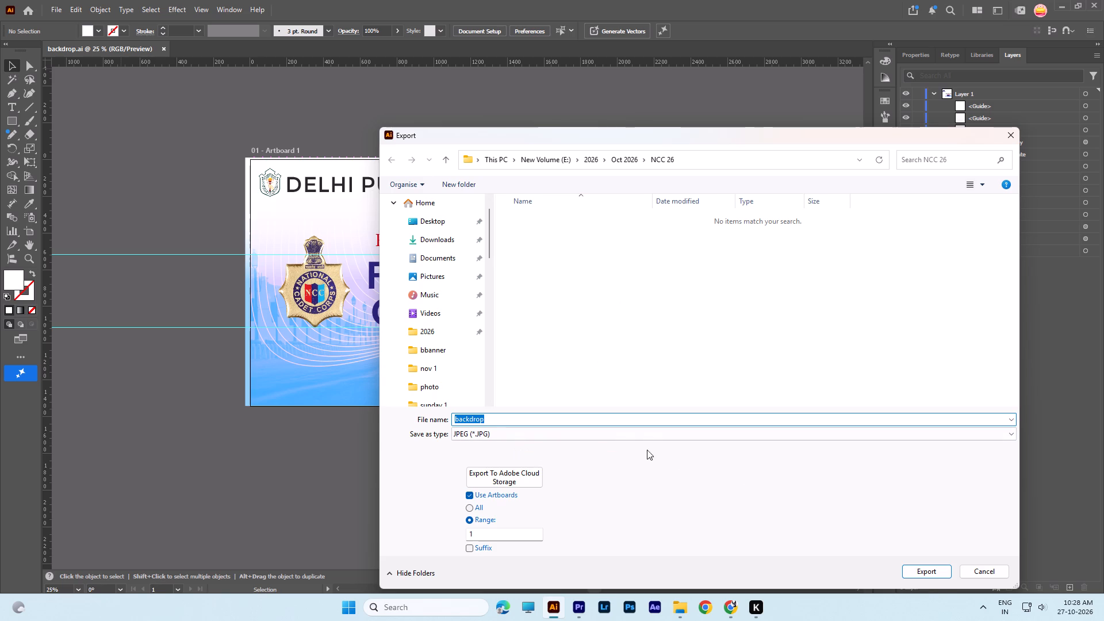
{"action": "left_click", "coordinate": [923, 575]}
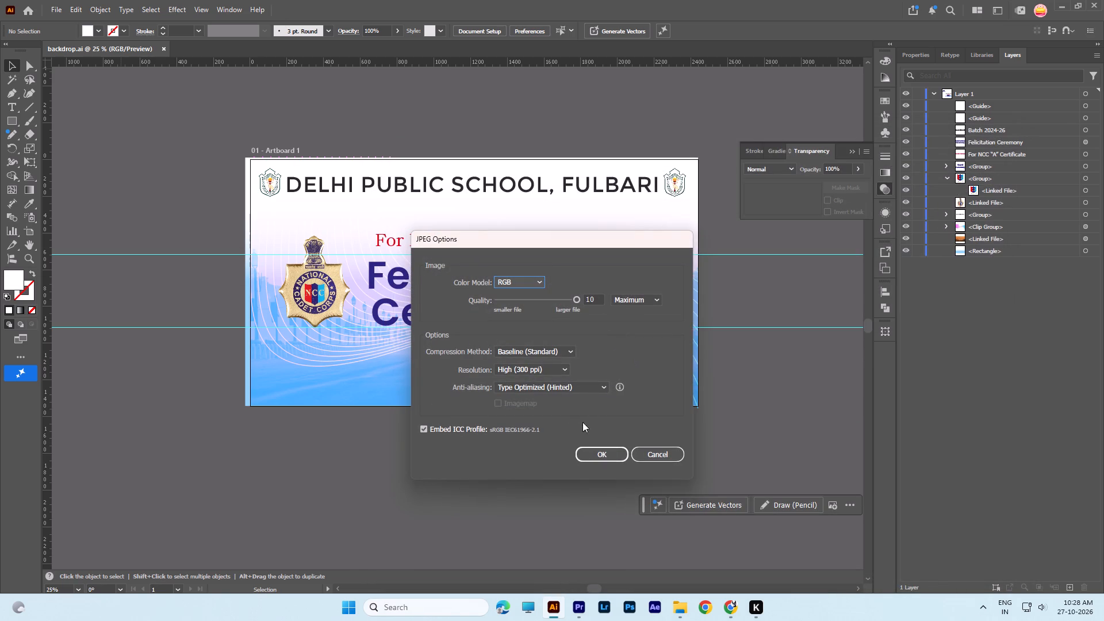
{"action": "left_click", "coordinate": [564, 371]}
{"action": "left_click", "coordinate": [539, 430]}
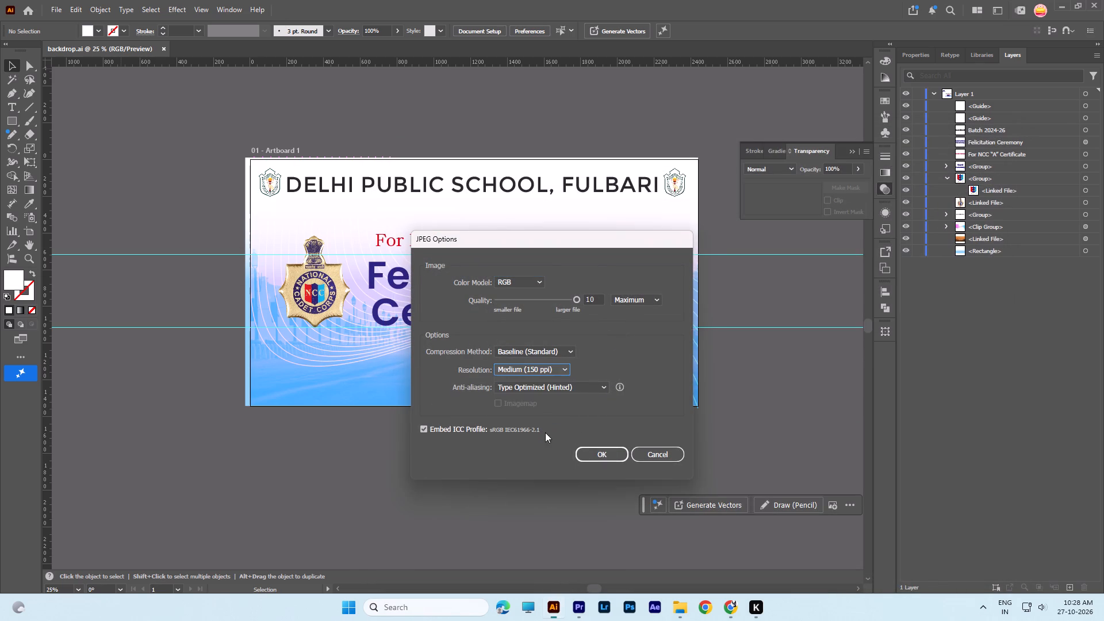
{"action": "left_click", "coordinate": [604, 451]}
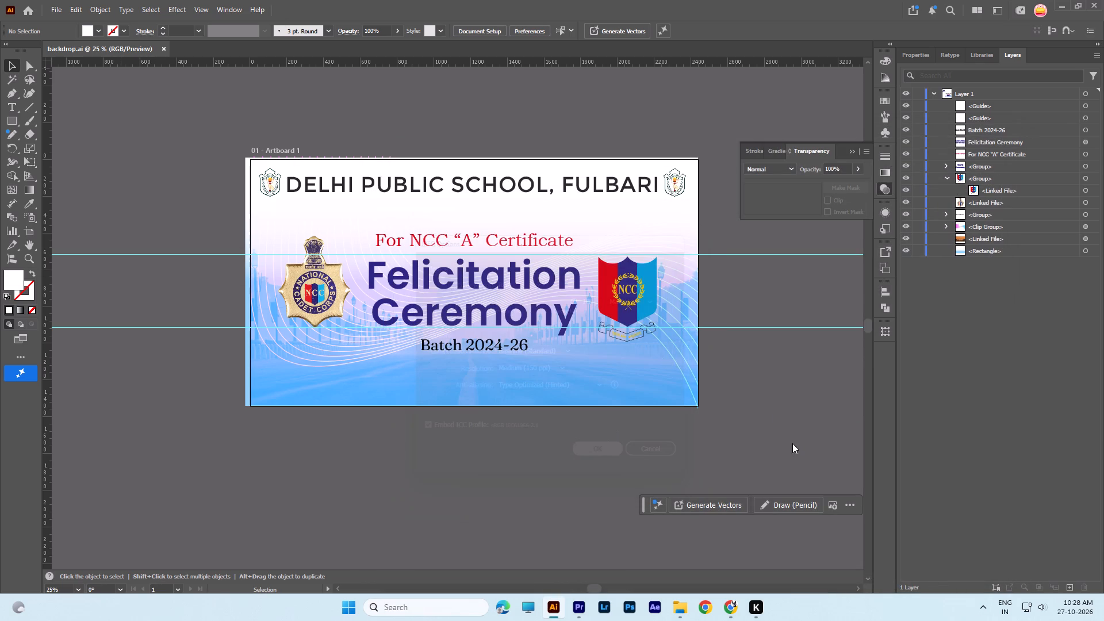
In File Explorer, browse to 2026 > Oct 2026 > NCC 26 on drive E and open the exported backdrop image for review.
{"action": "left_click", "coordinate": [685, 606]}
{"action": "left_click", "coordinate": [362, 6]}
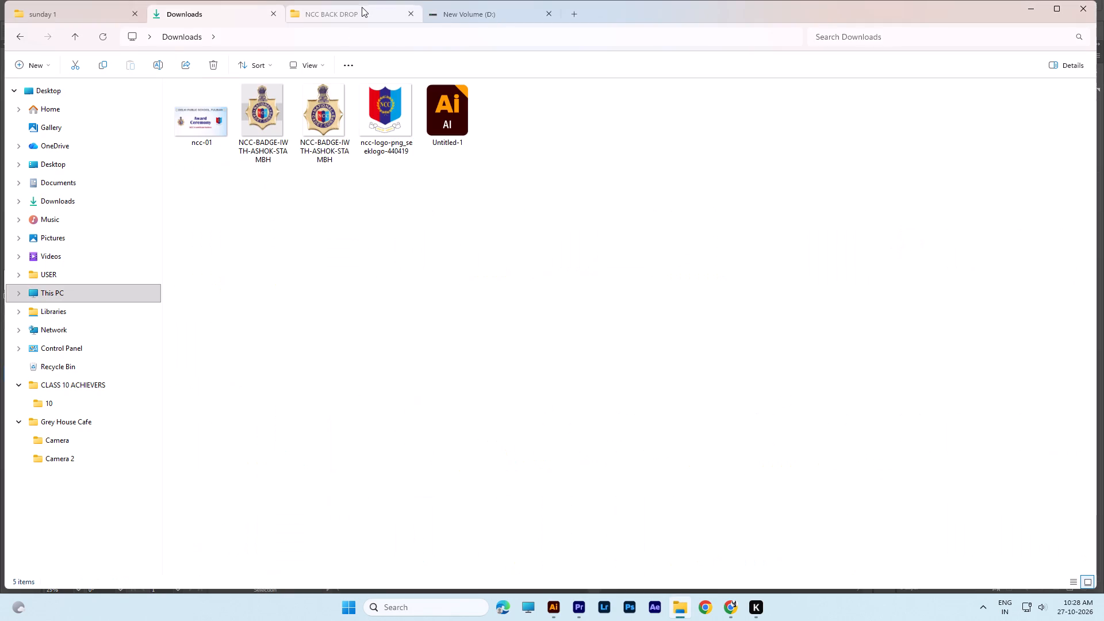
{"action": "left_click", "coordinate": [18, 38]}
{"action": "left_click", "coordinate": [18, 38]}
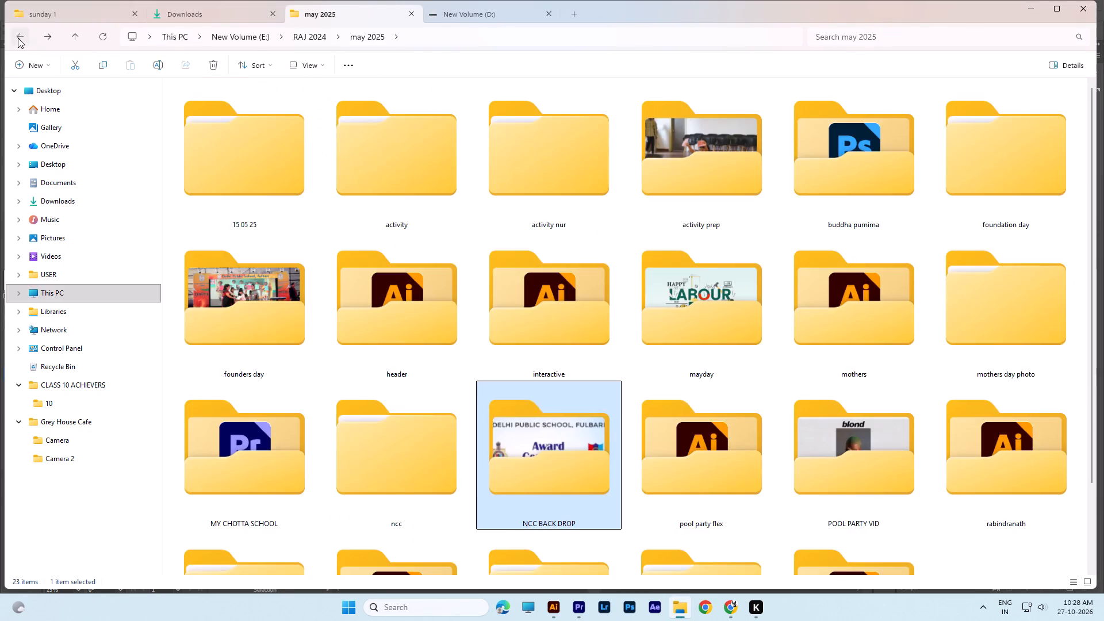
{"action": "left_click", "coordinate": [18, 38]}
{"action": "double_click", "coordinate": [265, 151]}
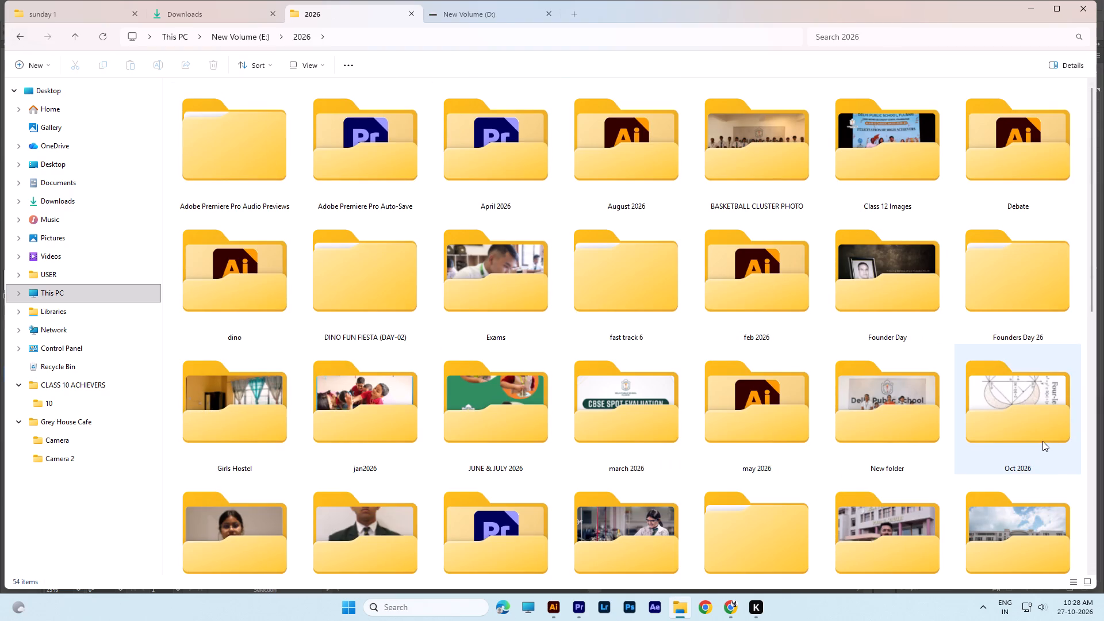
{"action": "double_click", "coordinate": [1042, 441]}
{"action": "double_click", "coordinate": [246, 292]}
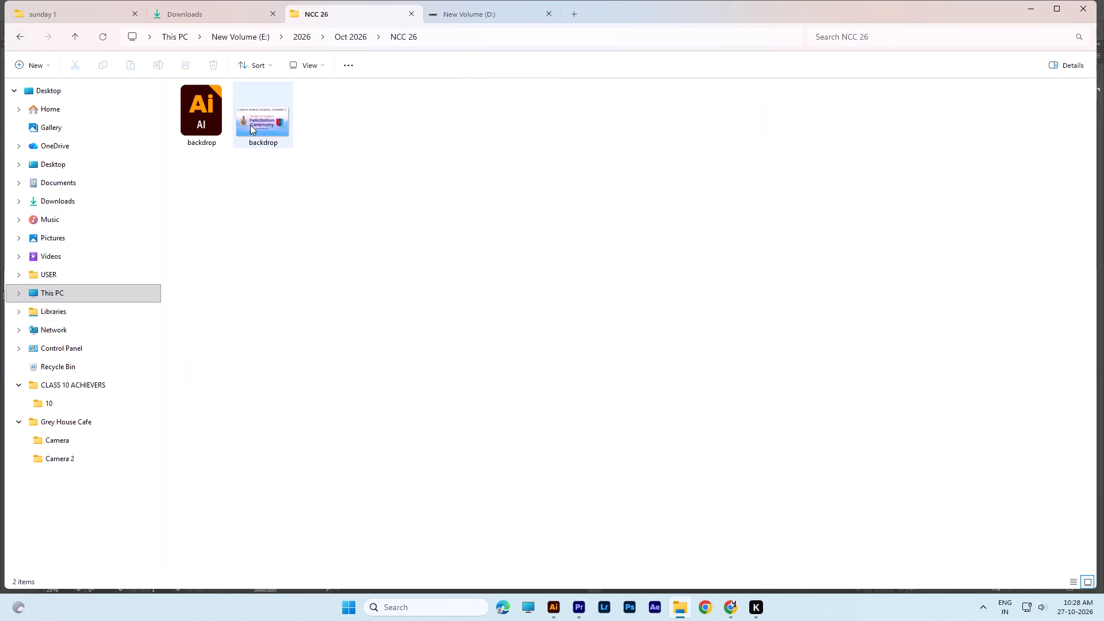
{"action": "double_click", "coordinate": [248, 120]}
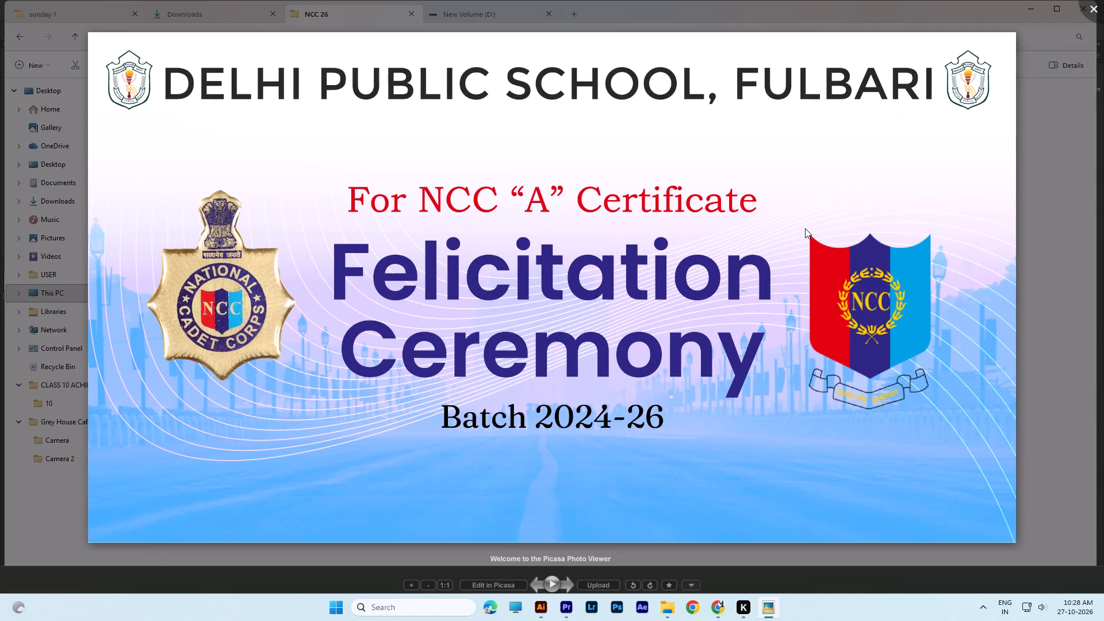
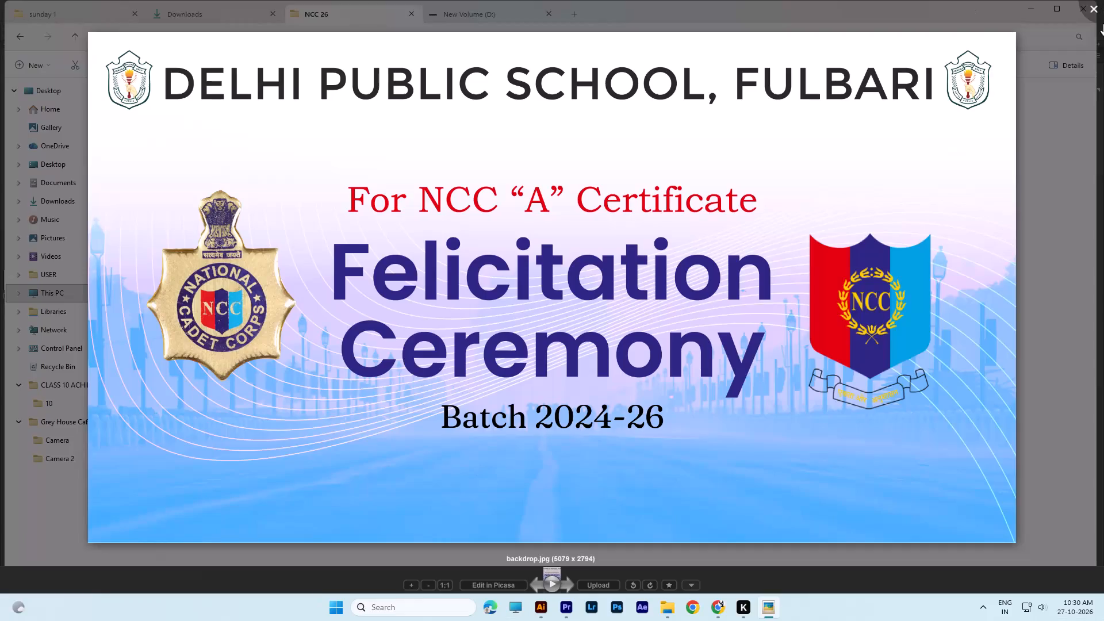
Close the full-screen preview of the exported backdrop image and return to the NCC 26 folder.
{"action": "left_click", "coordinate": [1092, 3]}
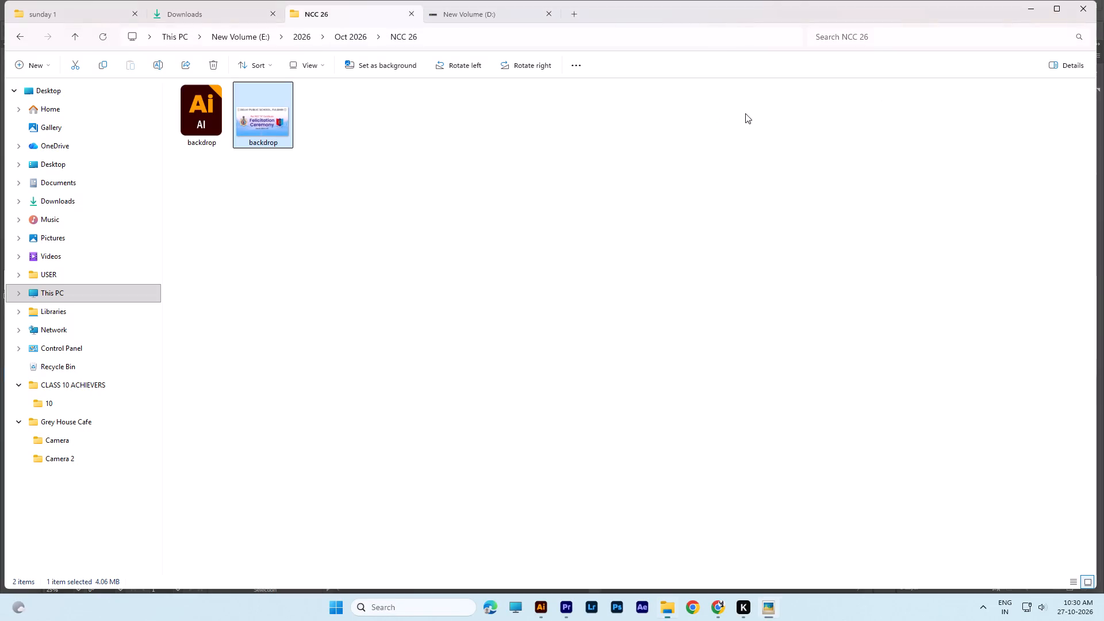
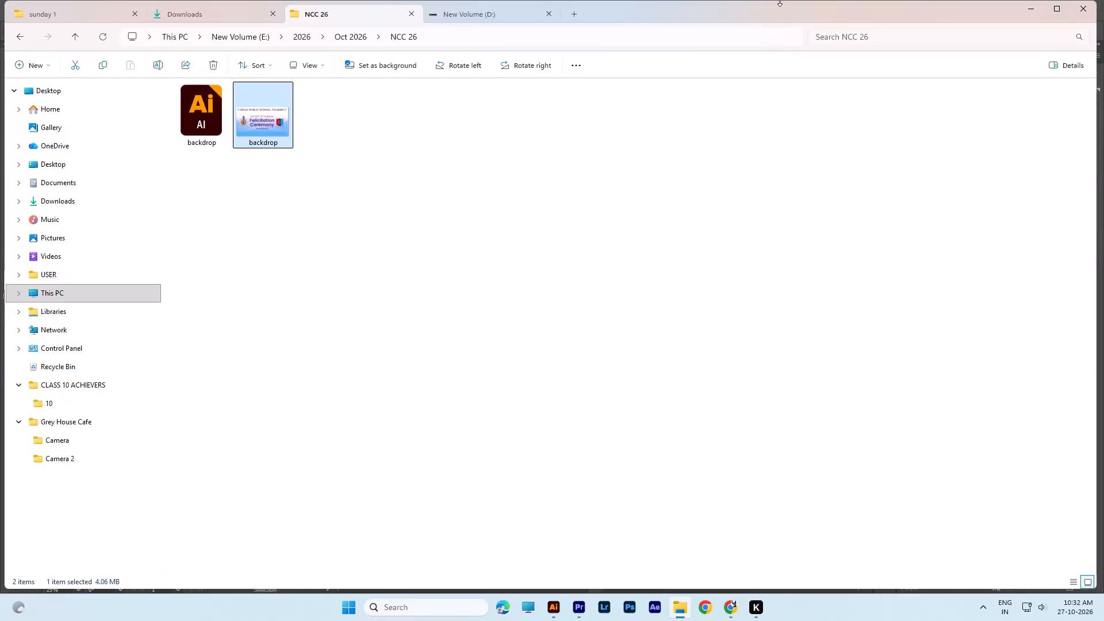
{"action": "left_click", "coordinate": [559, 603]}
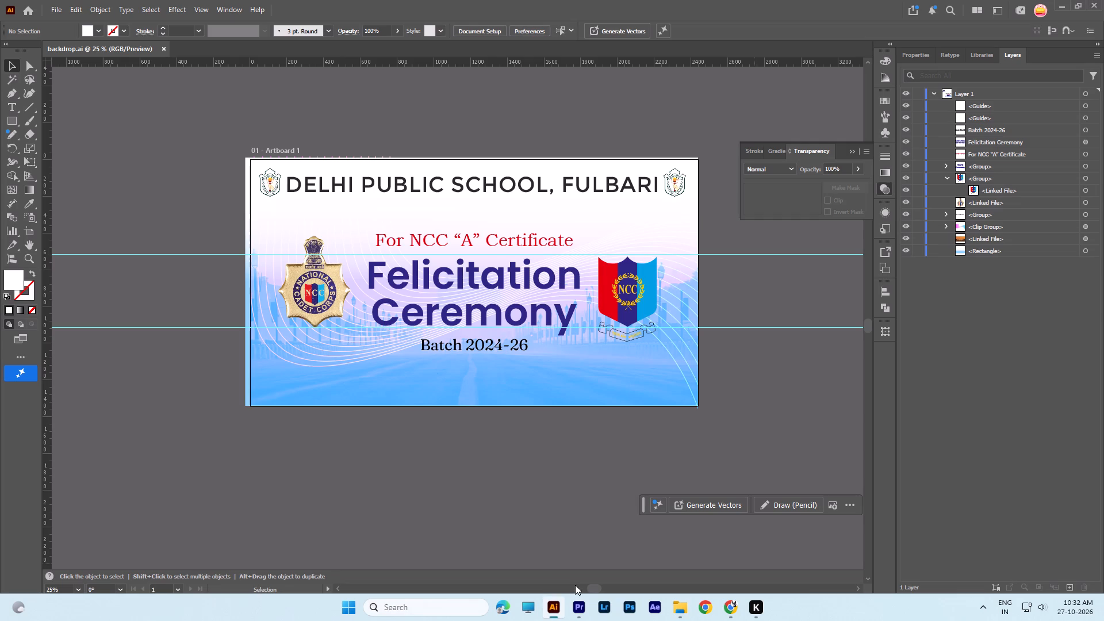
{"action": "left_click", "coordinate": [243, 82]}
Switch to Chrome and pause the Hoor Song video playing on YouTube.
{"action": "left_click", "coordinate": [730, 606]}
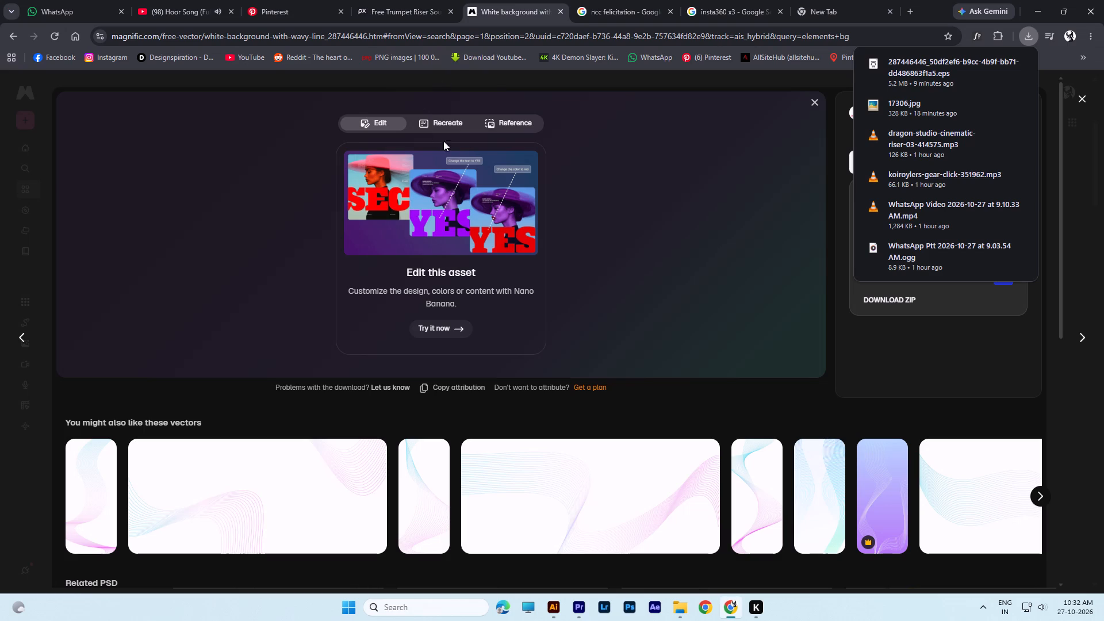
{"action": "left_click", "coordinate": [186, 1]}
{"action": "left_click", "coordinate": [428, 295]}
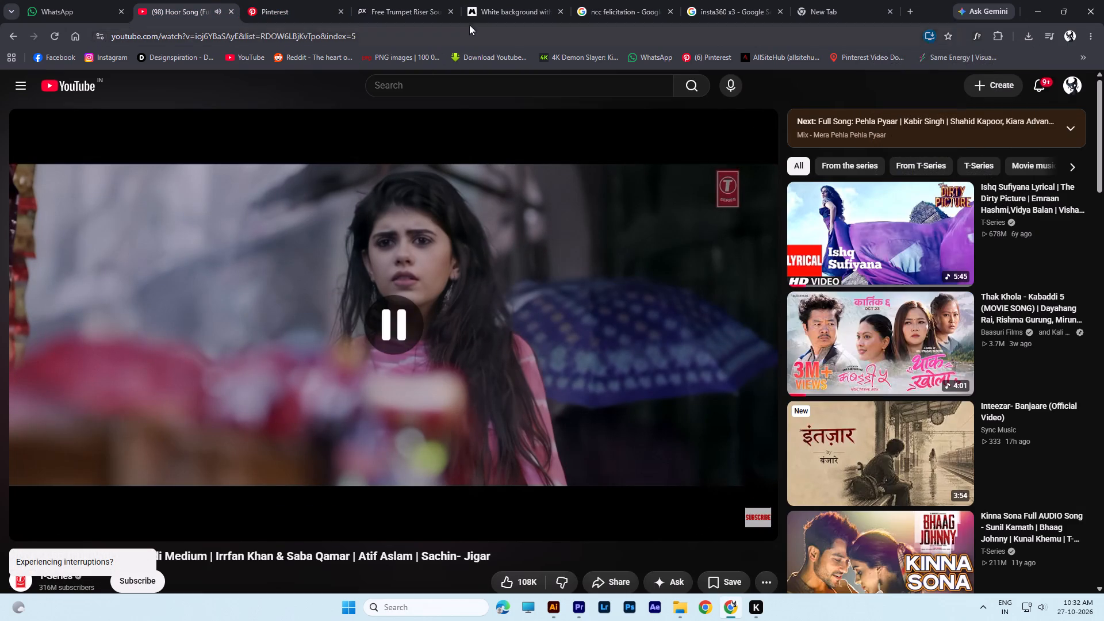
Close the browser tabs holding the "insta360 x3" and "ncc felicitation" Google searches.
{"action": "left_click", "coordinate": [707, 1]}
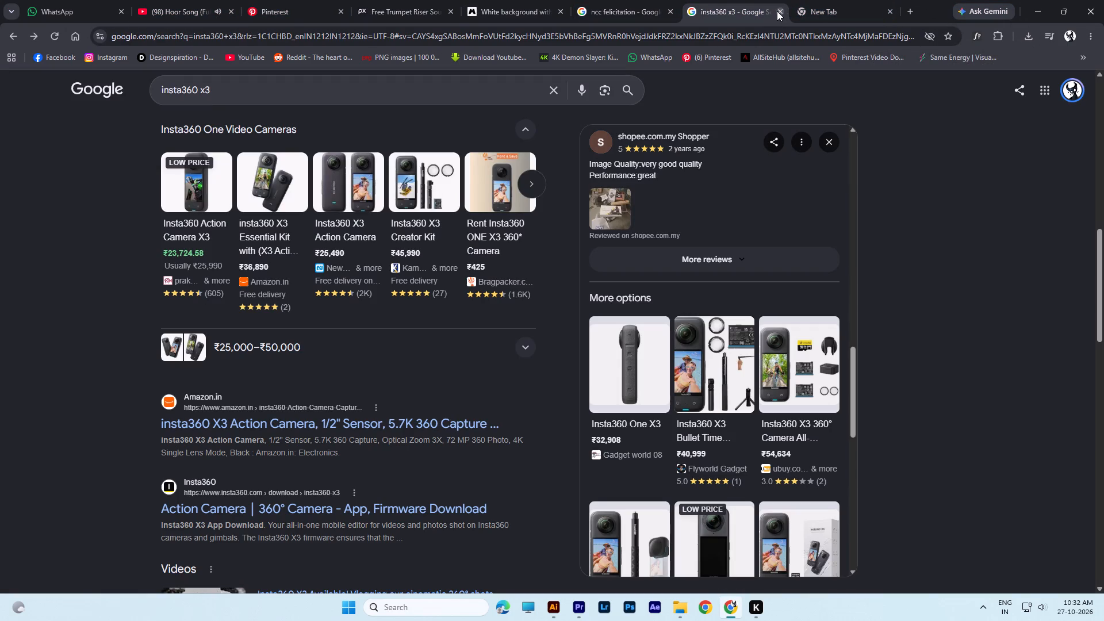
{"action": "left_click", "coordinate": [777, 11]}
{"action": "left_click", "coordinate": [653, 11]}
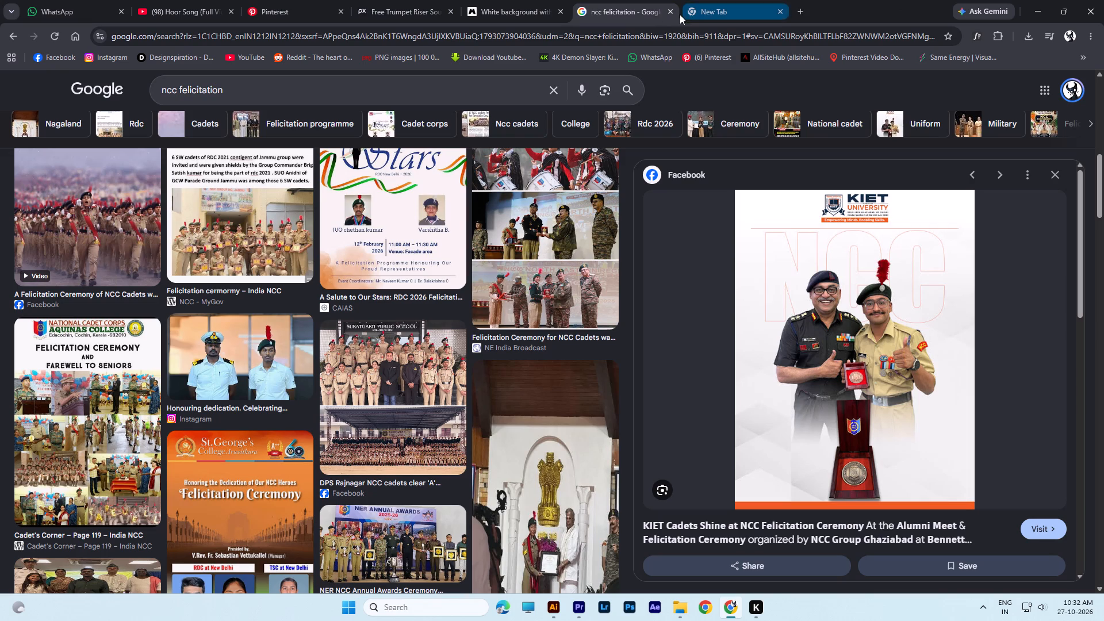
{"action": "left_click", "coordinate": [671, 8]}
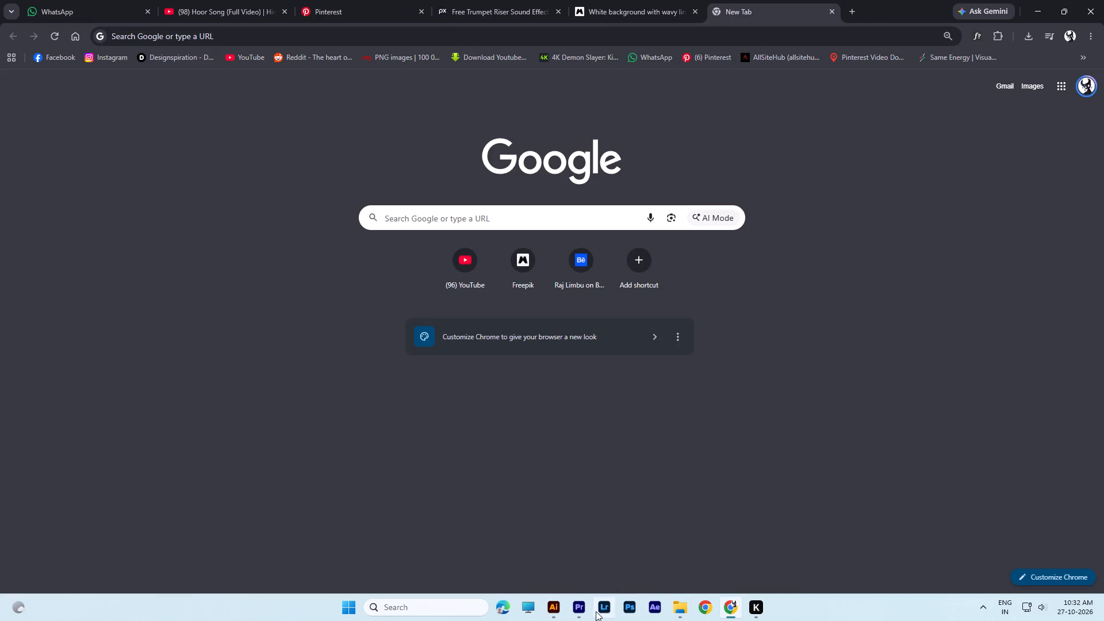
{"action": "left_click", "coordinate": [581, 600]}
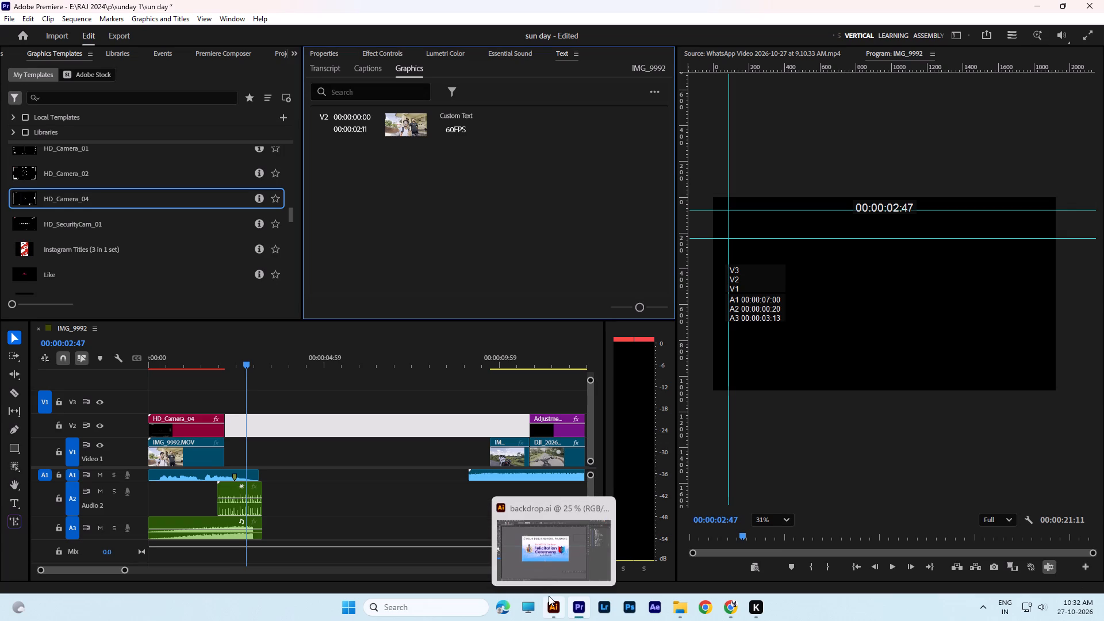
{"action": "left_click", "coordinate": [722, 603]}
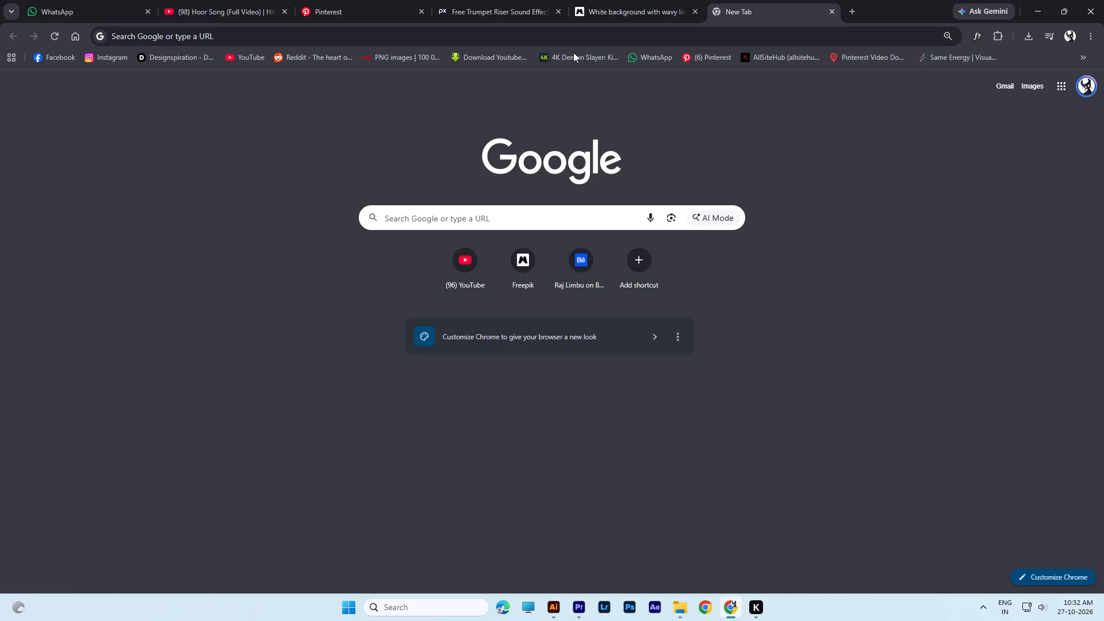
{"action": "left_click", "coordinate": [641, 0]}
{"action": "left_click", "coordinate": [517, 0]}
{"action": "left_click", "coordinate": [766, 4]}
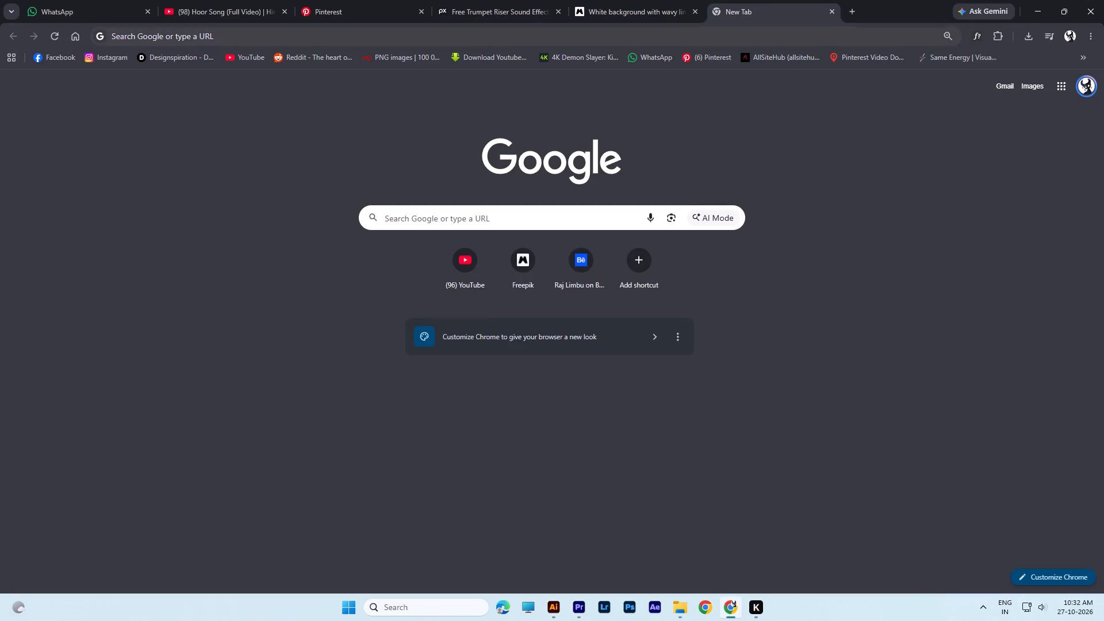
Activate the address bar of the New Tab page for entering a search or web address.
{"action": "left_click", "coordinate": [713, 34]}
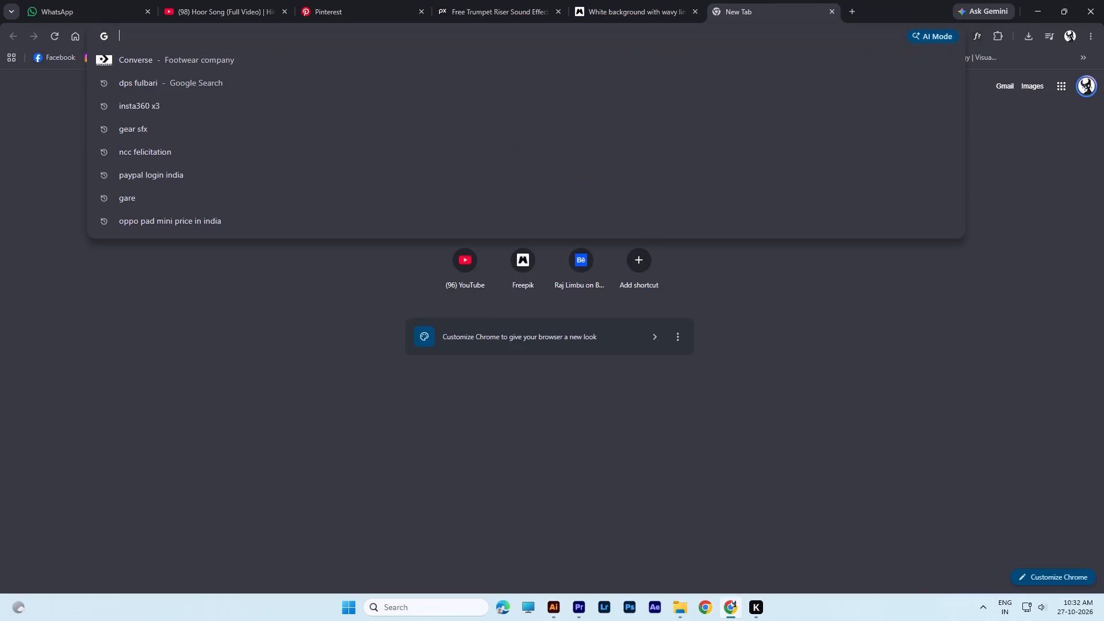